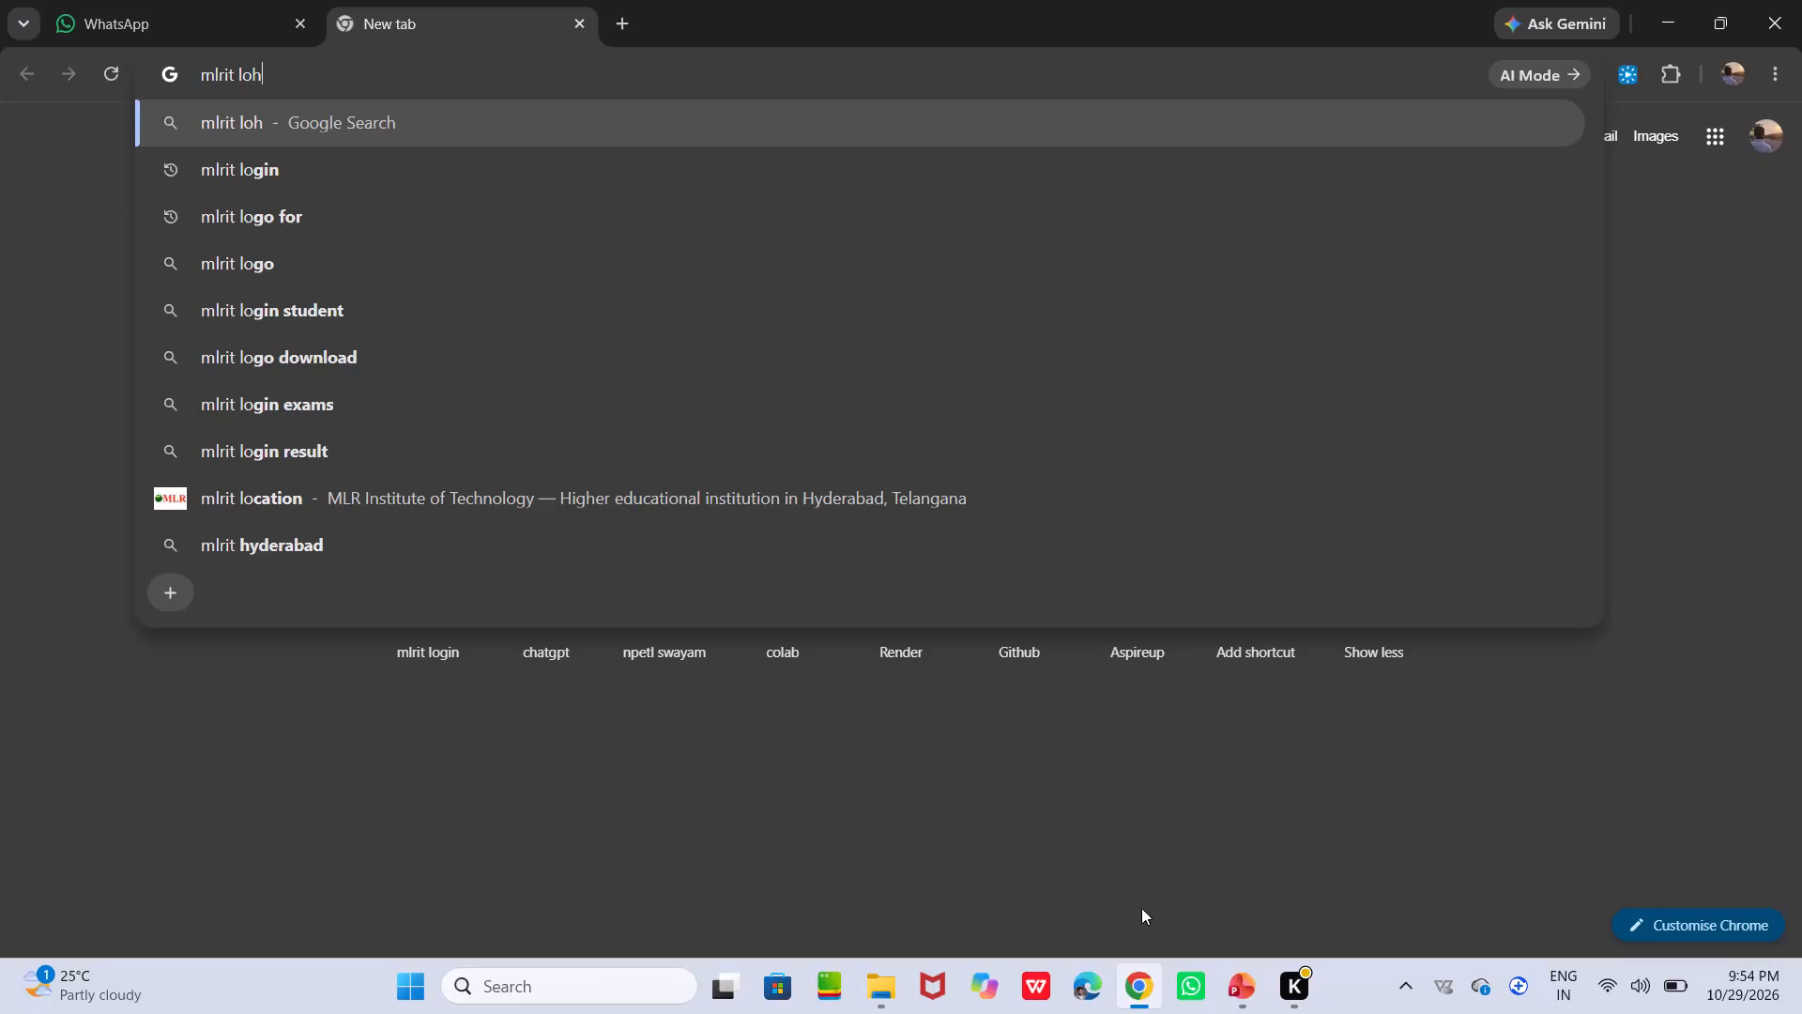
Search Google for "mlrit logo without background" and show the image results.
key(n)
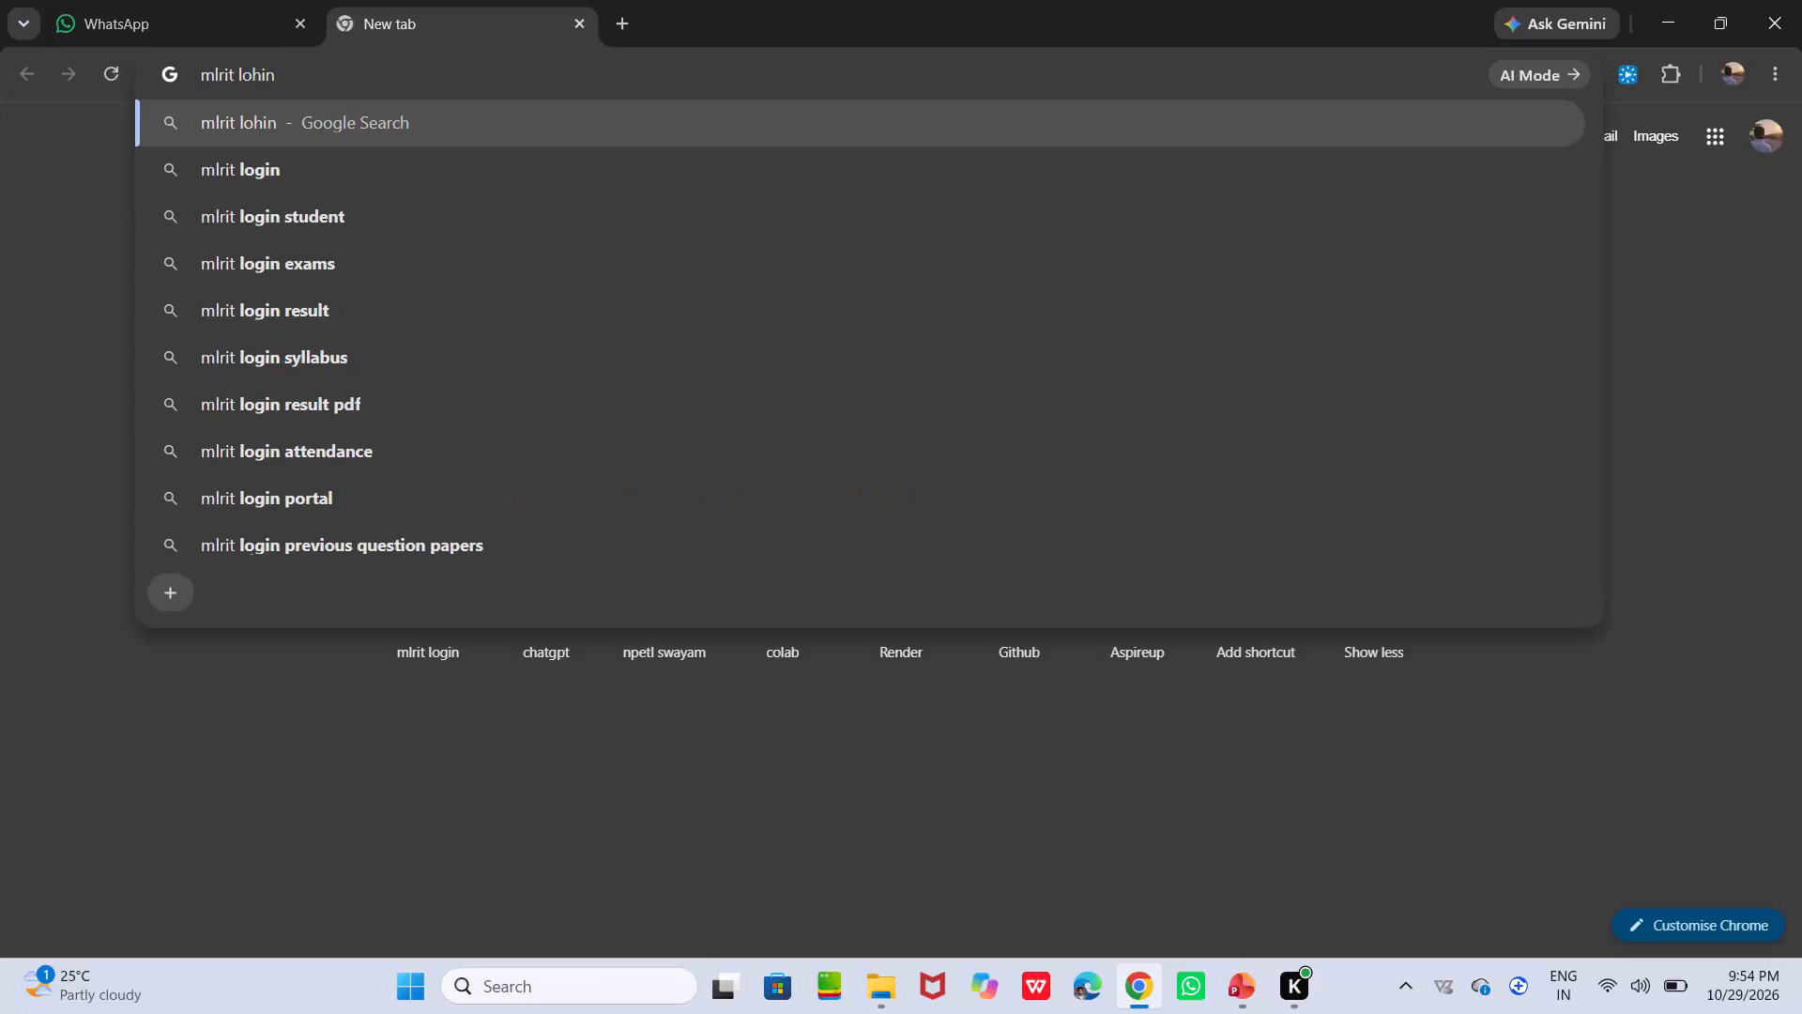
key(BackSpace)
key(BackSpace)
key(BackSpace)
text(go with)
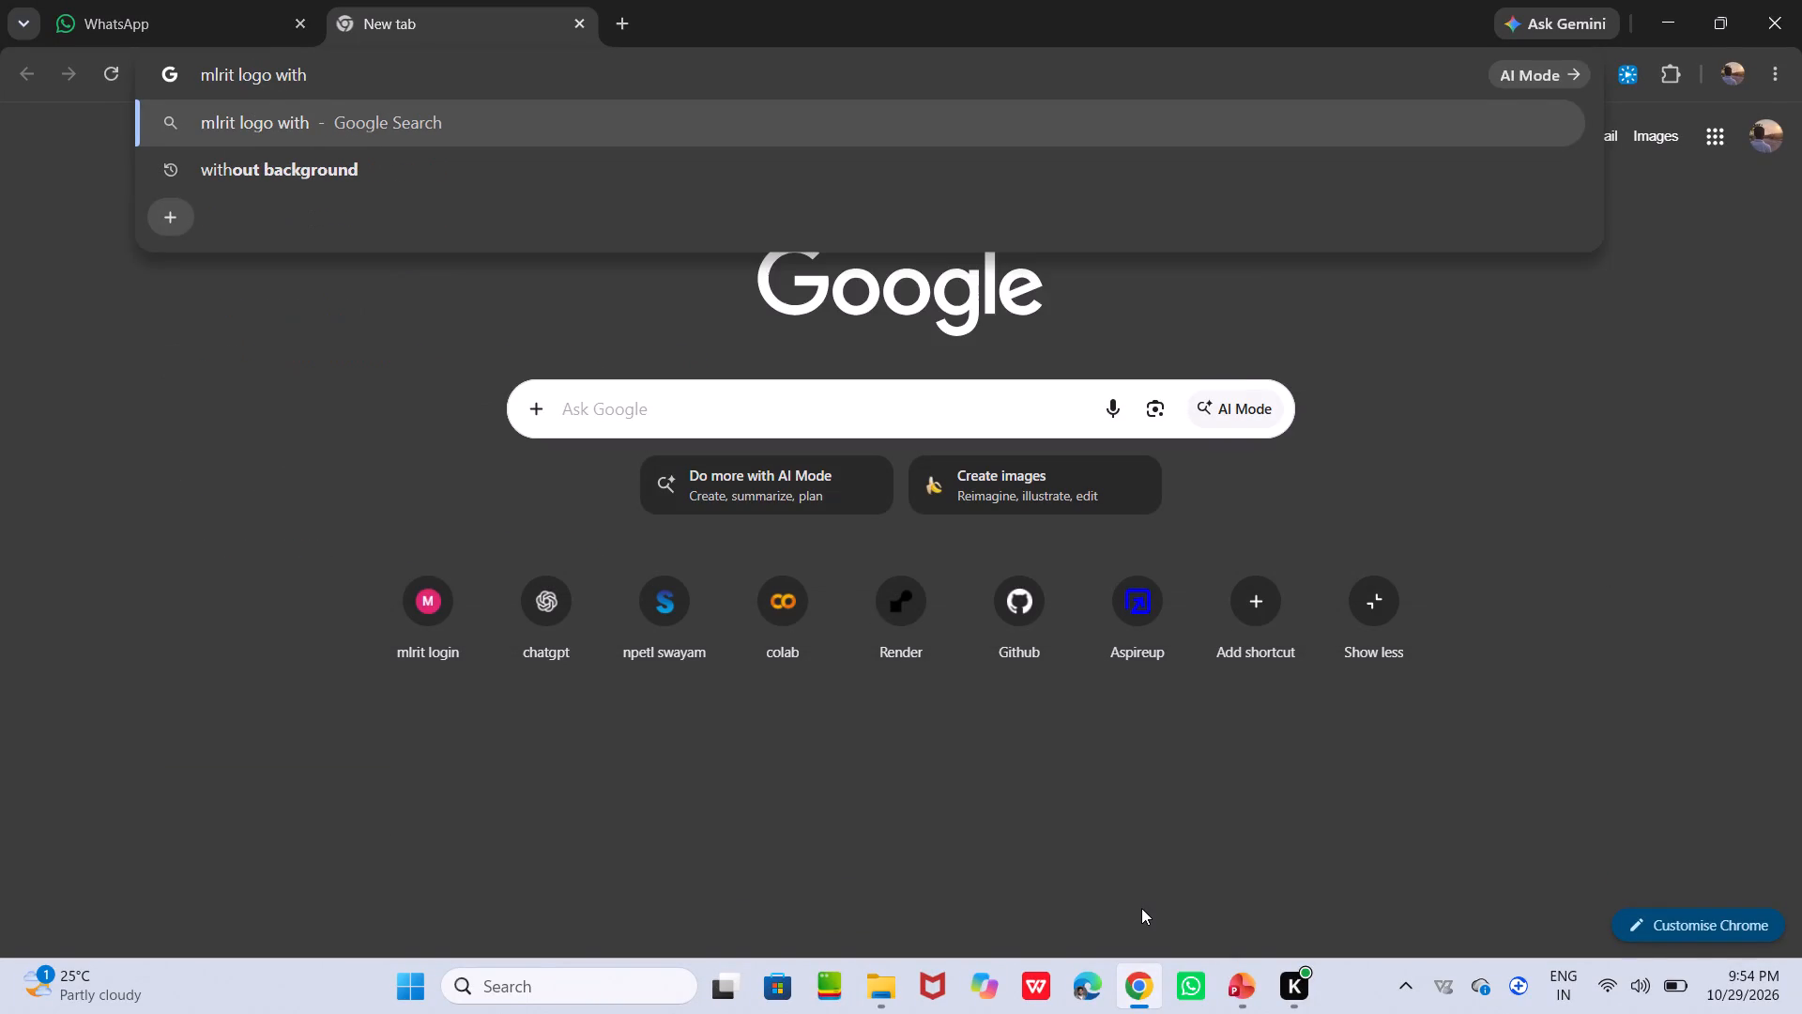
text(ou)
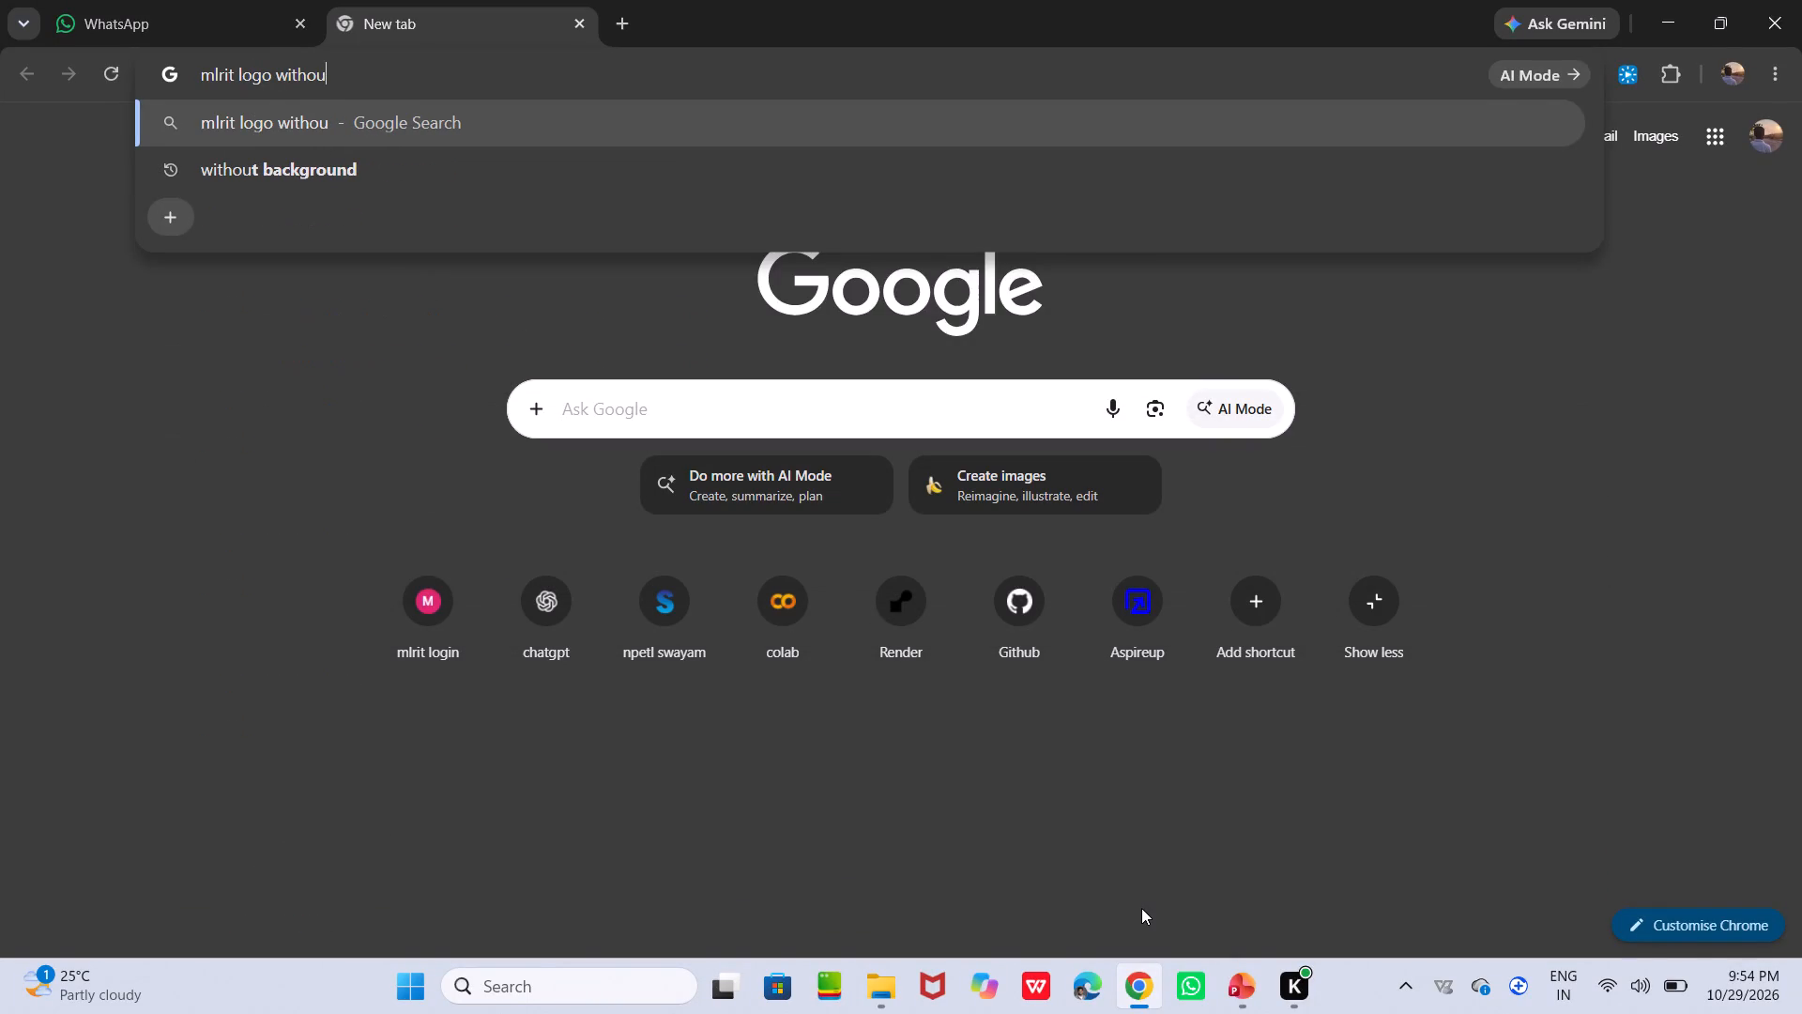
key(Down)
key(Return)
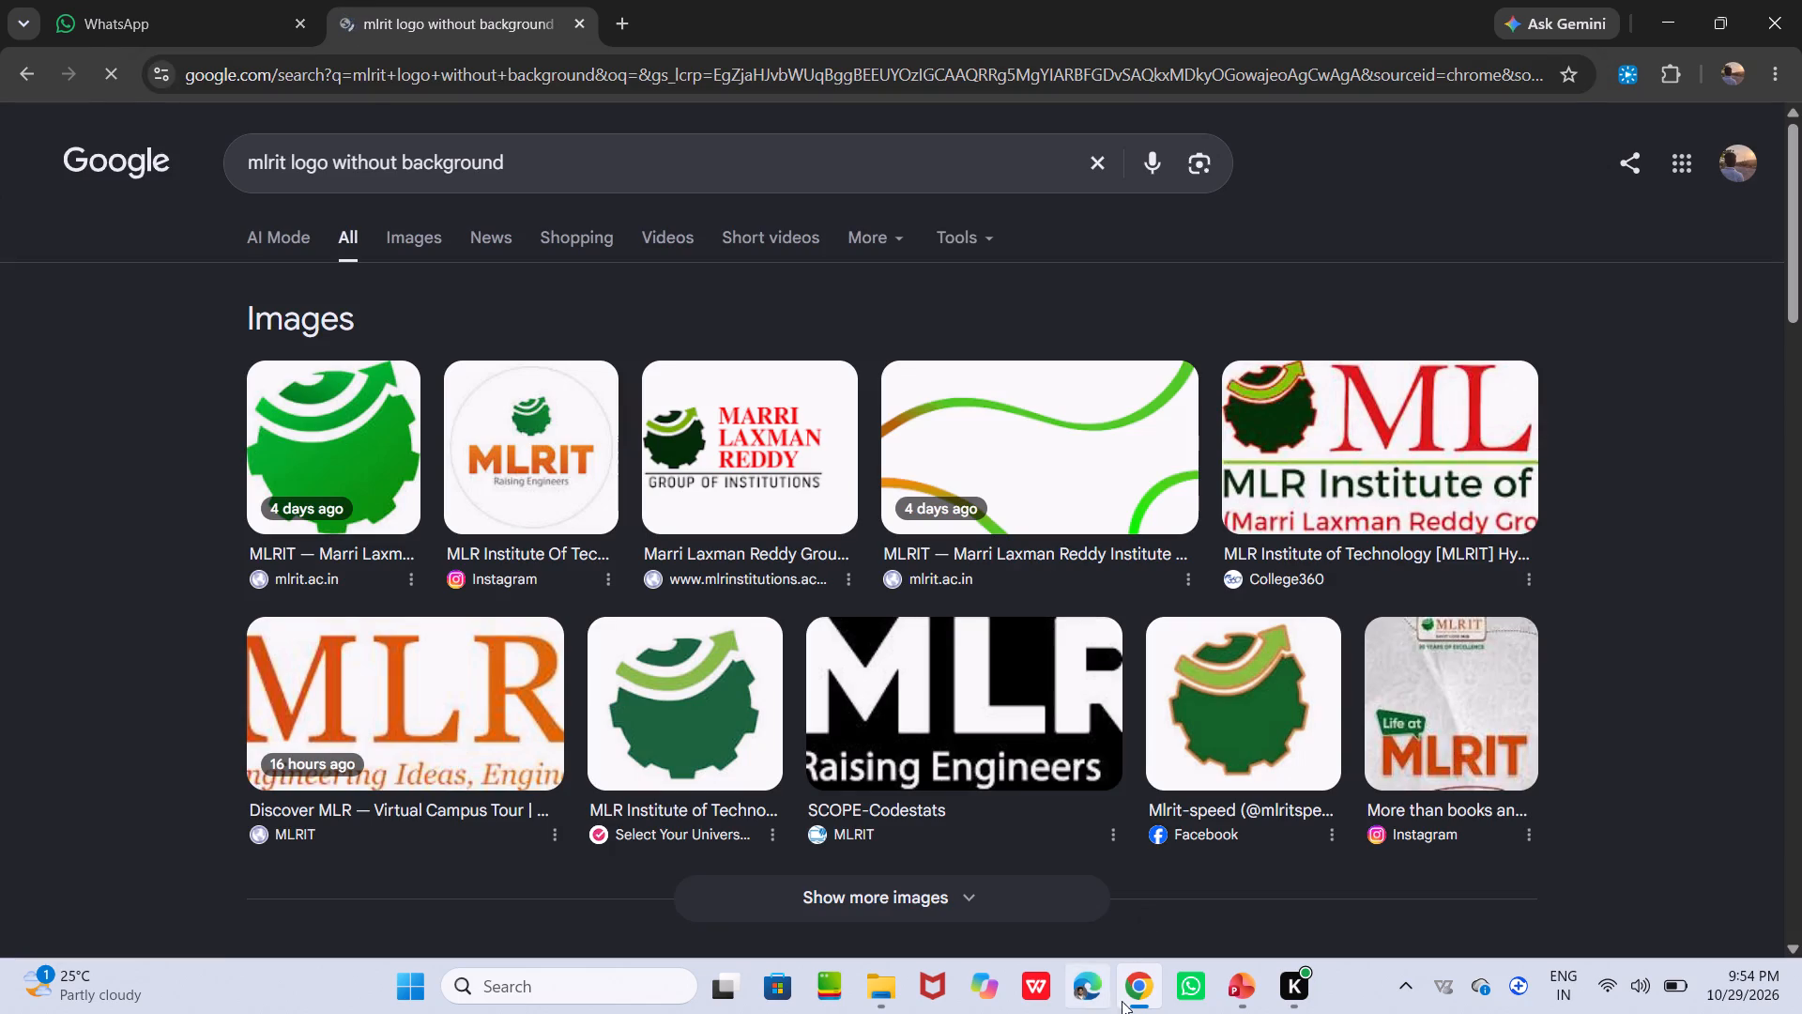
click(421, 239)
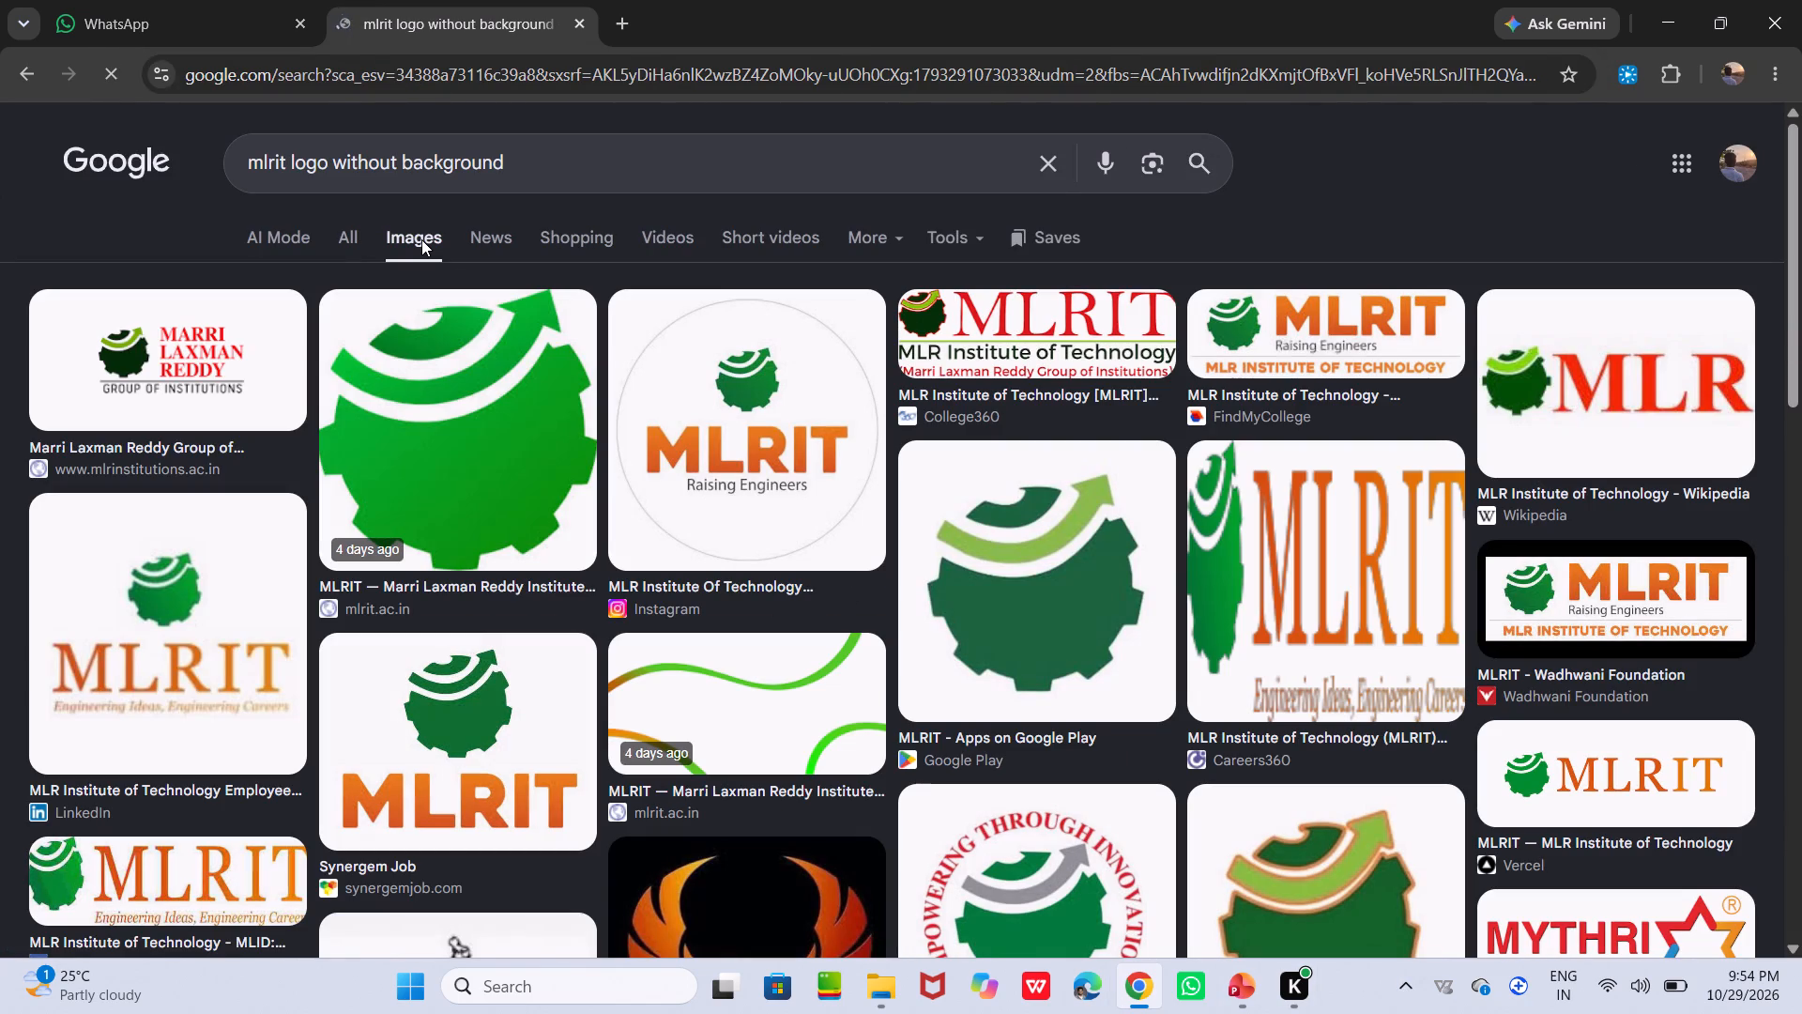
Browse the image results for a suitable MLRIT logo, previewing the College360 and Careers360 versions.
scroll(421, 239, down, 1)
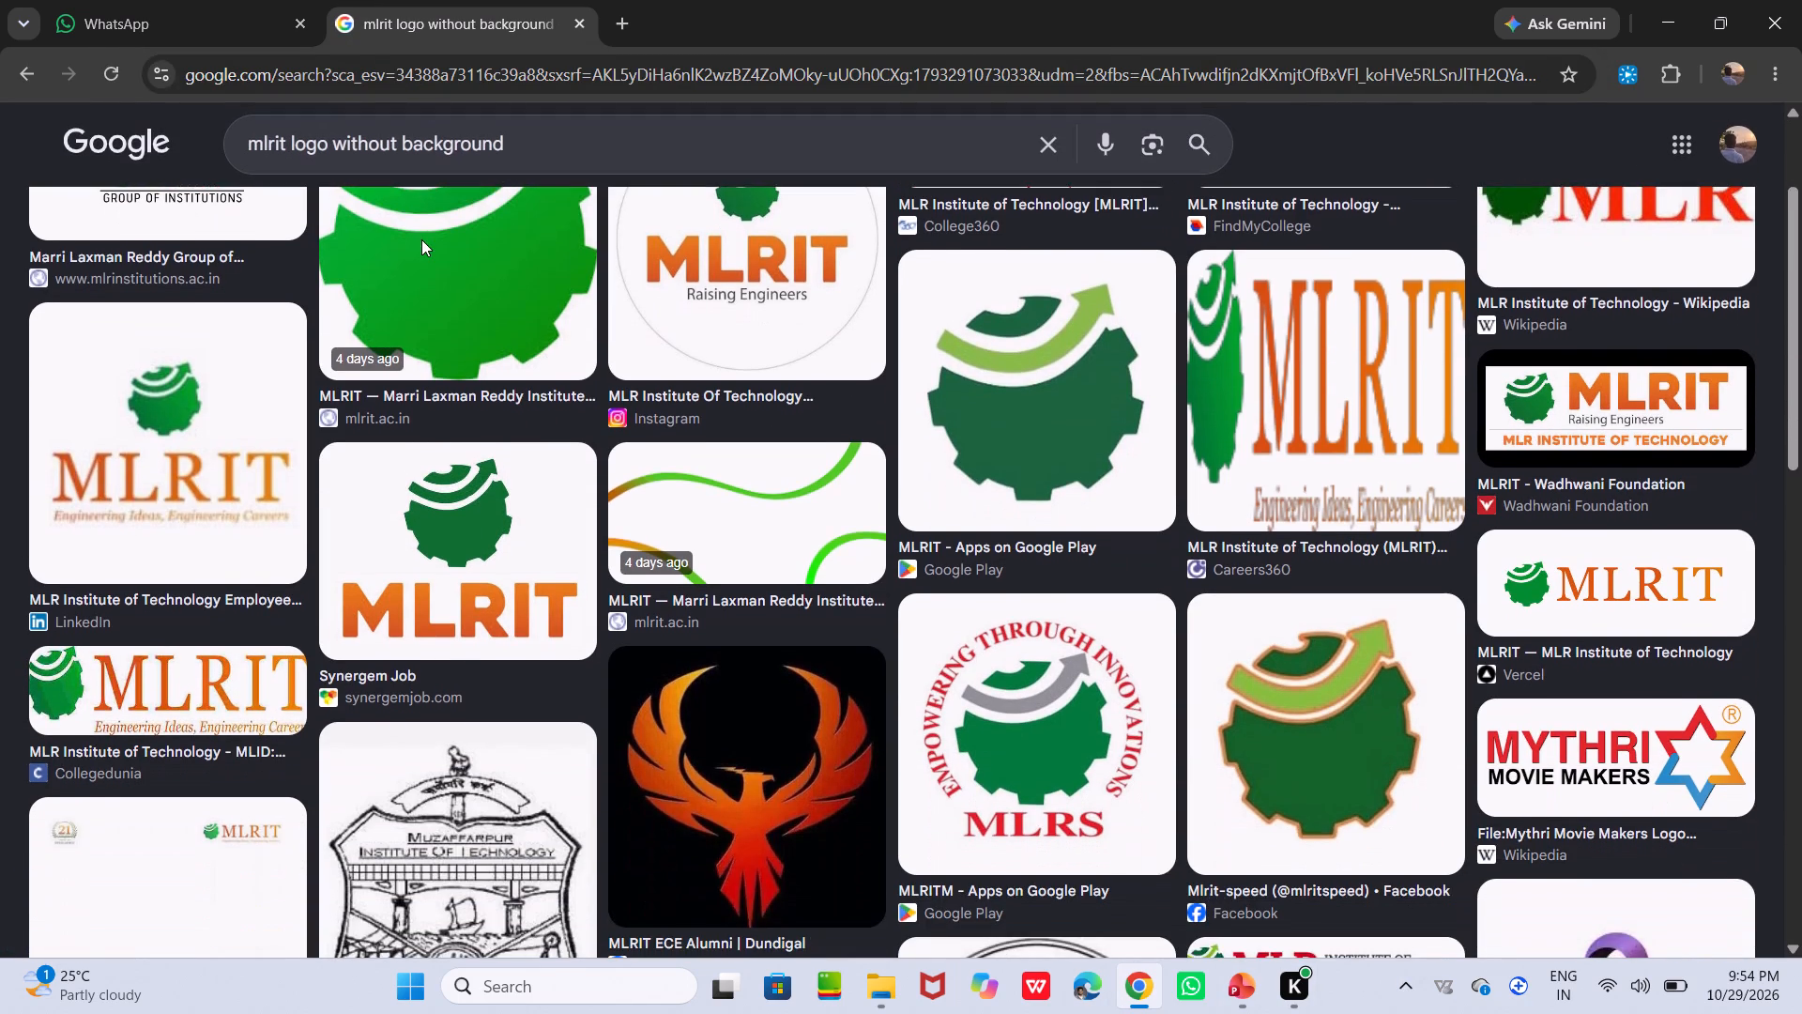
scroll(421, 239, down, 7)
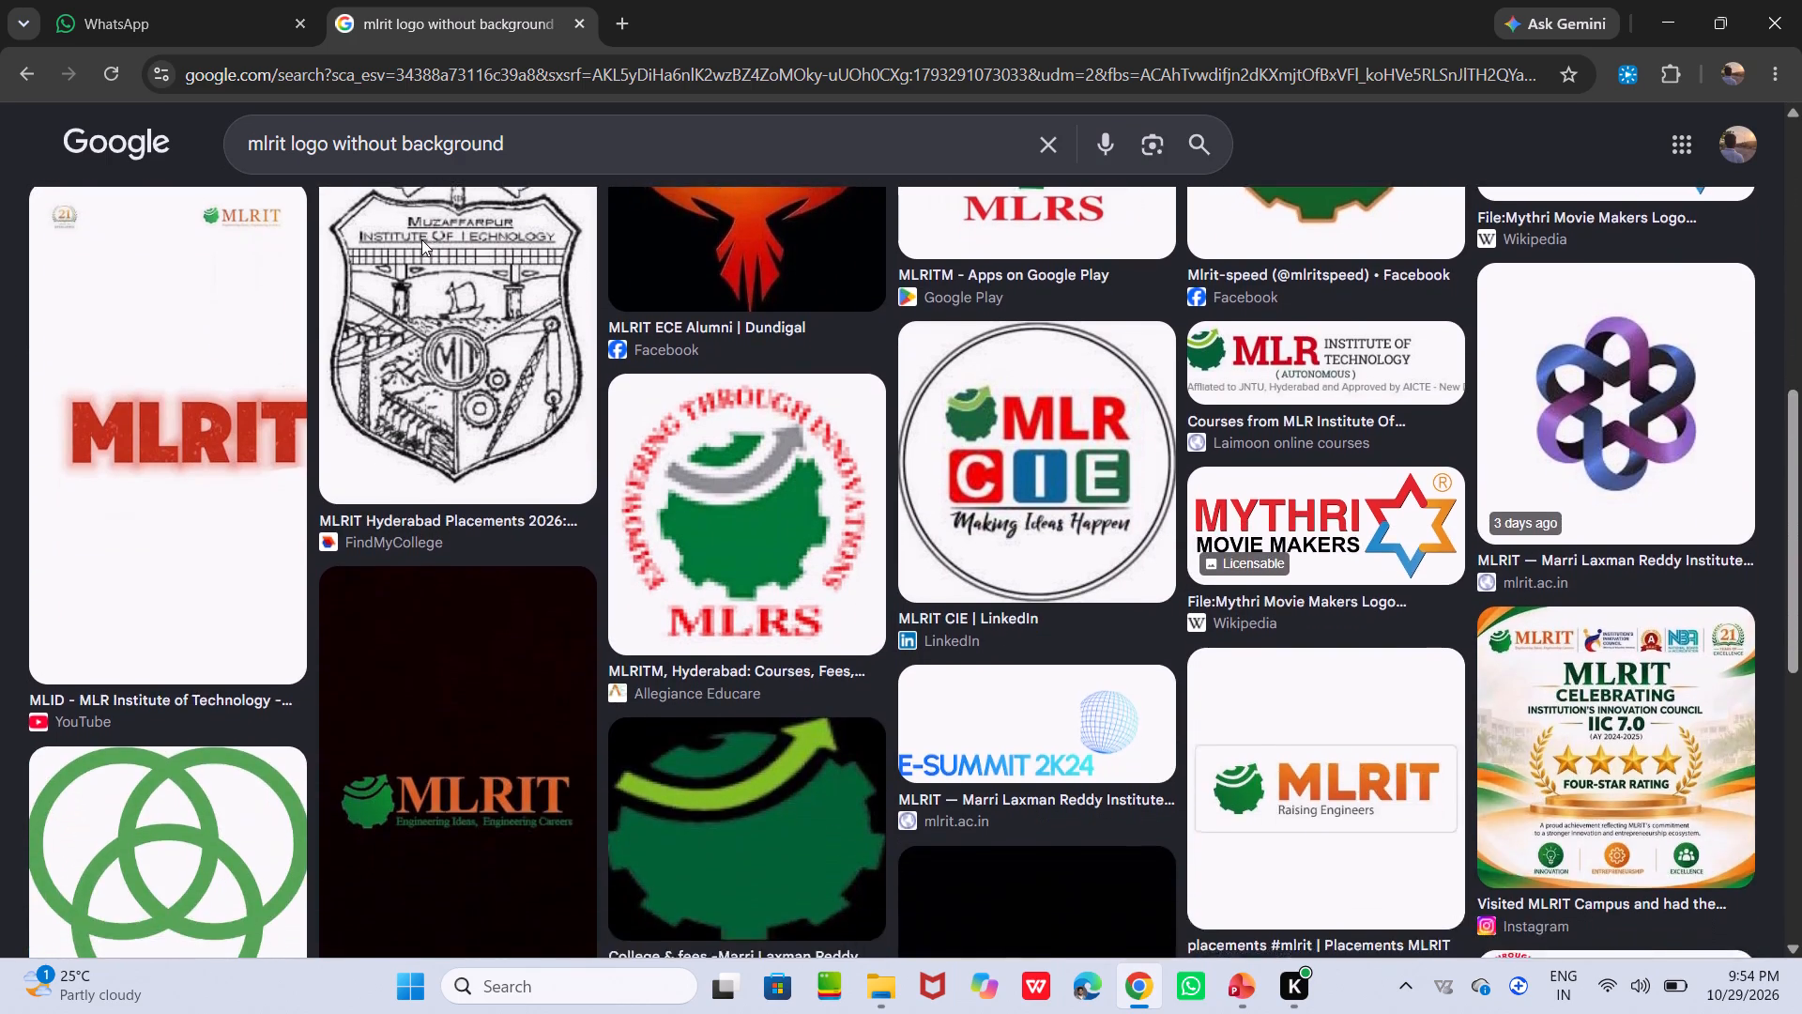
scroll(421, 239, down, 7)
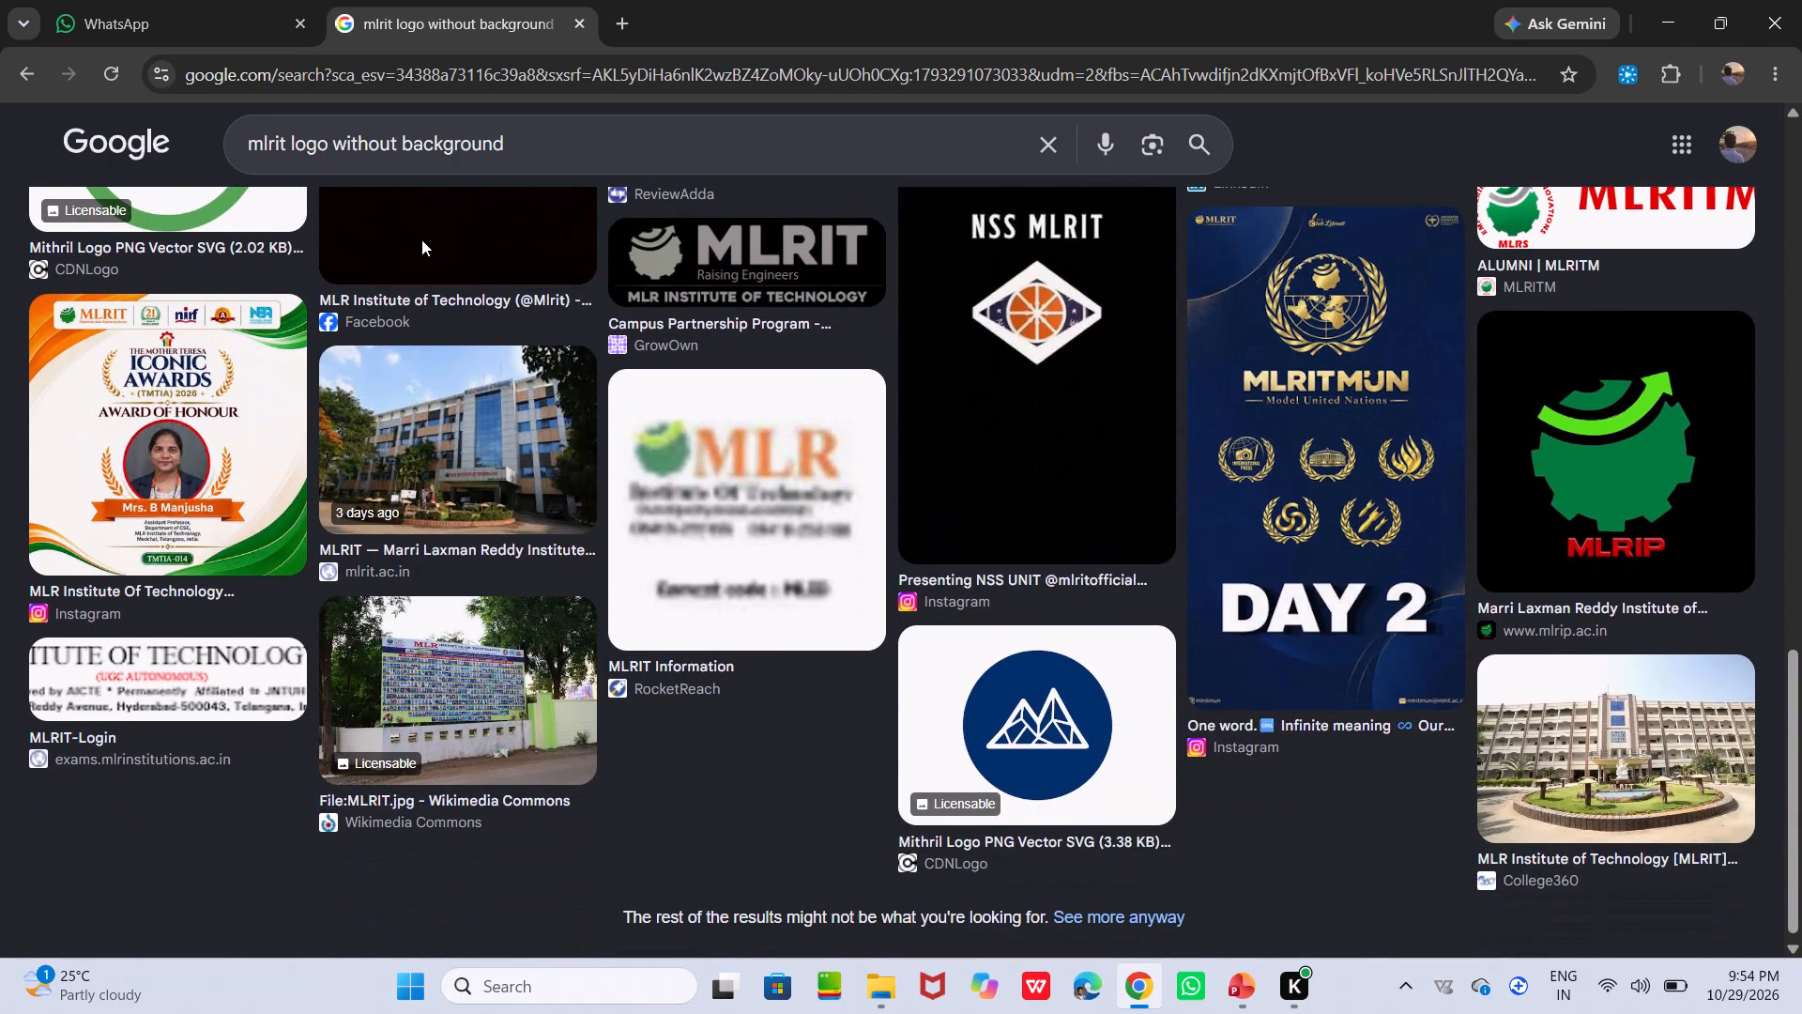
scroll(421, 239, up, 7)
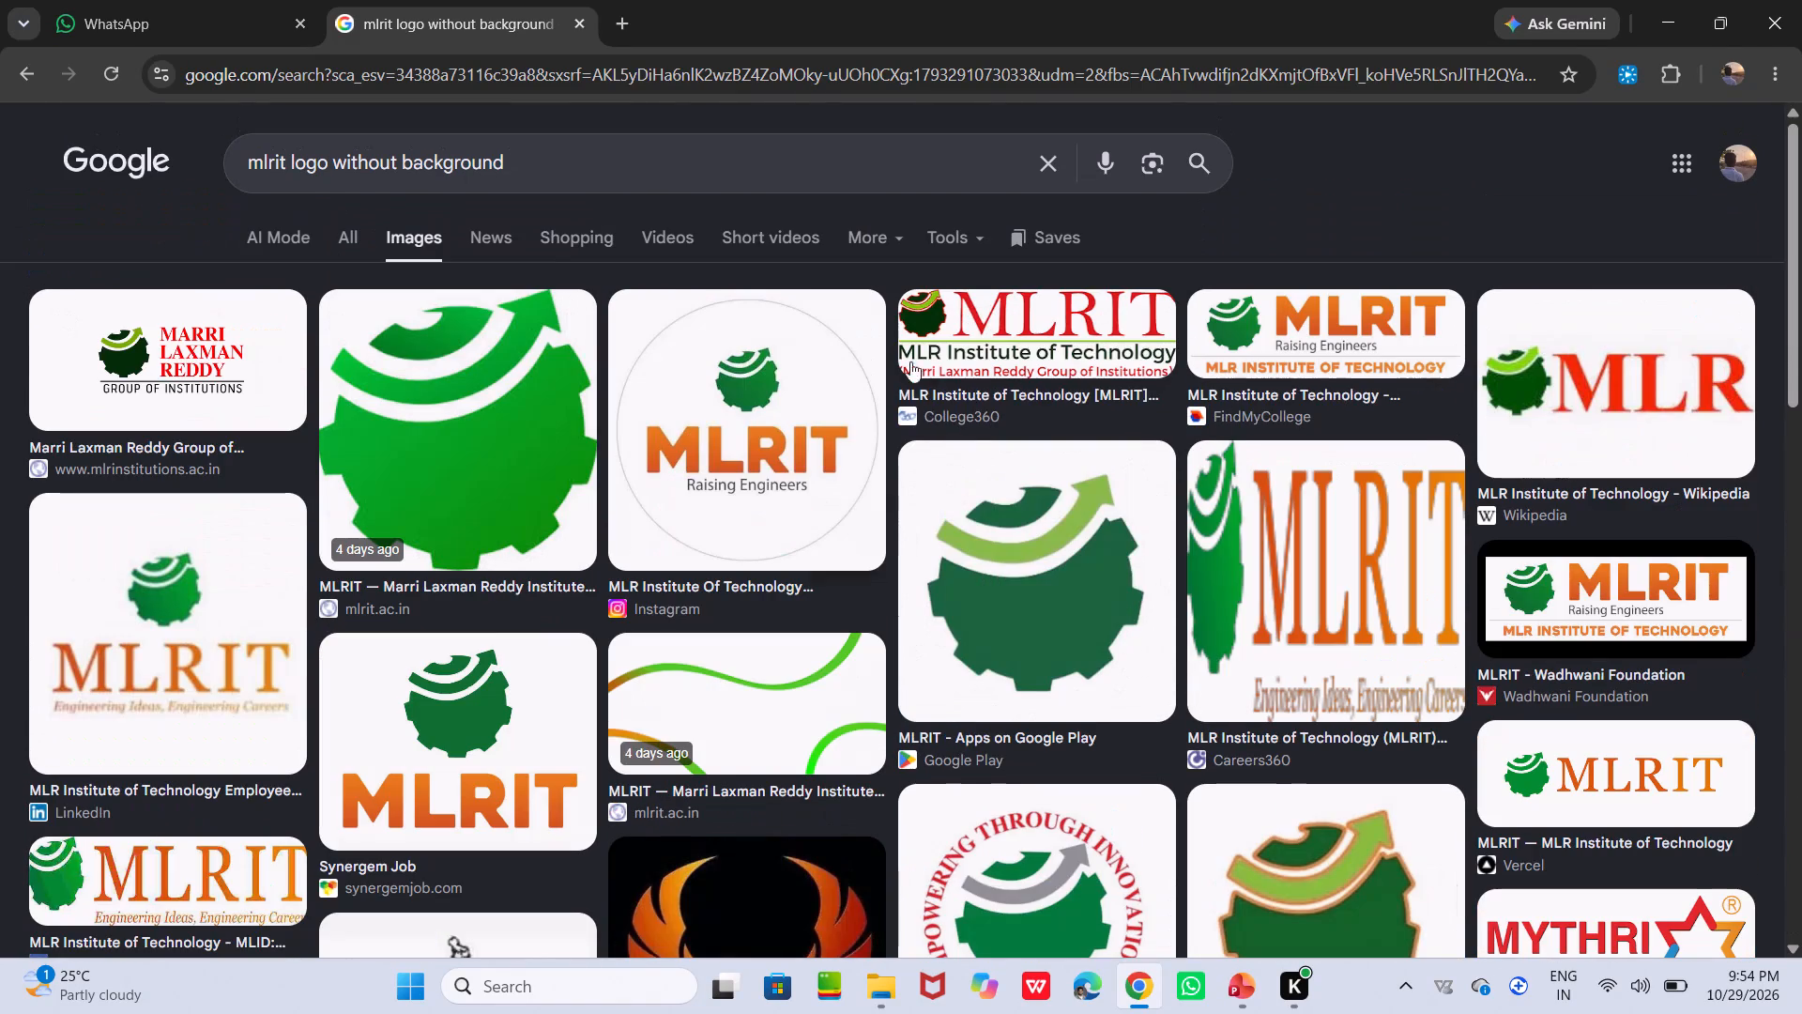
click(1010, 312)
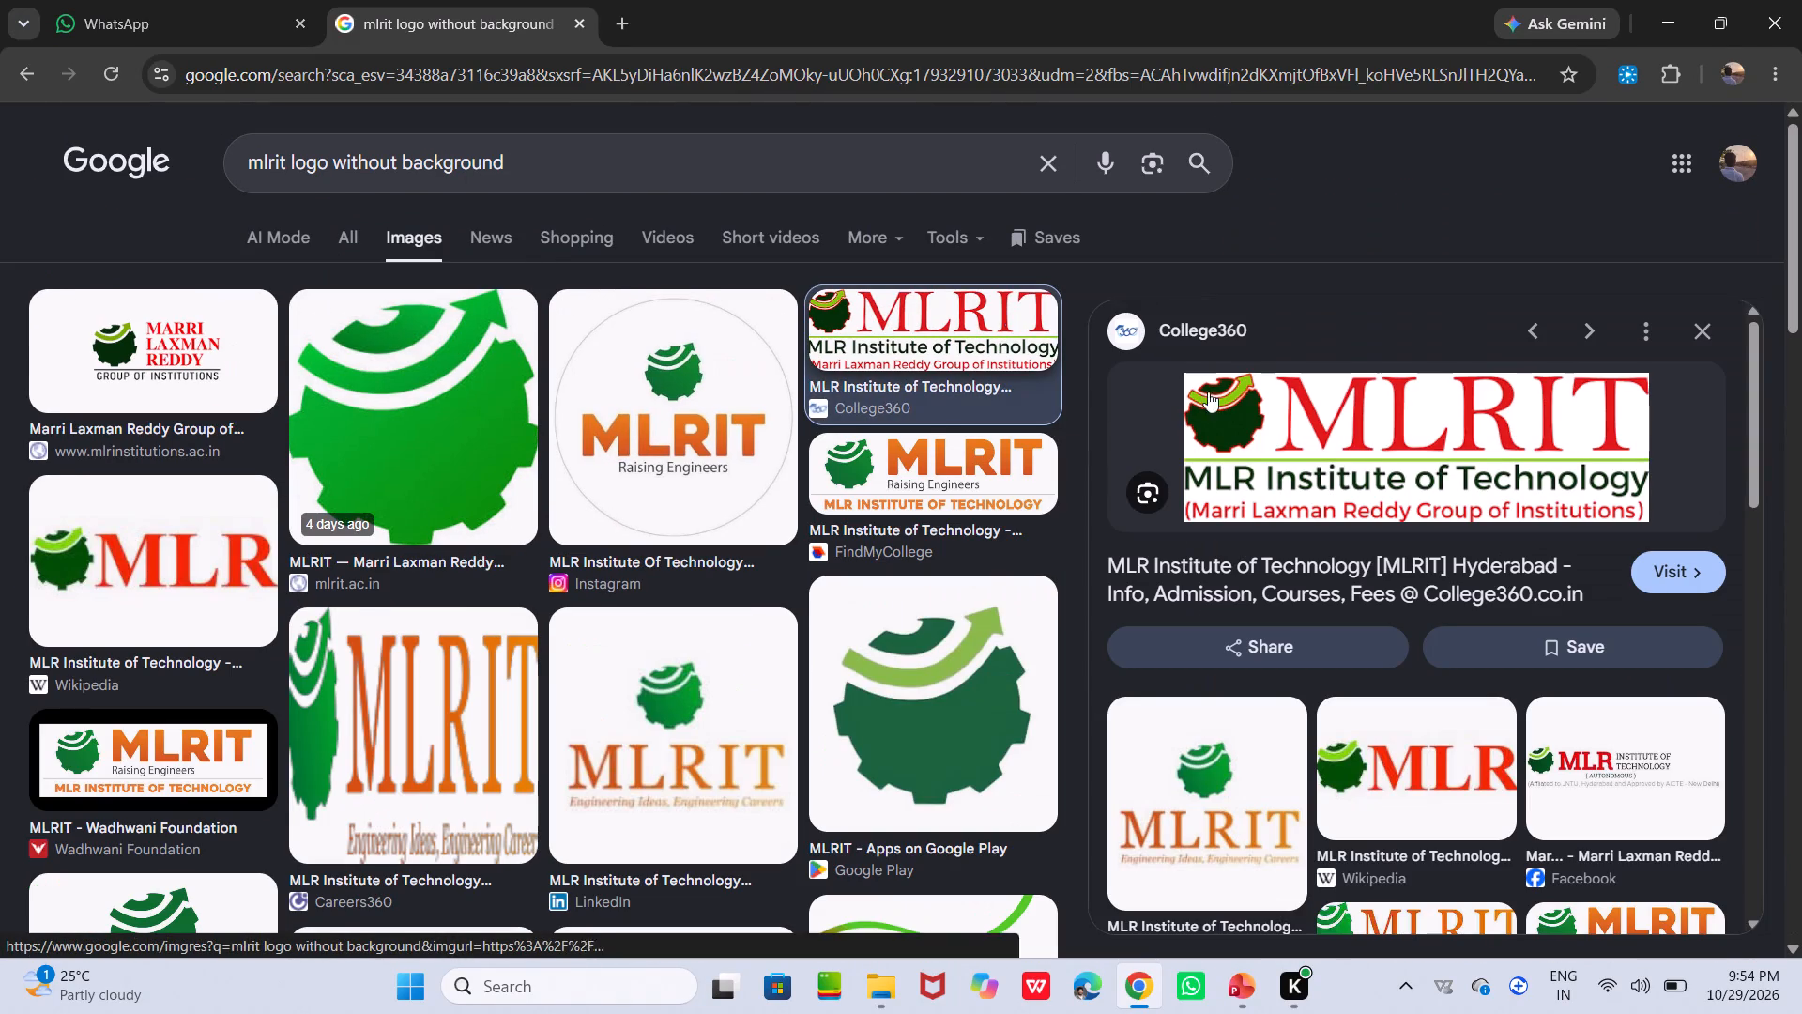
click(906, 481)
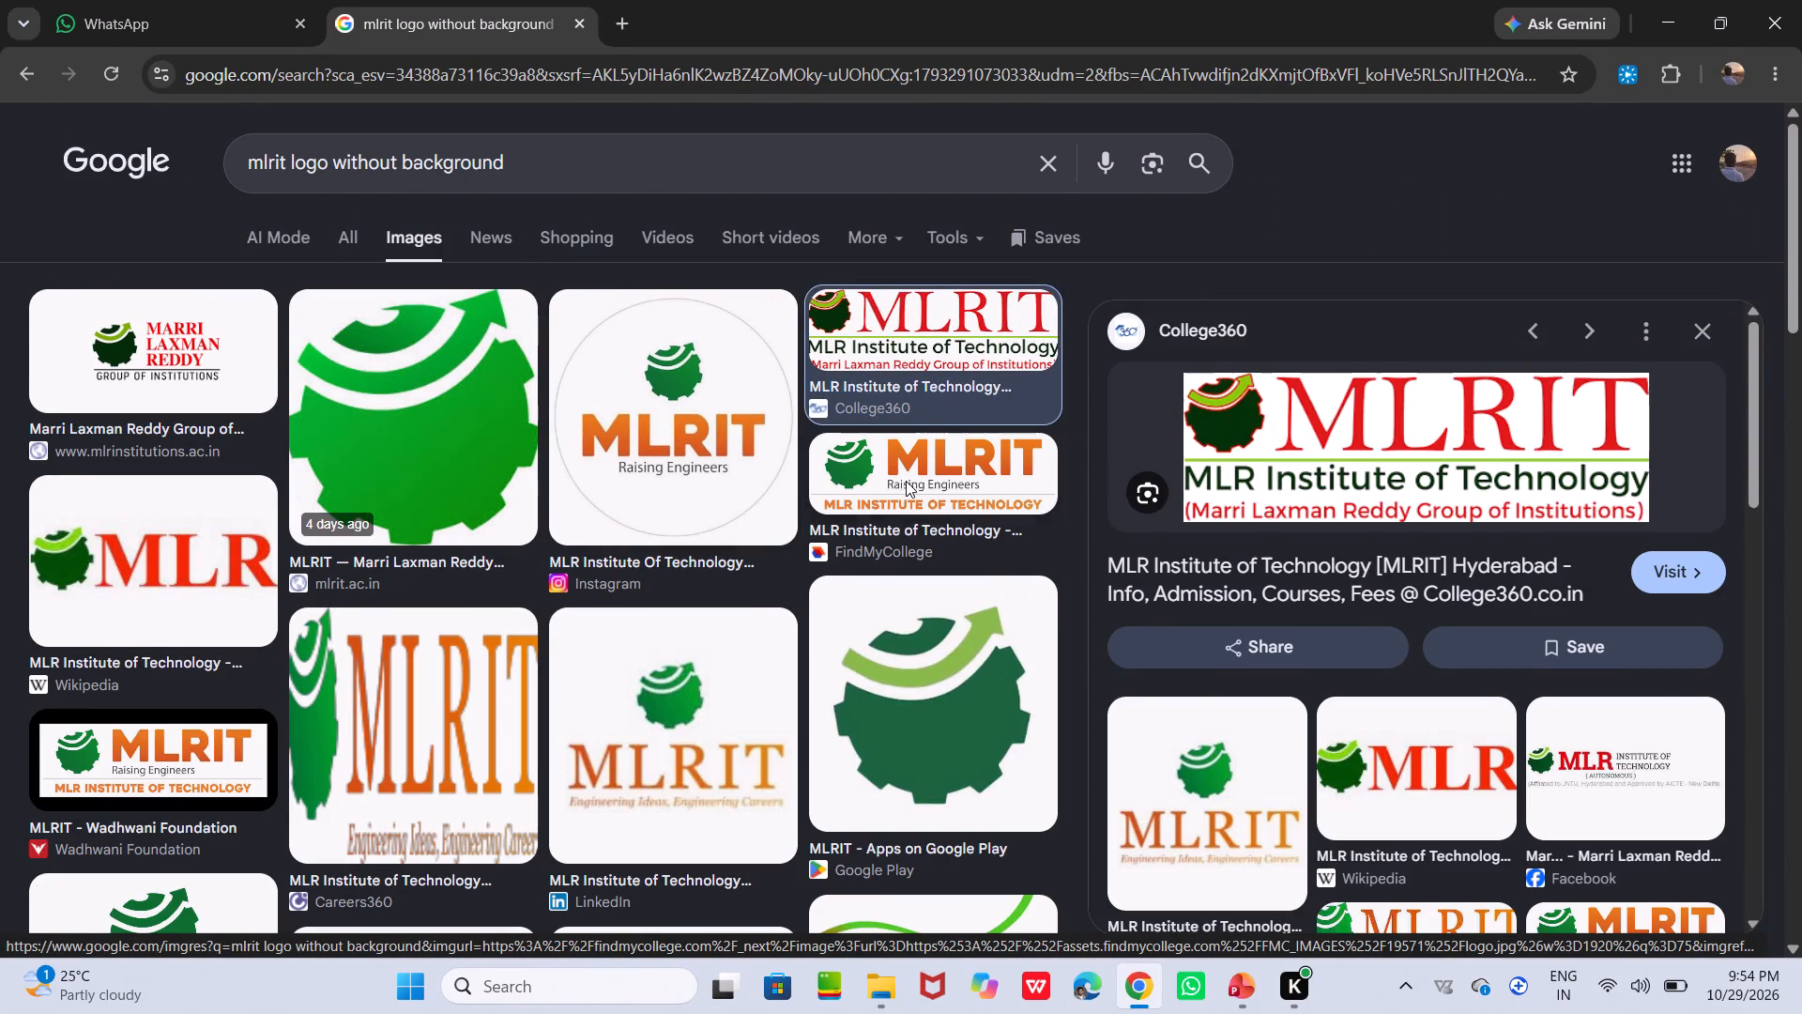
click(364, 682)
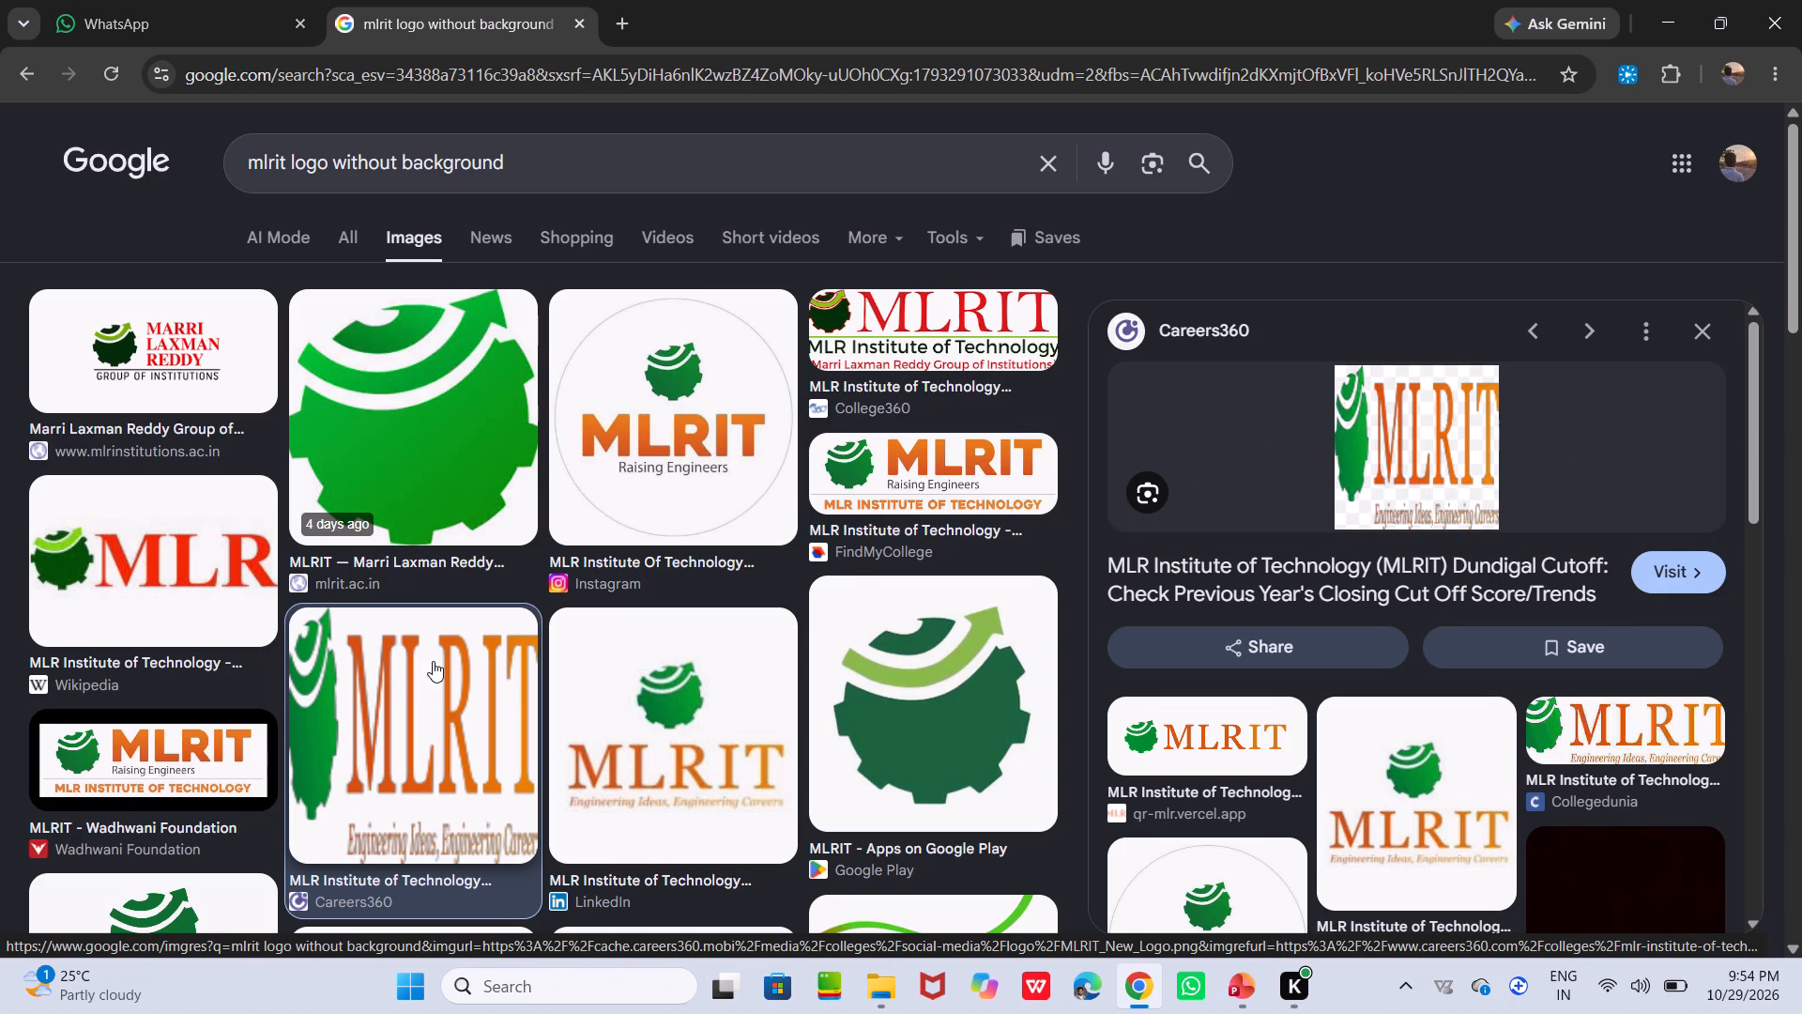
Browse further through the image results for a transparent MLRIT logo, previewing the qr-mlr.vercel.app, Mythri Movie Makers and dark Facebook versions.
scroll(433, 661, down, 2)
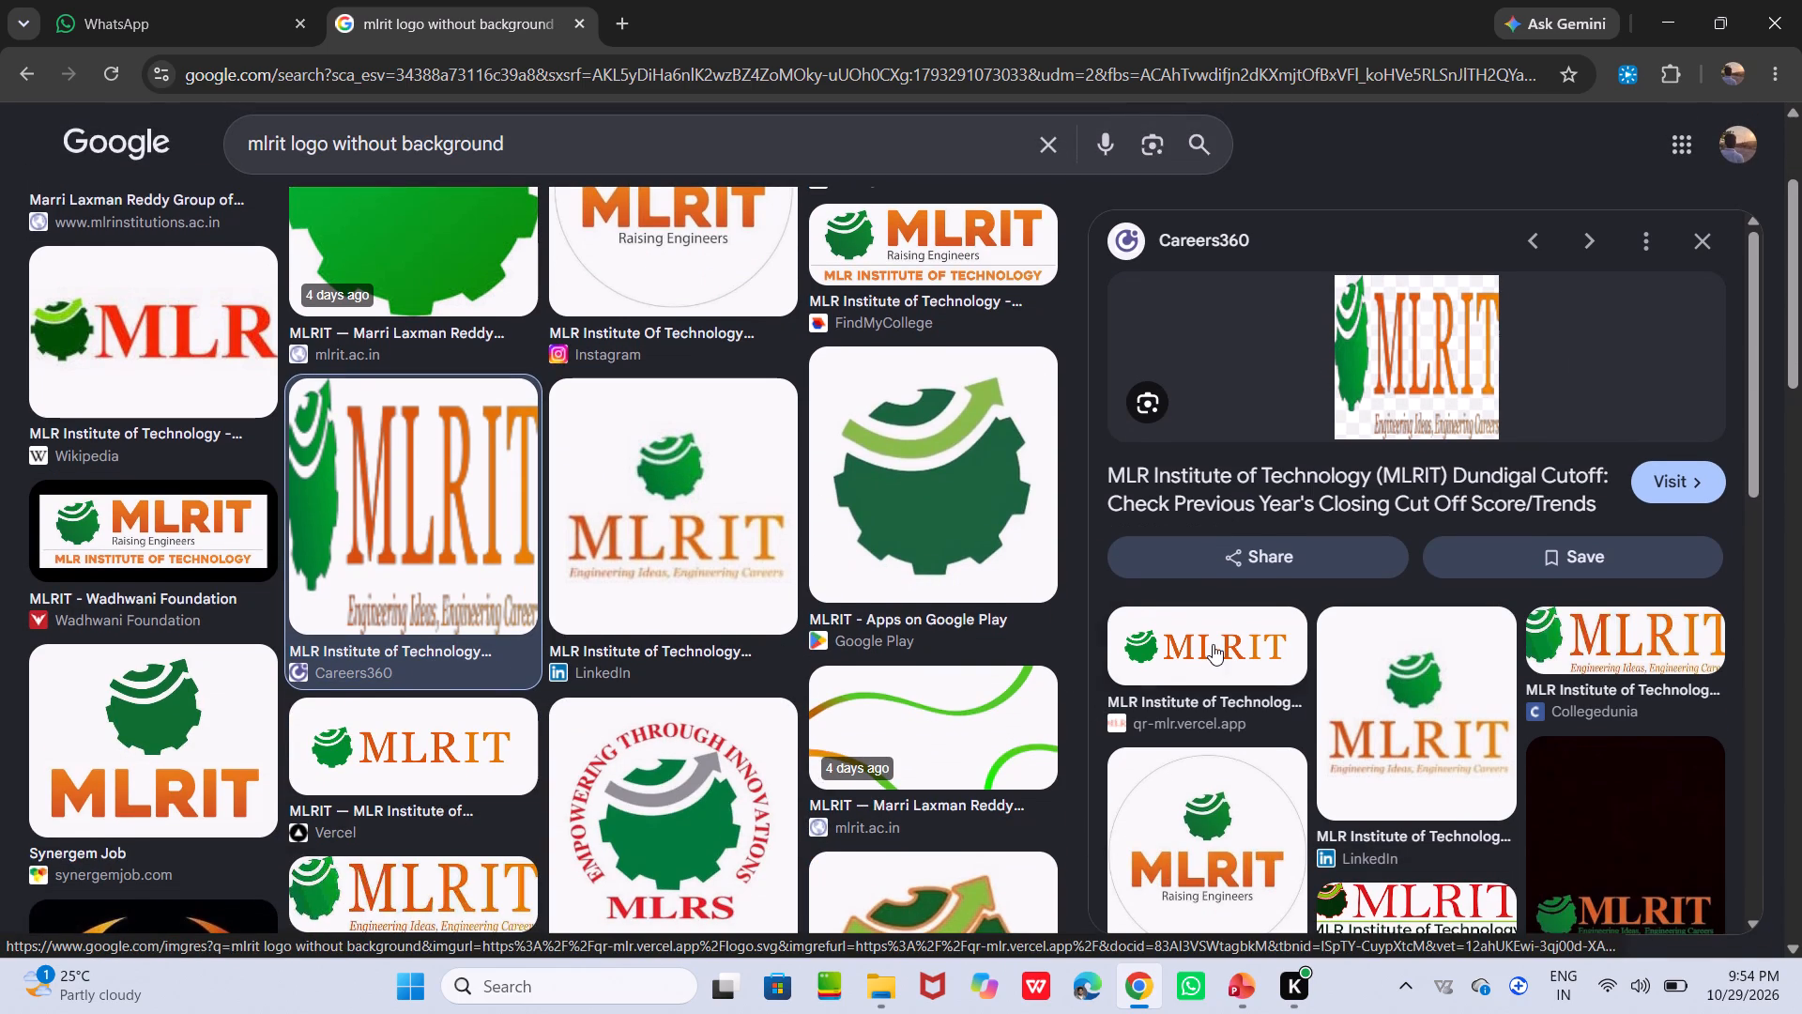
click(1213, 641)
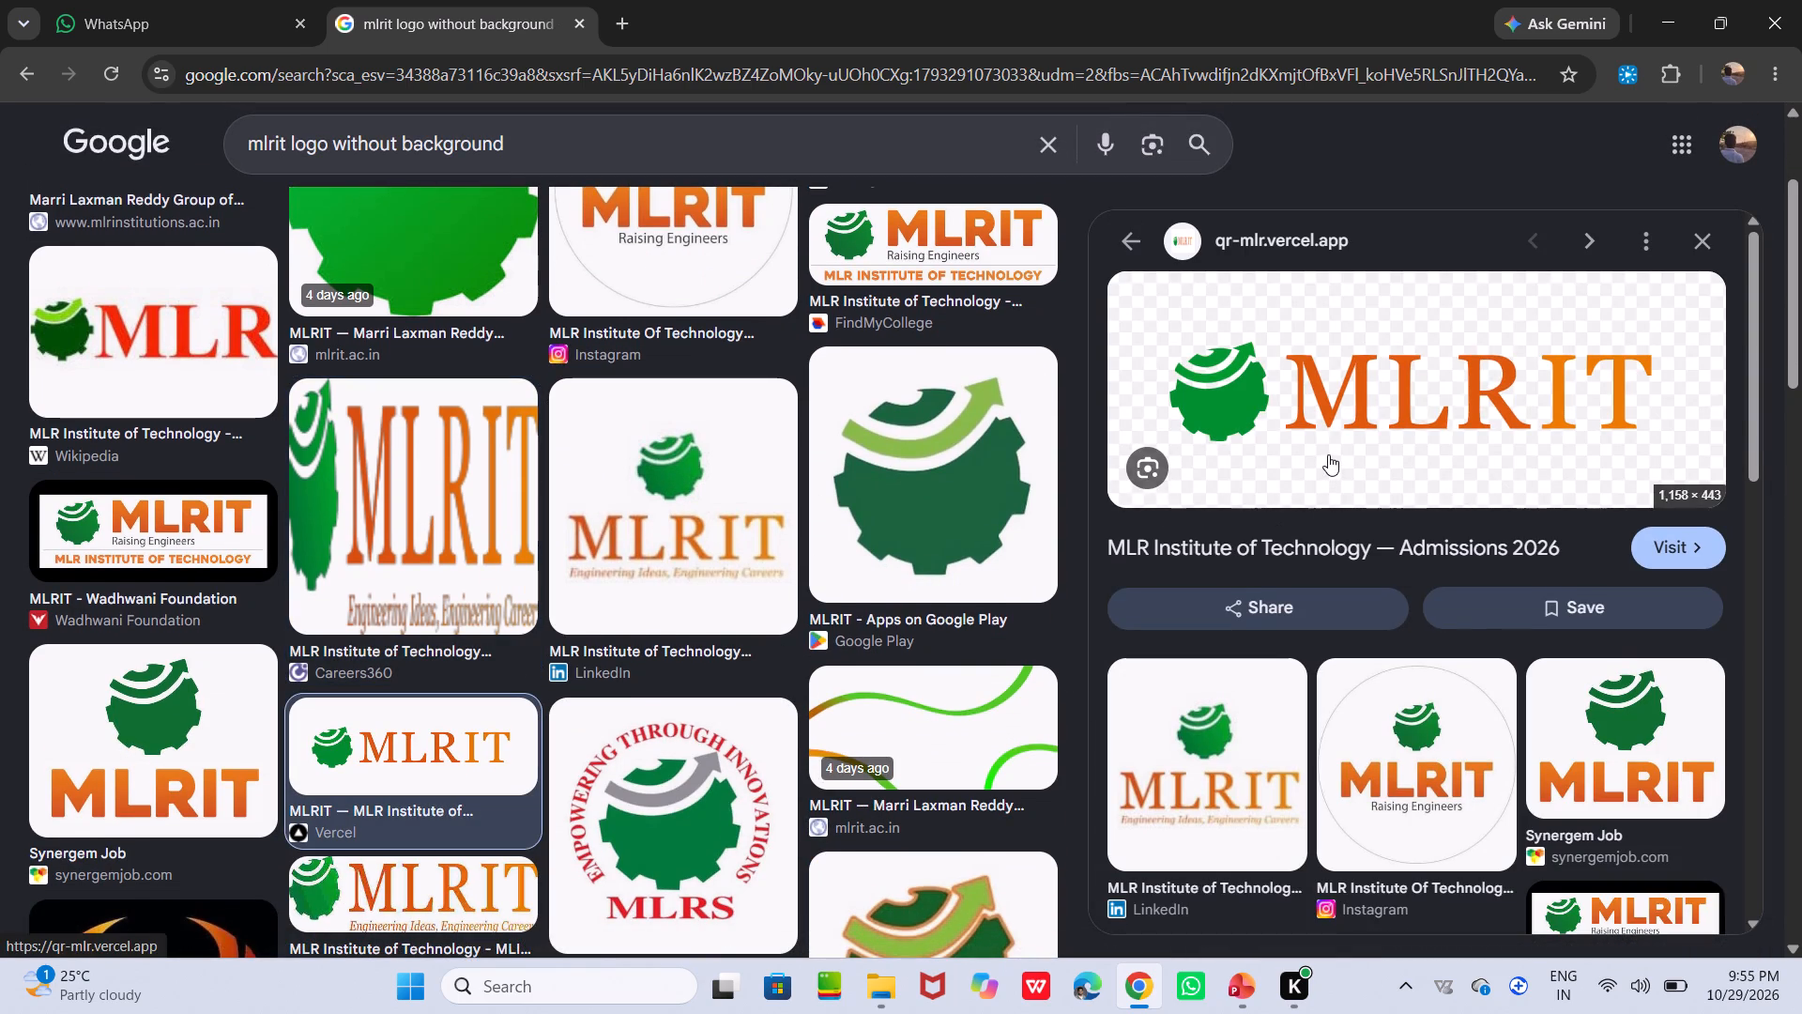
scroll(820, 450, down, 2)
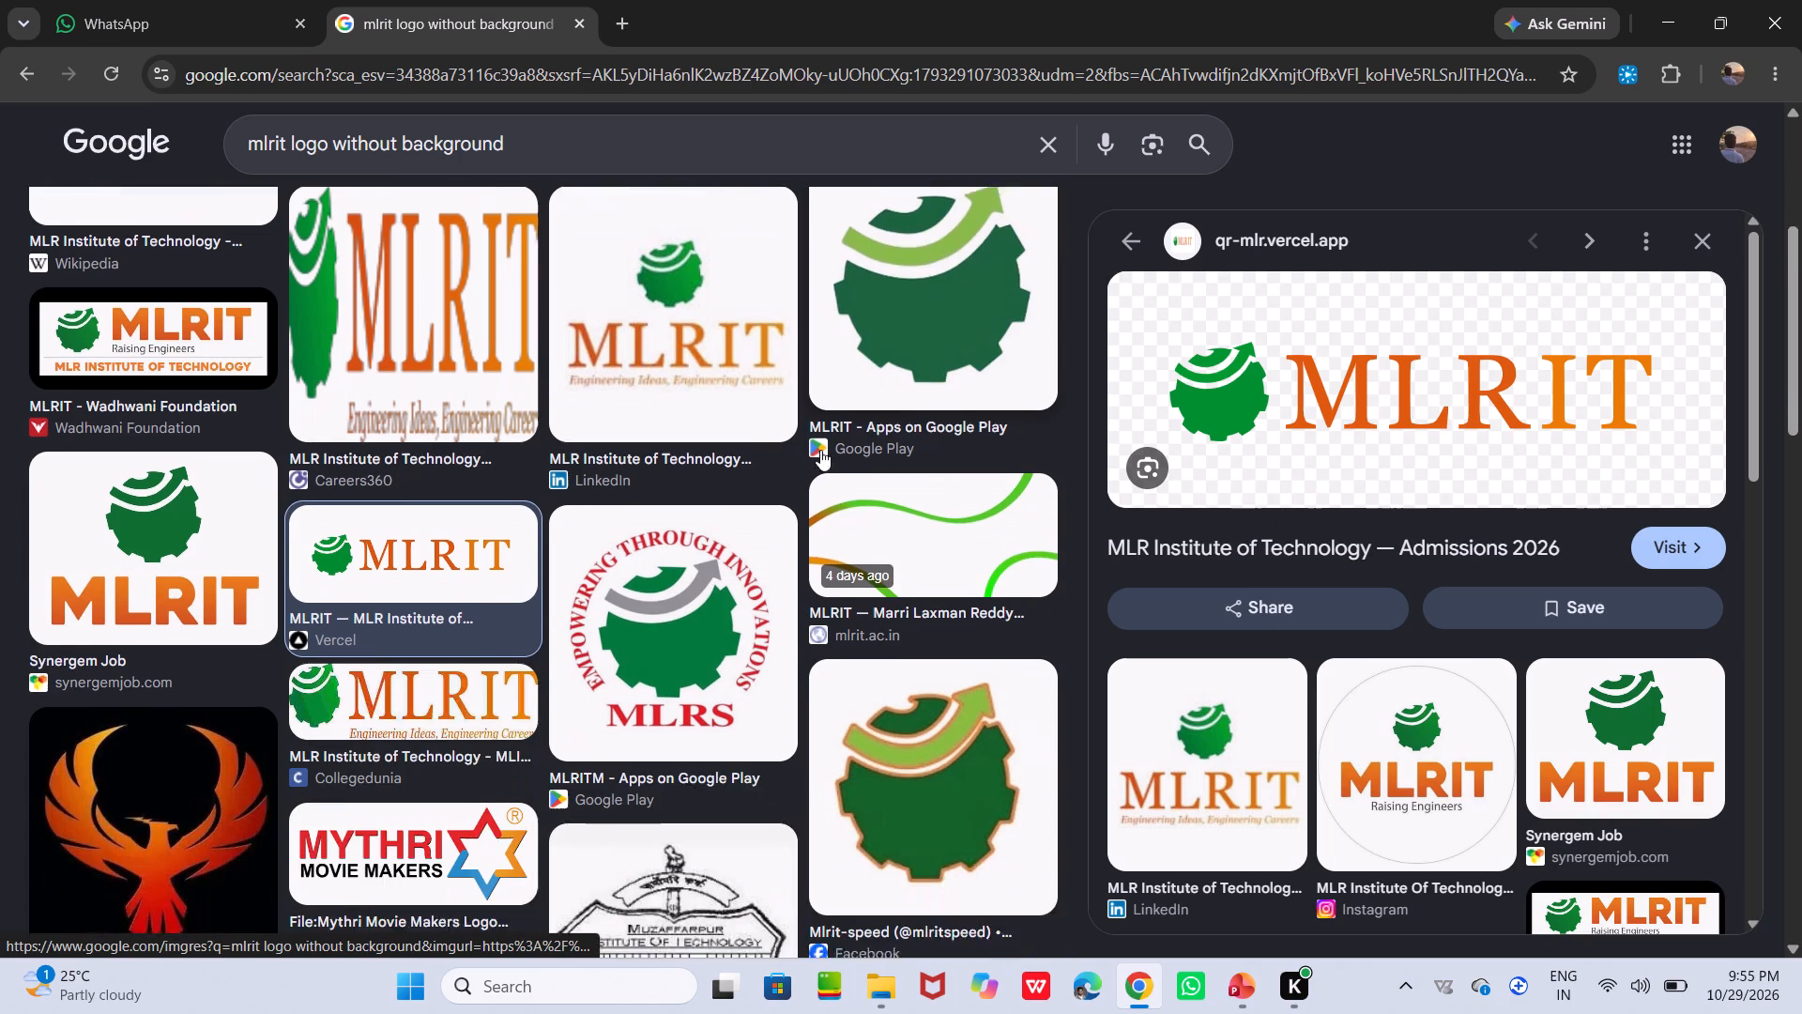
scroll(820, 450, down, 3)
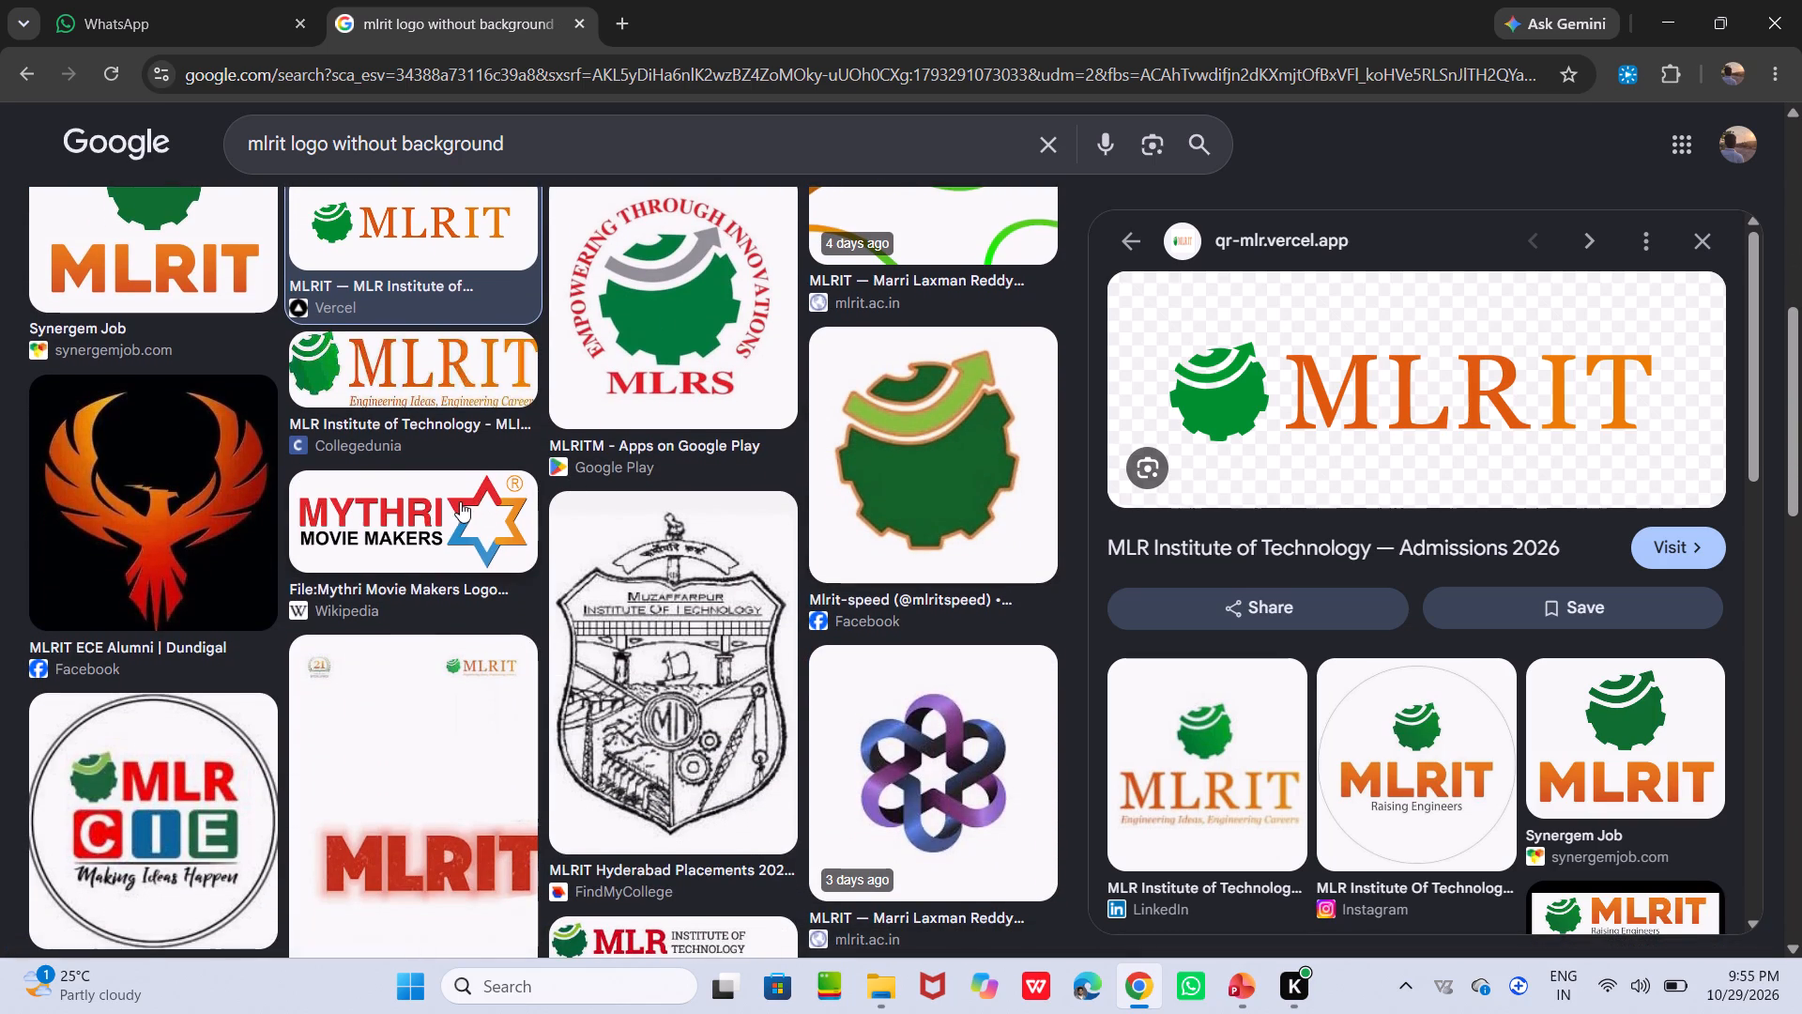
click(458, 500)
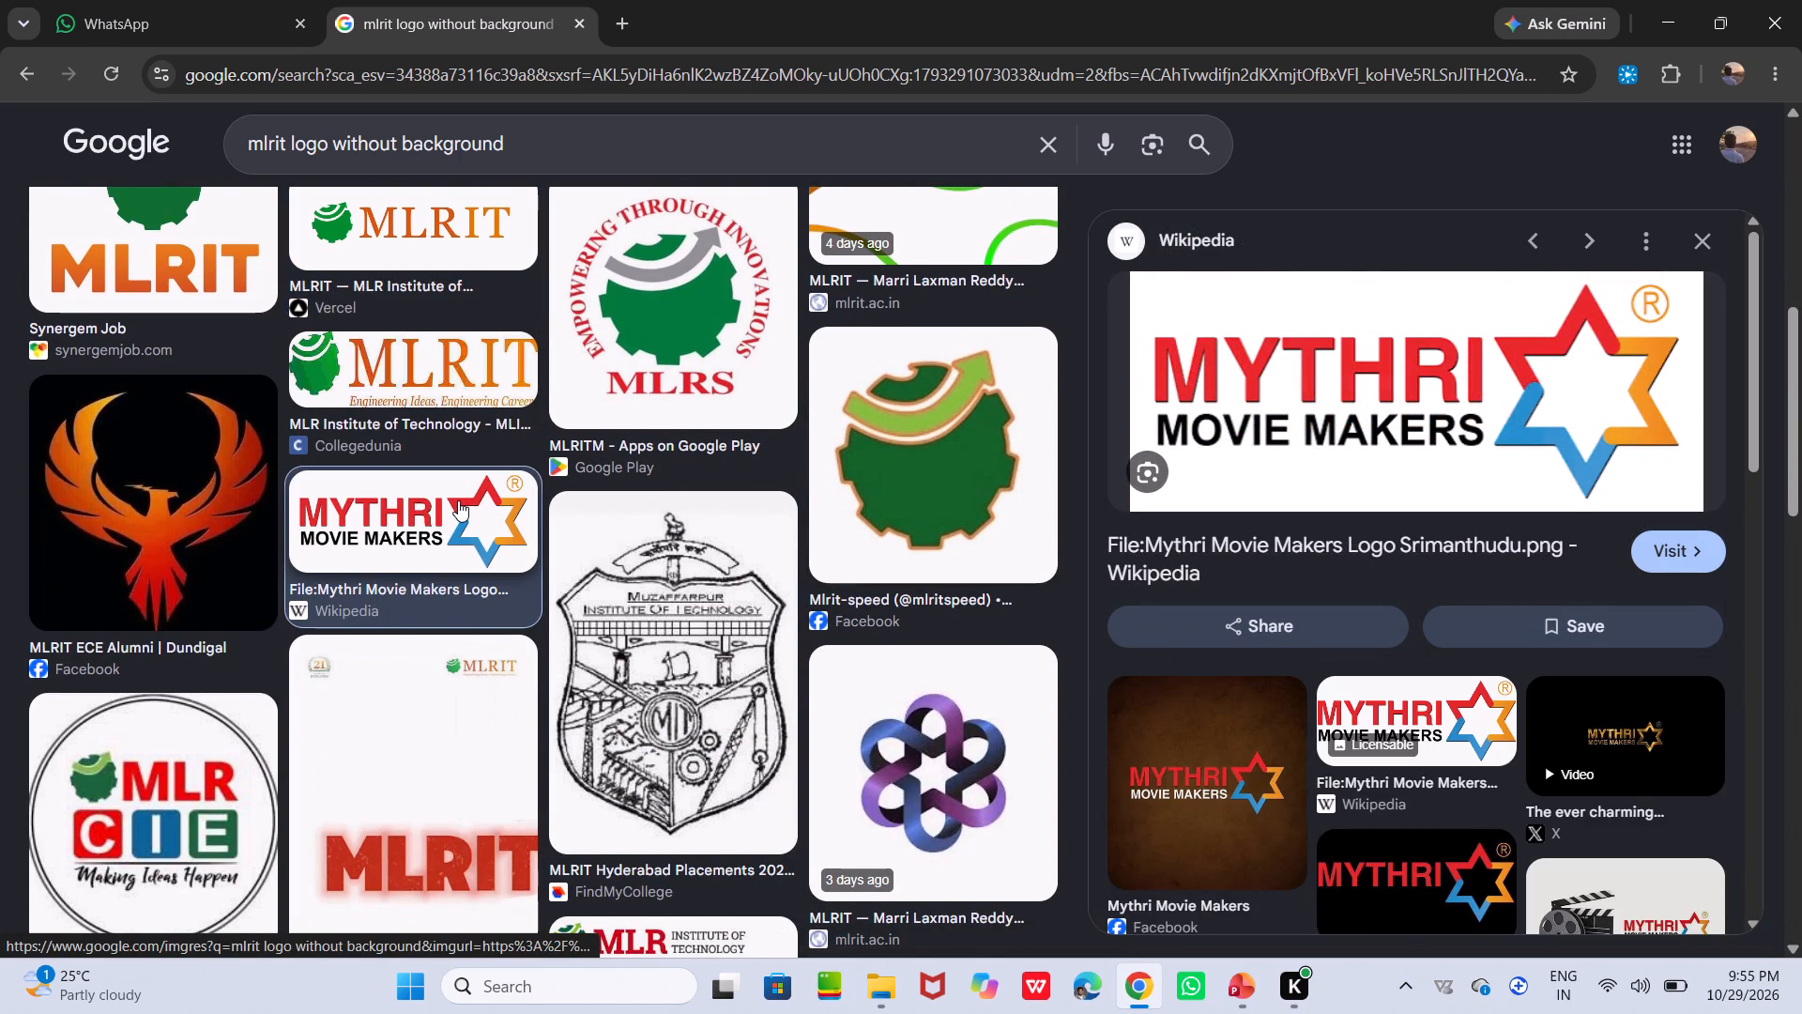
scroll(738, 547, down, 4)
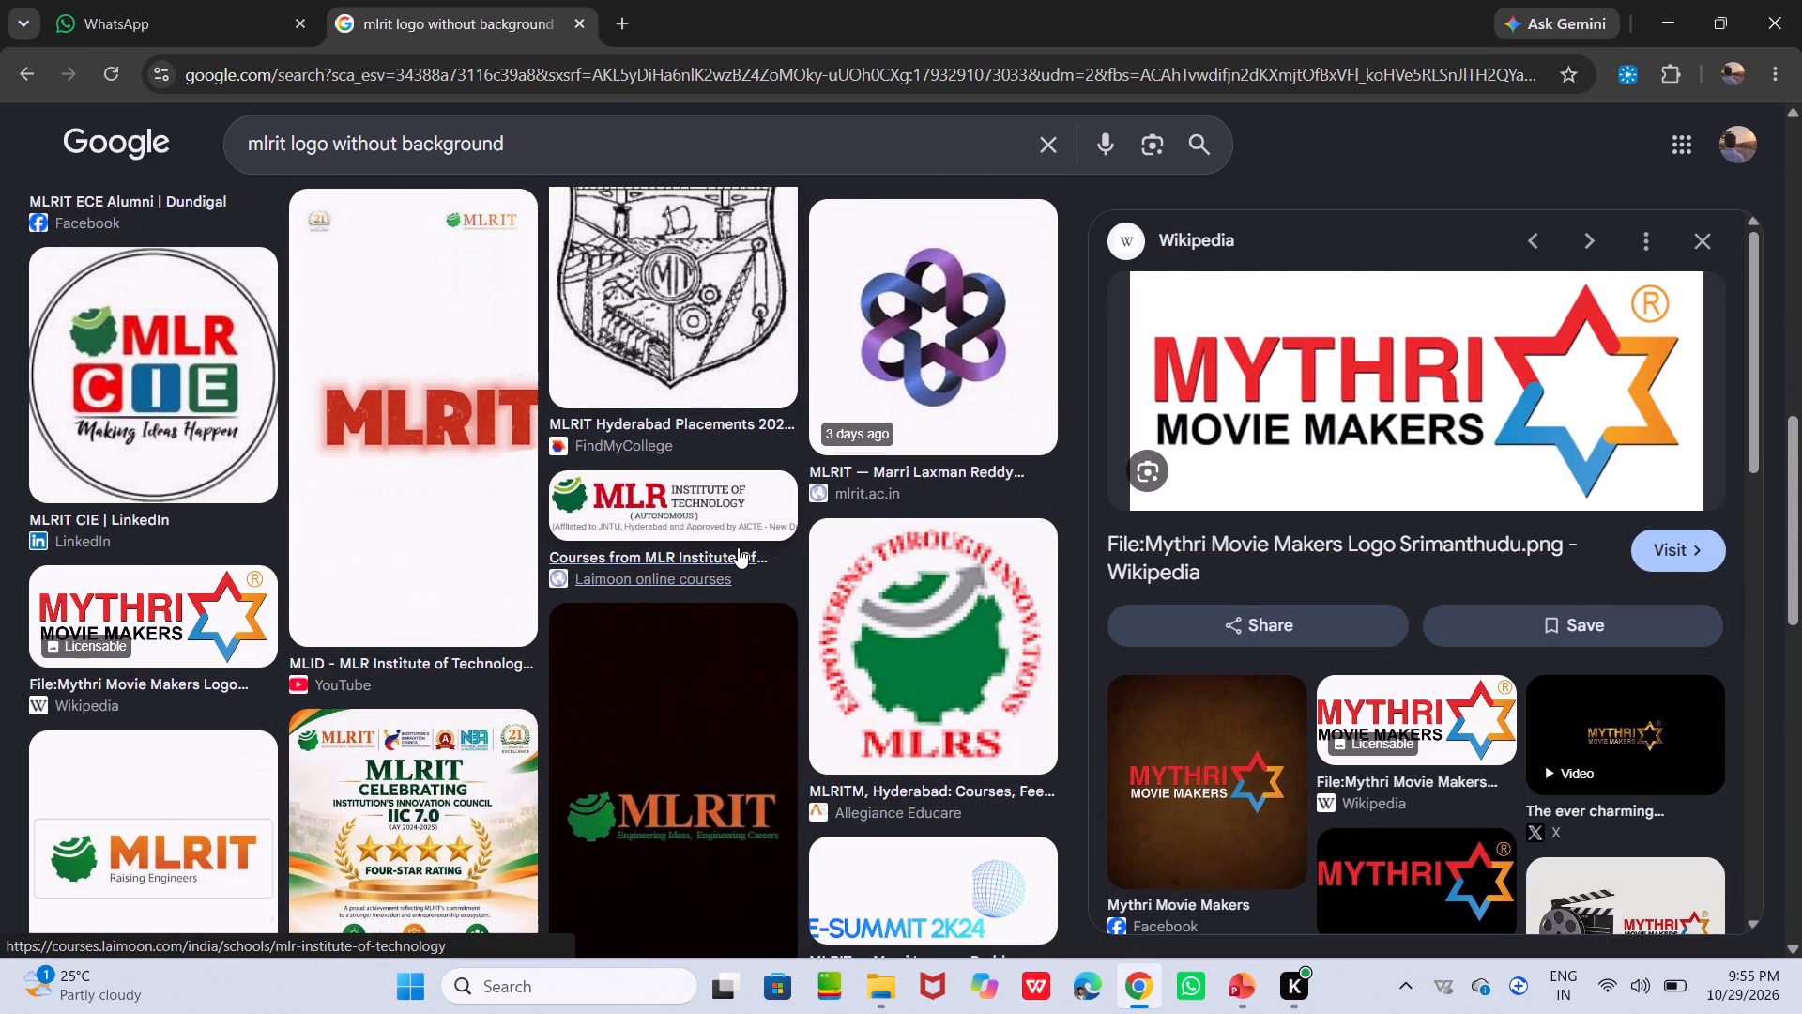
scroll(738, 547, down, 1)
click(738, 547)
scroll(738, 547, down, 2)
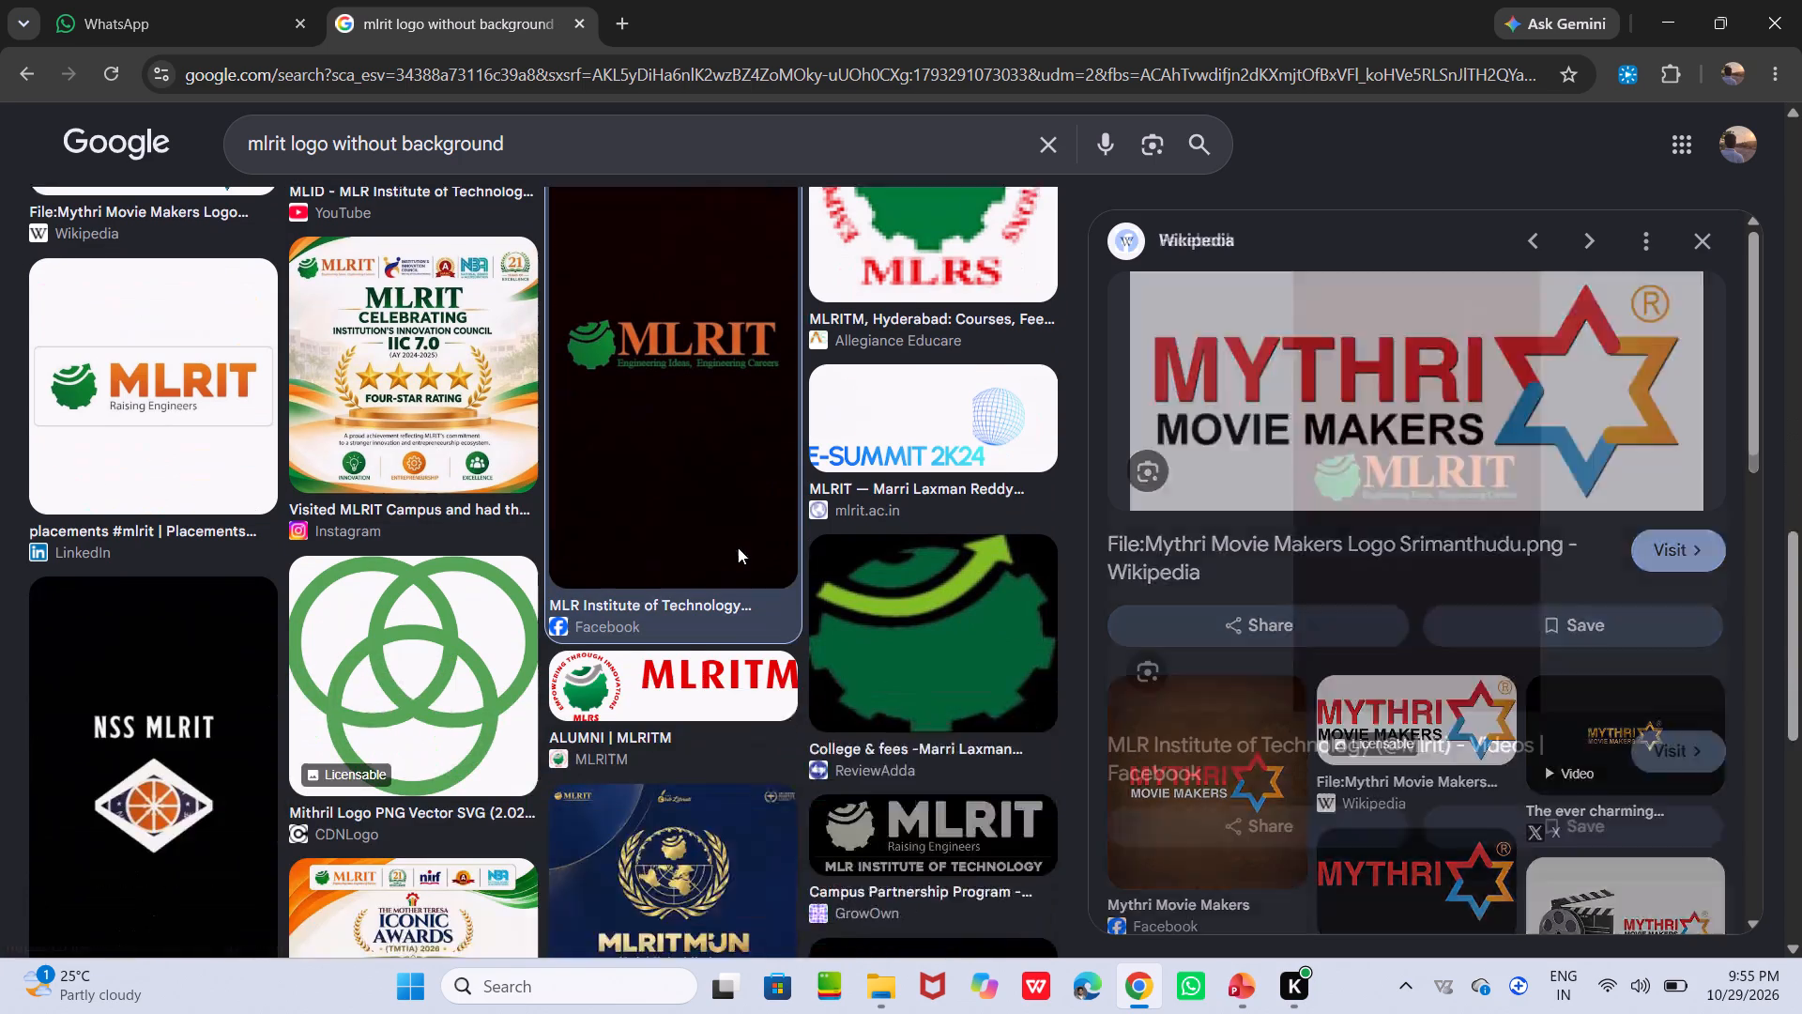
scroll(738, 547, down, 7)
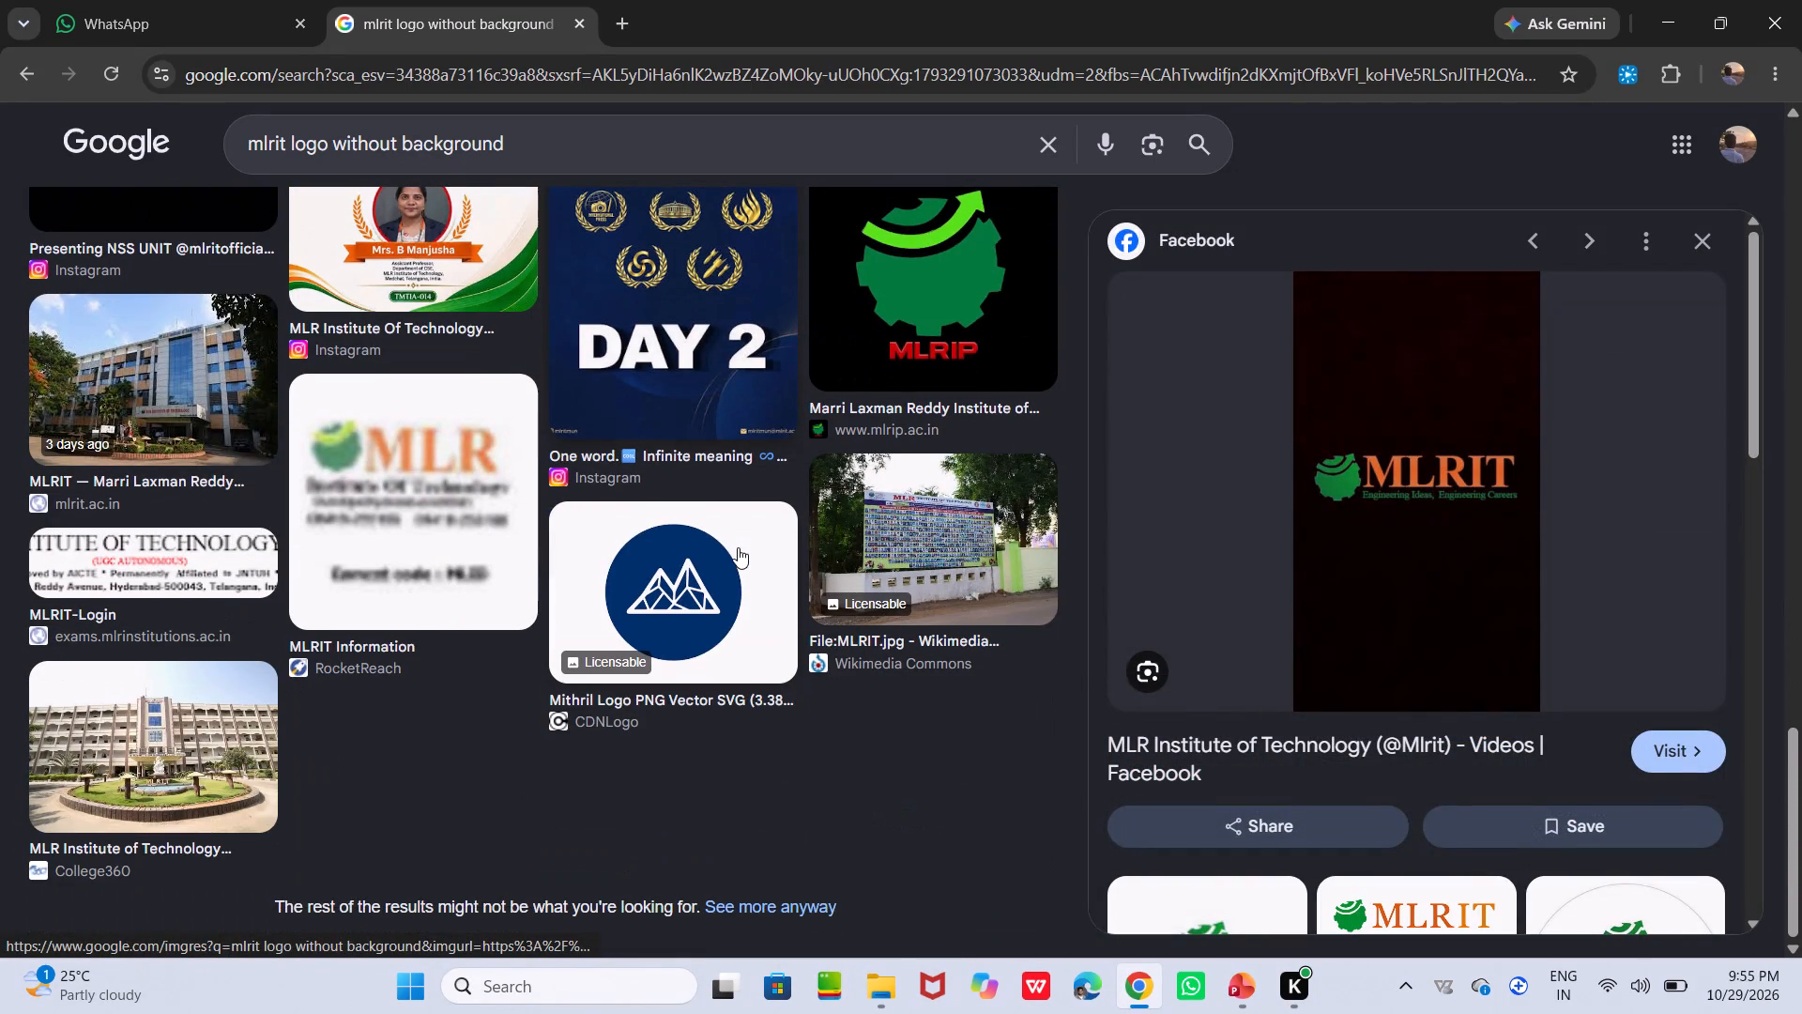
Switch to all search results, expand the image section with more images, and look through them for a suitable MLRIT logo.
scroll(738, 547, up, 7)
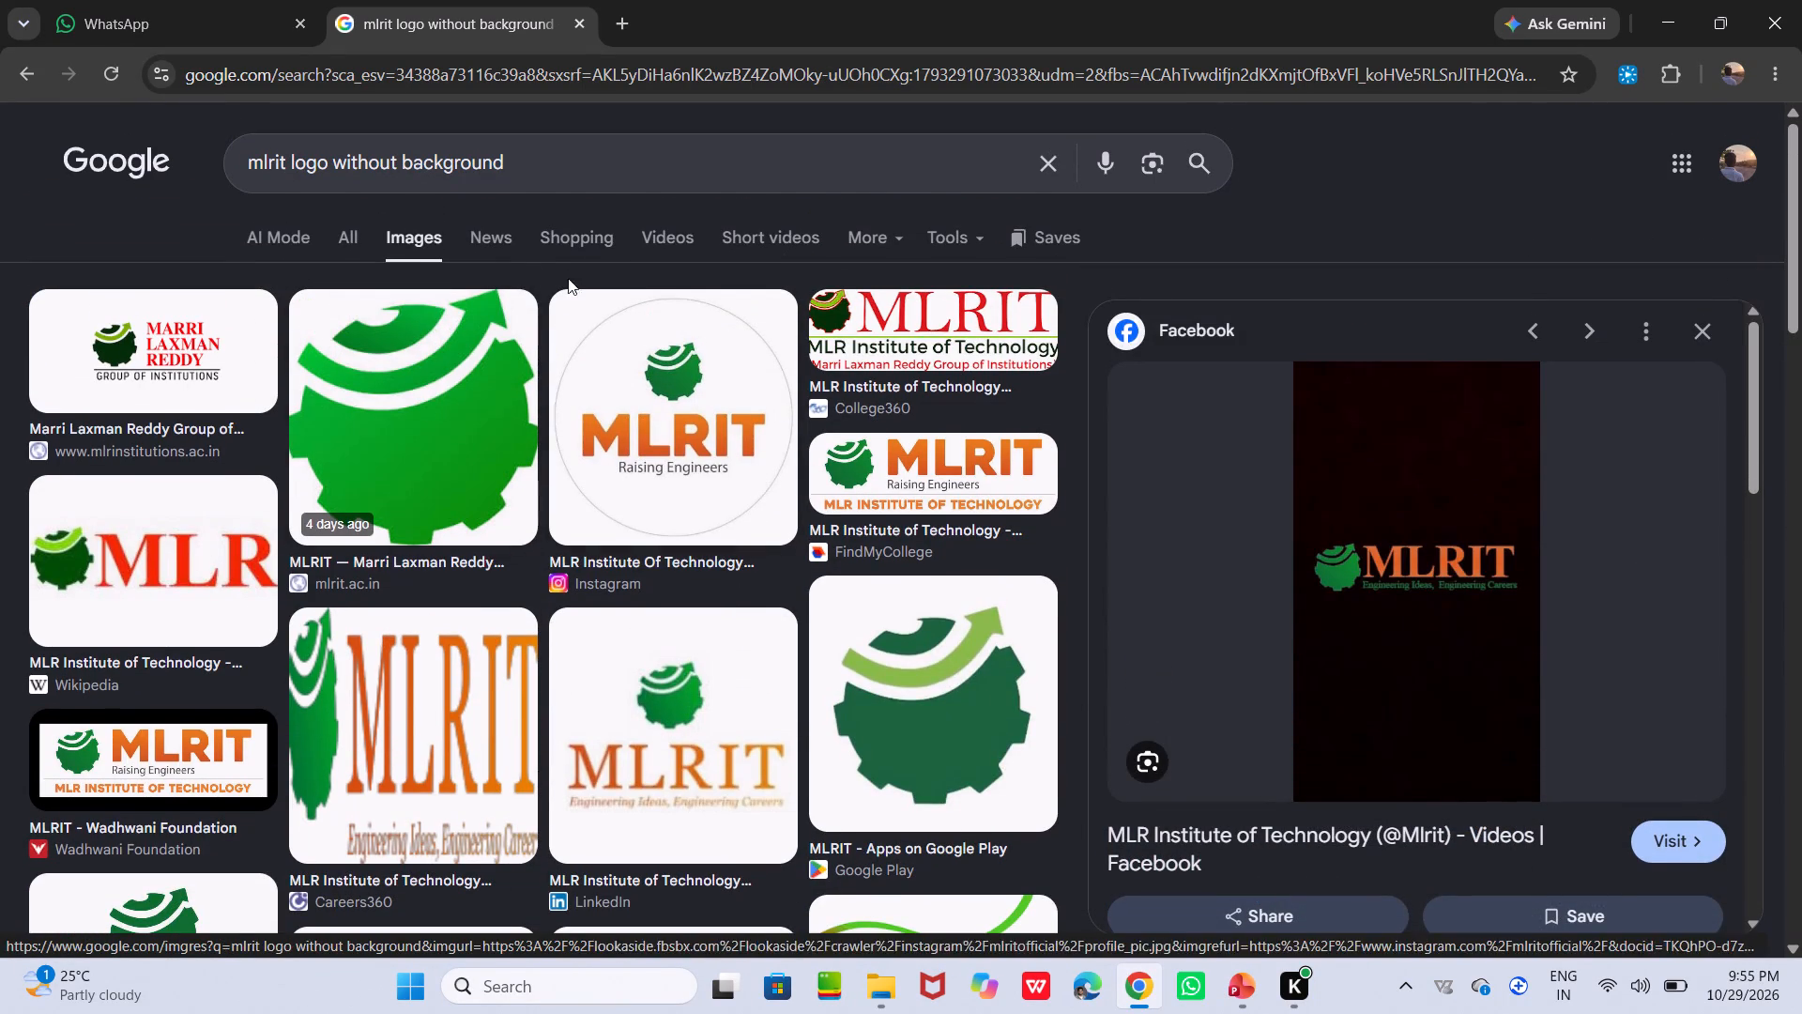
click(359, 225)
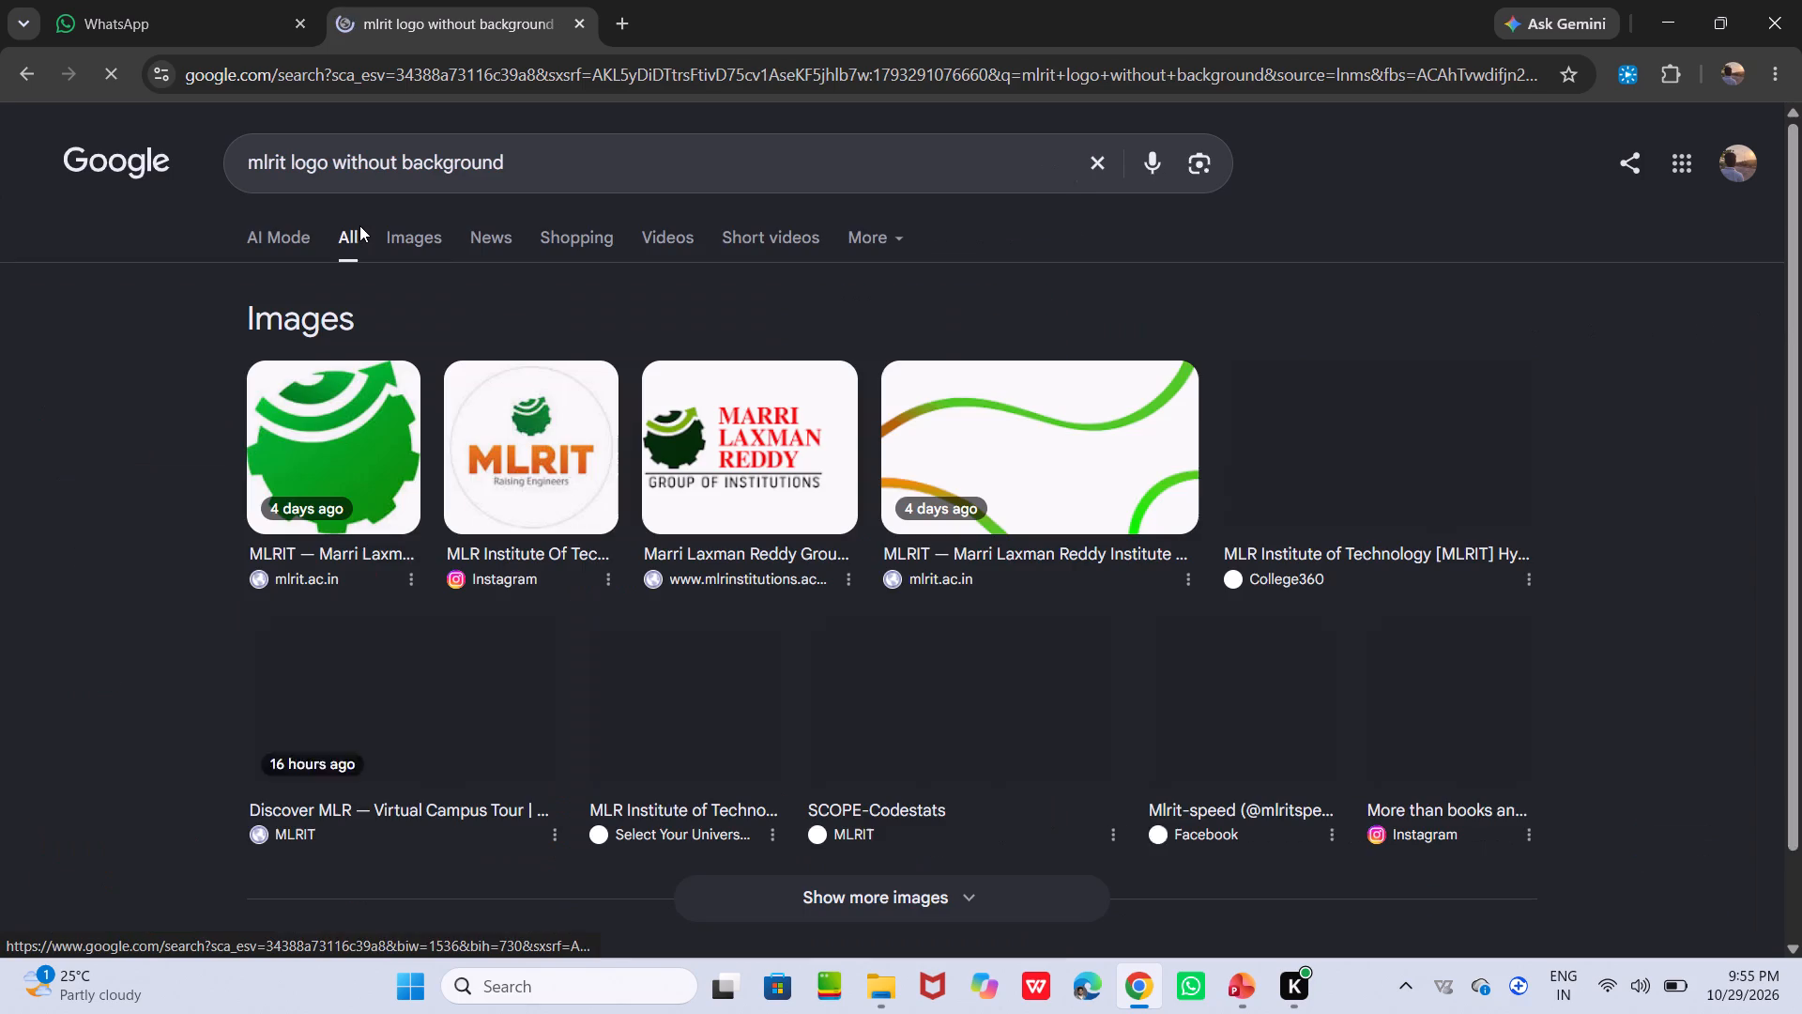
scroll(542, 438, down, 2)
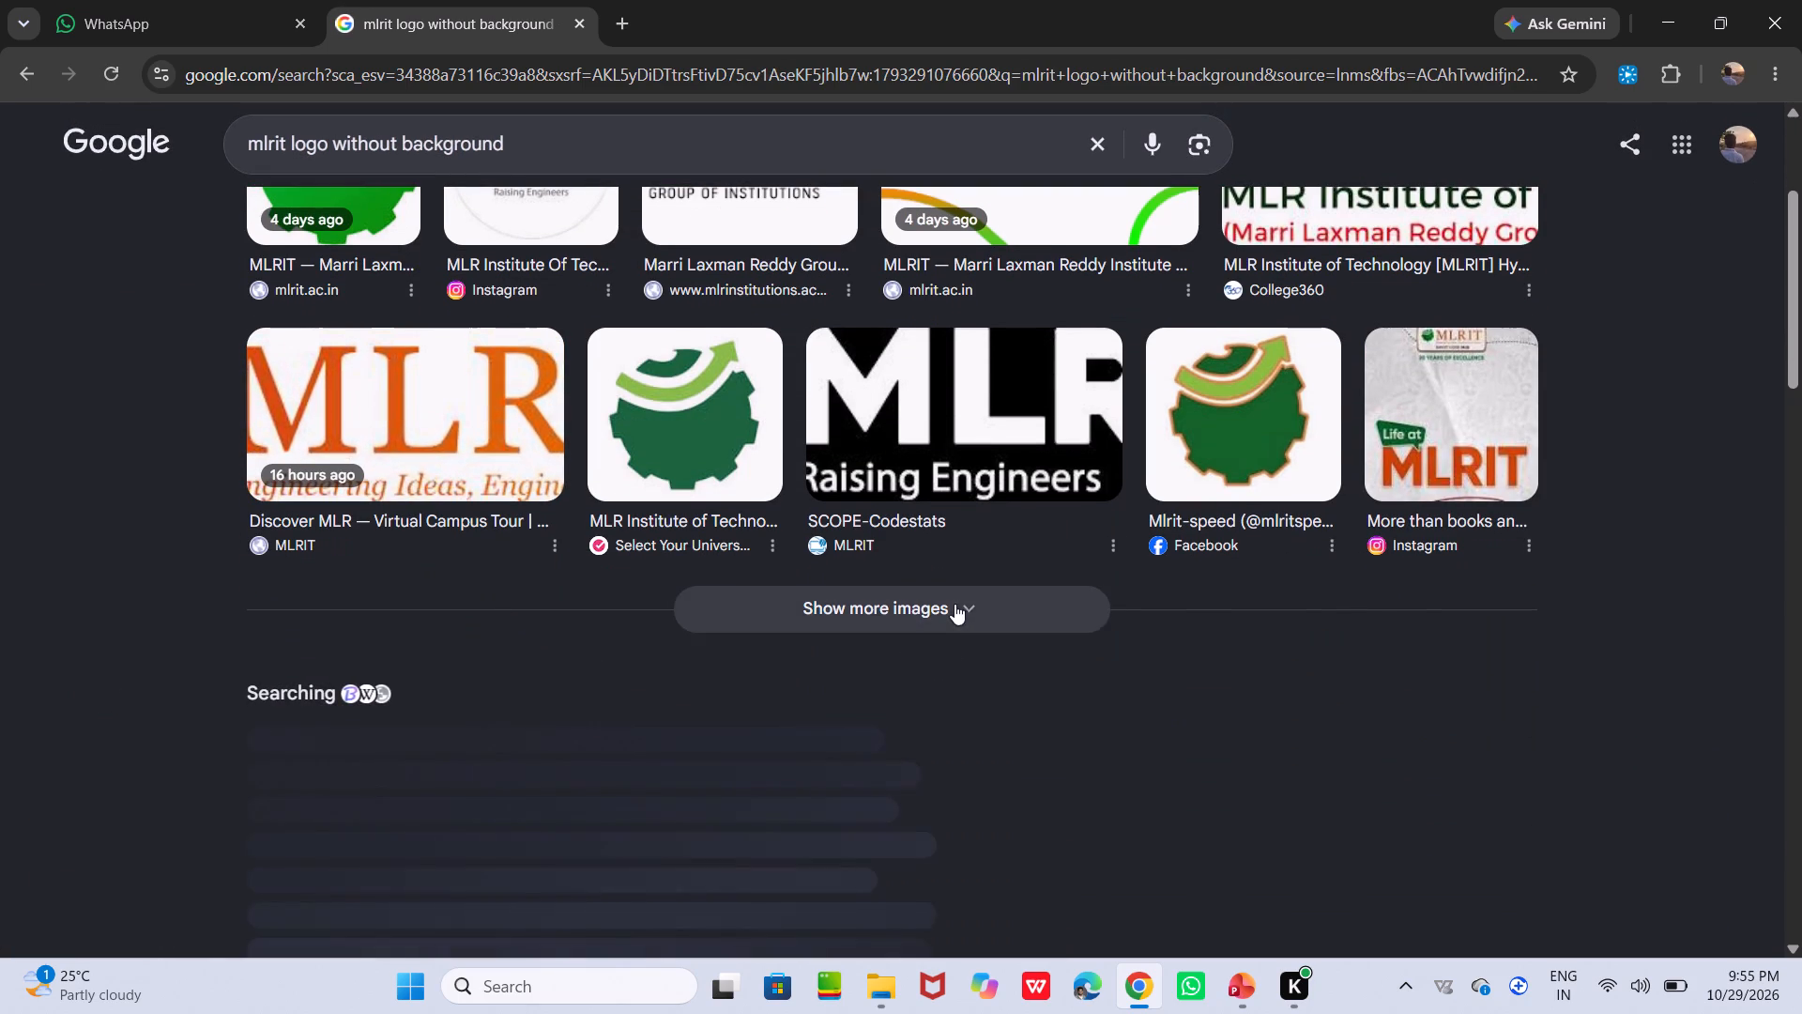
click(954, 603)
scroll(954, 603, down, 2)
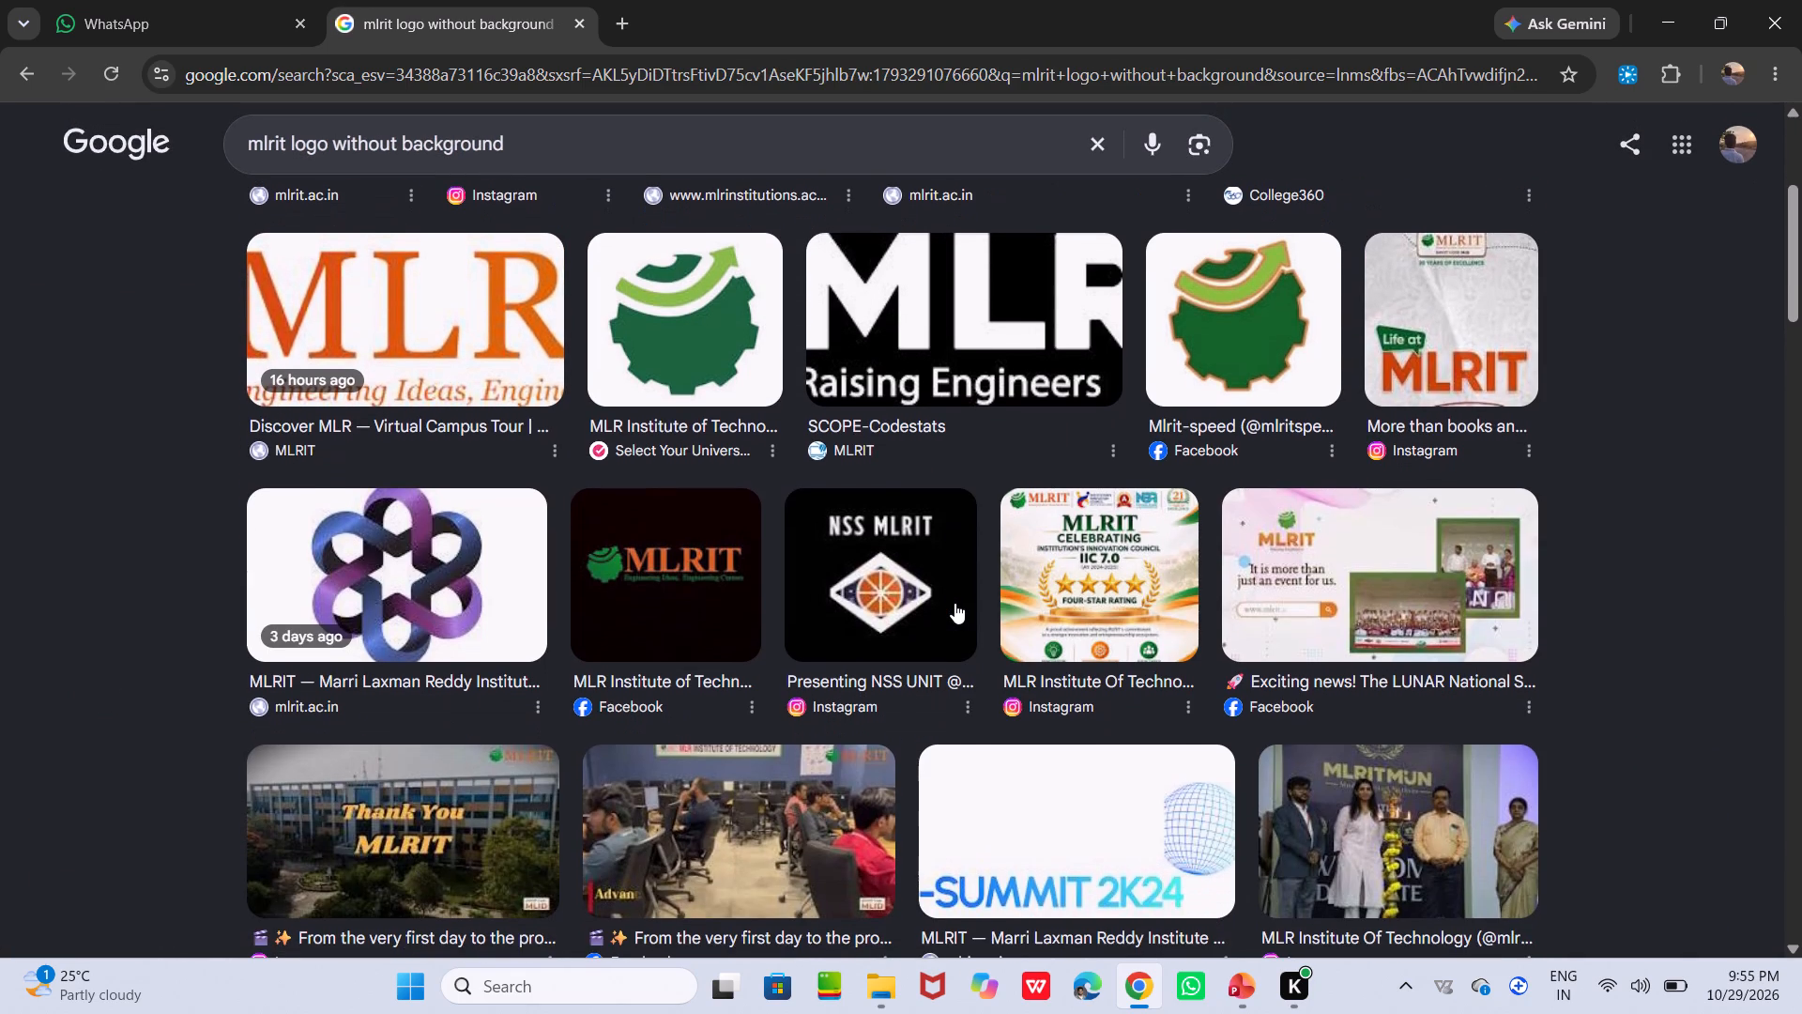
scroll(954, 603, down, 5)
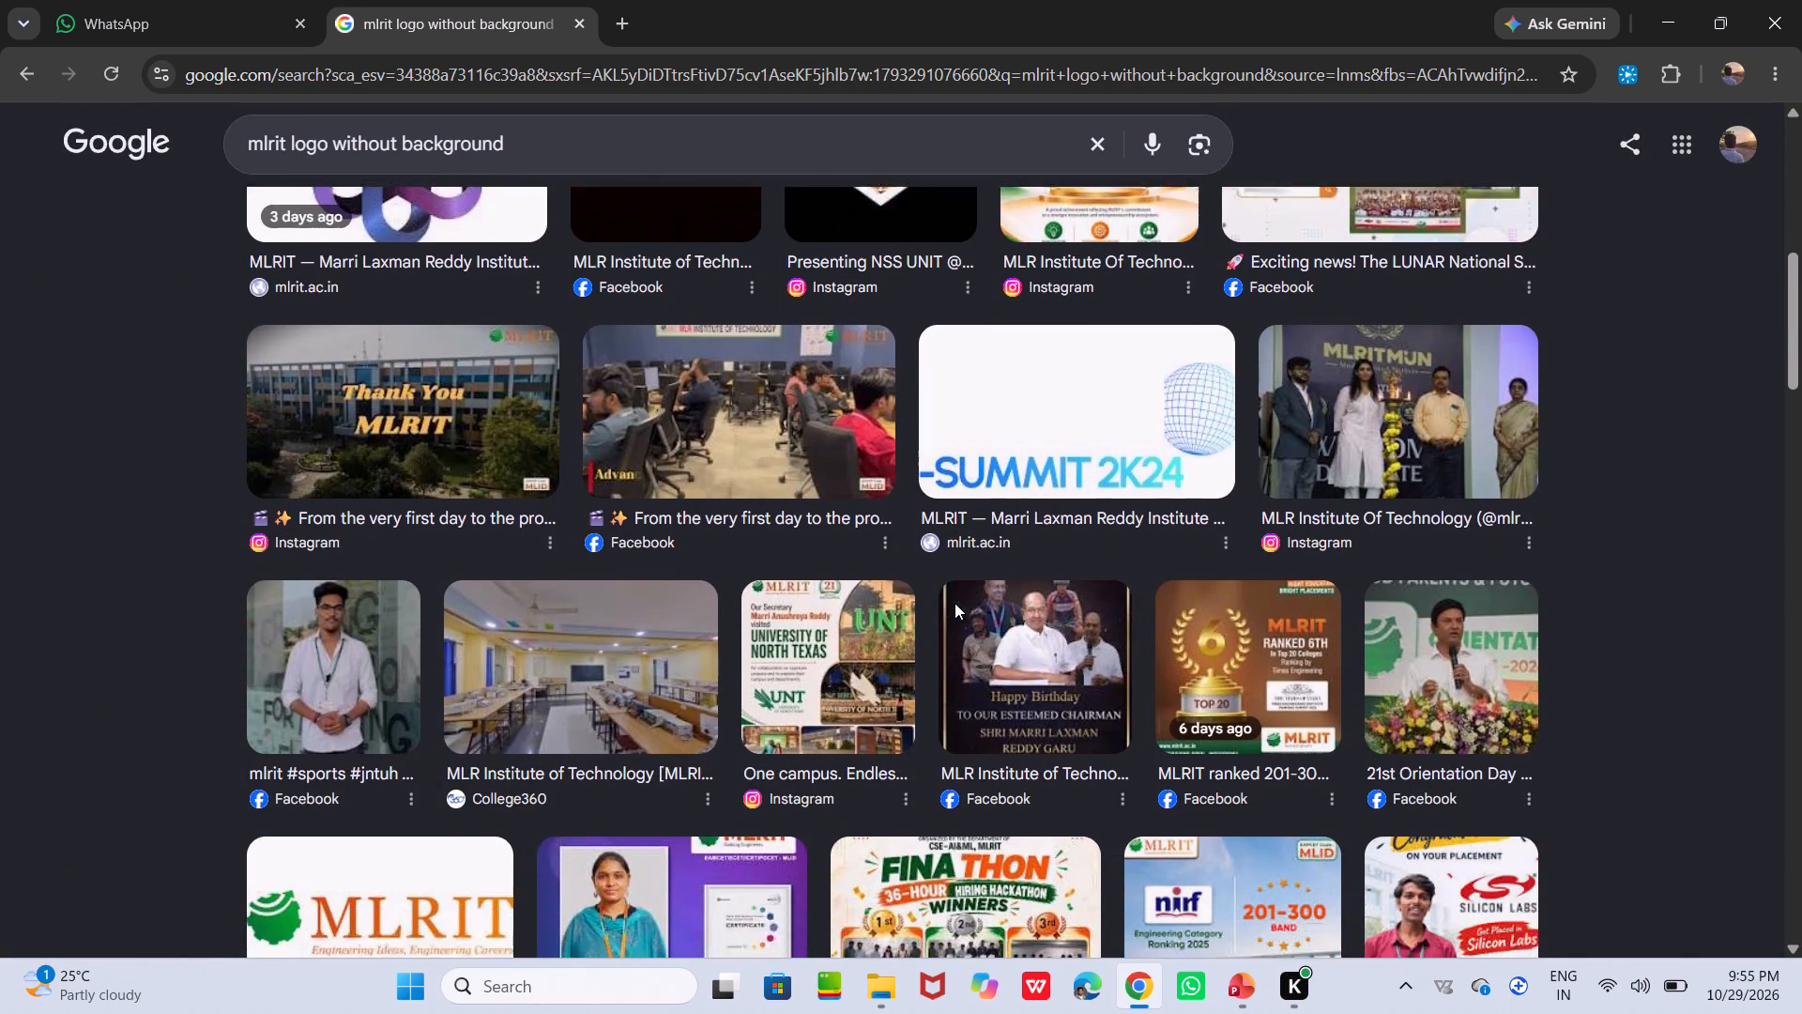
scroll(954, 603, down, 3)
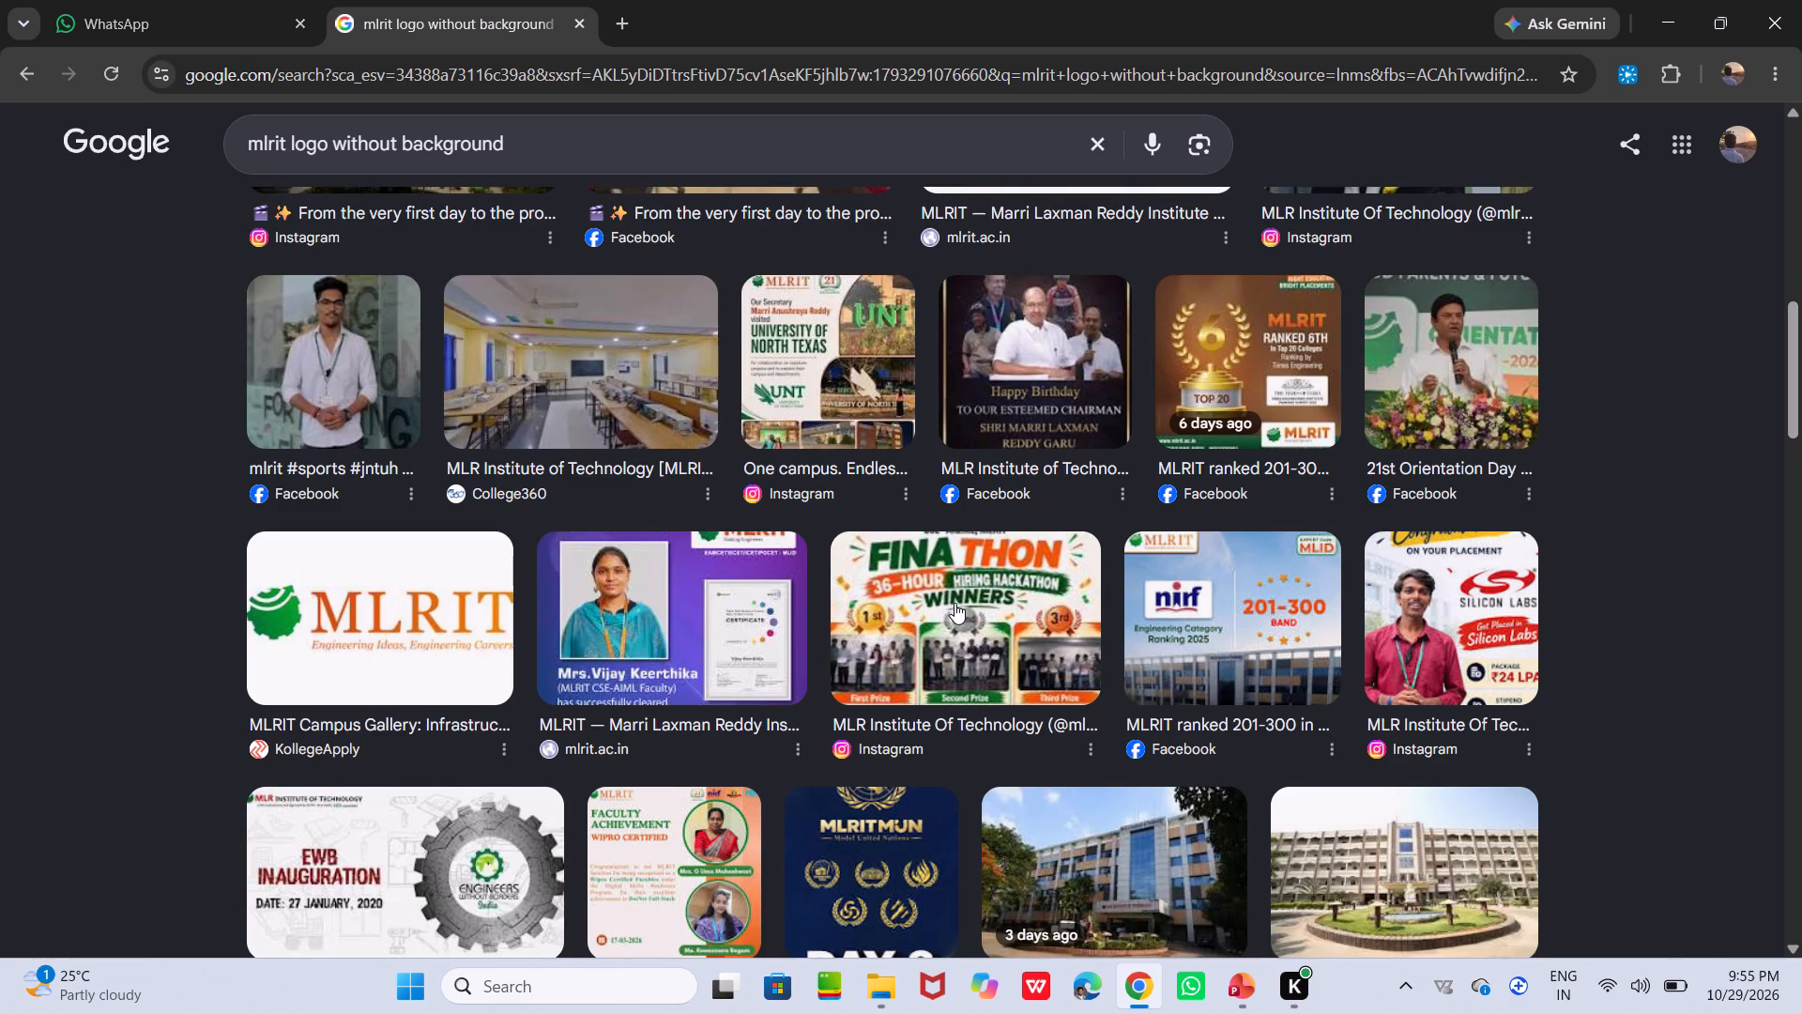
scroll(954, 603, down, 5)
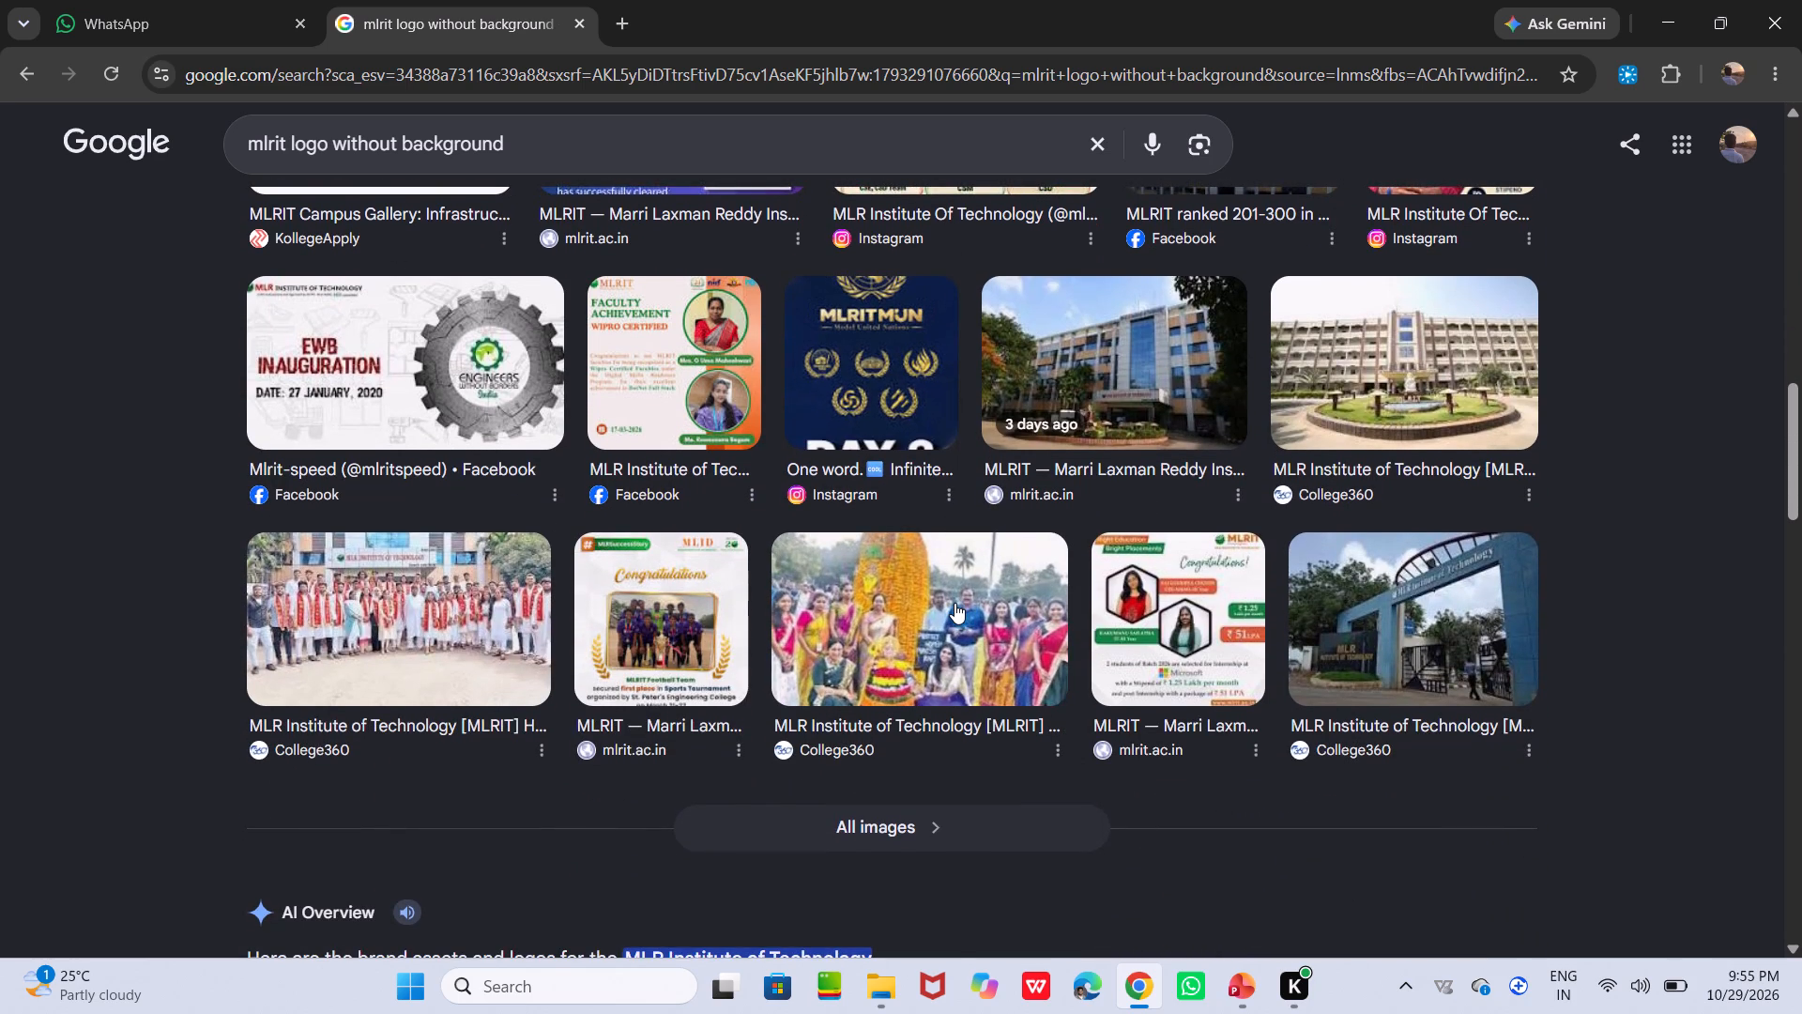
Return to the image-only results and compare the College360, FindMyCollege, Vercel and mlrit.ac.in previews, checking the Vercel result's options.
scroll(954, 603, up, 3)
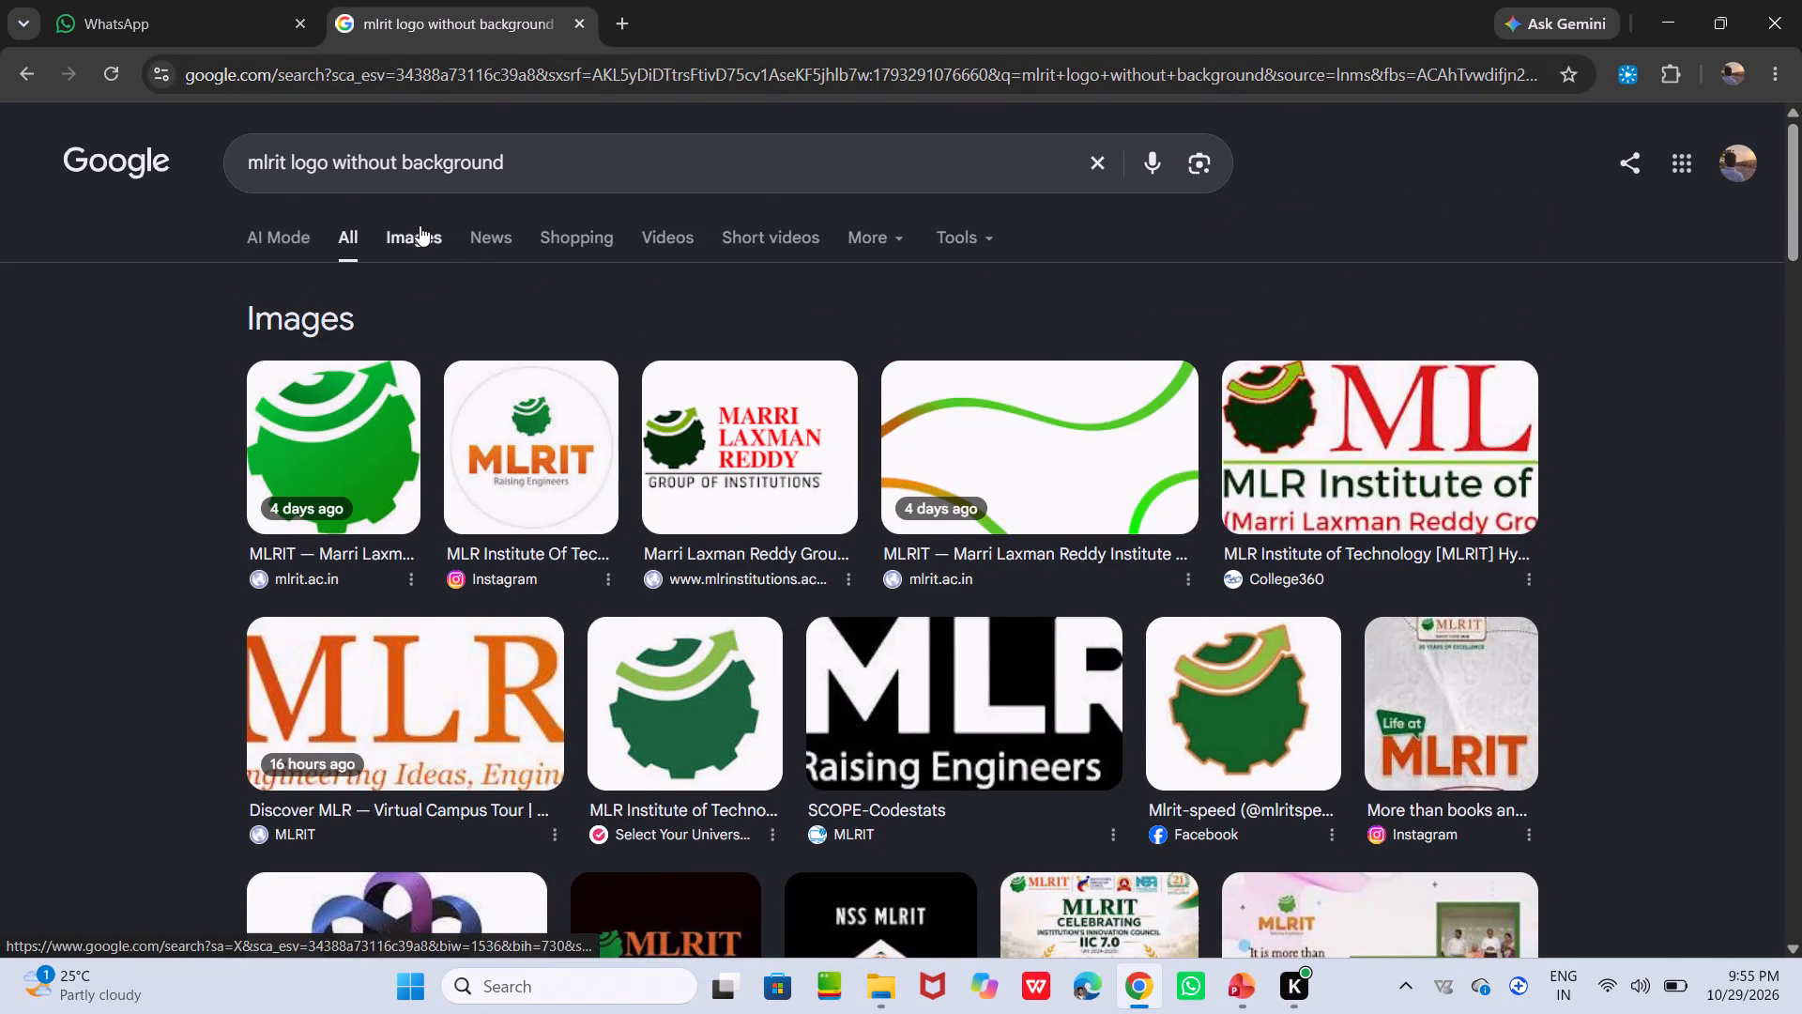
click(420, 225)
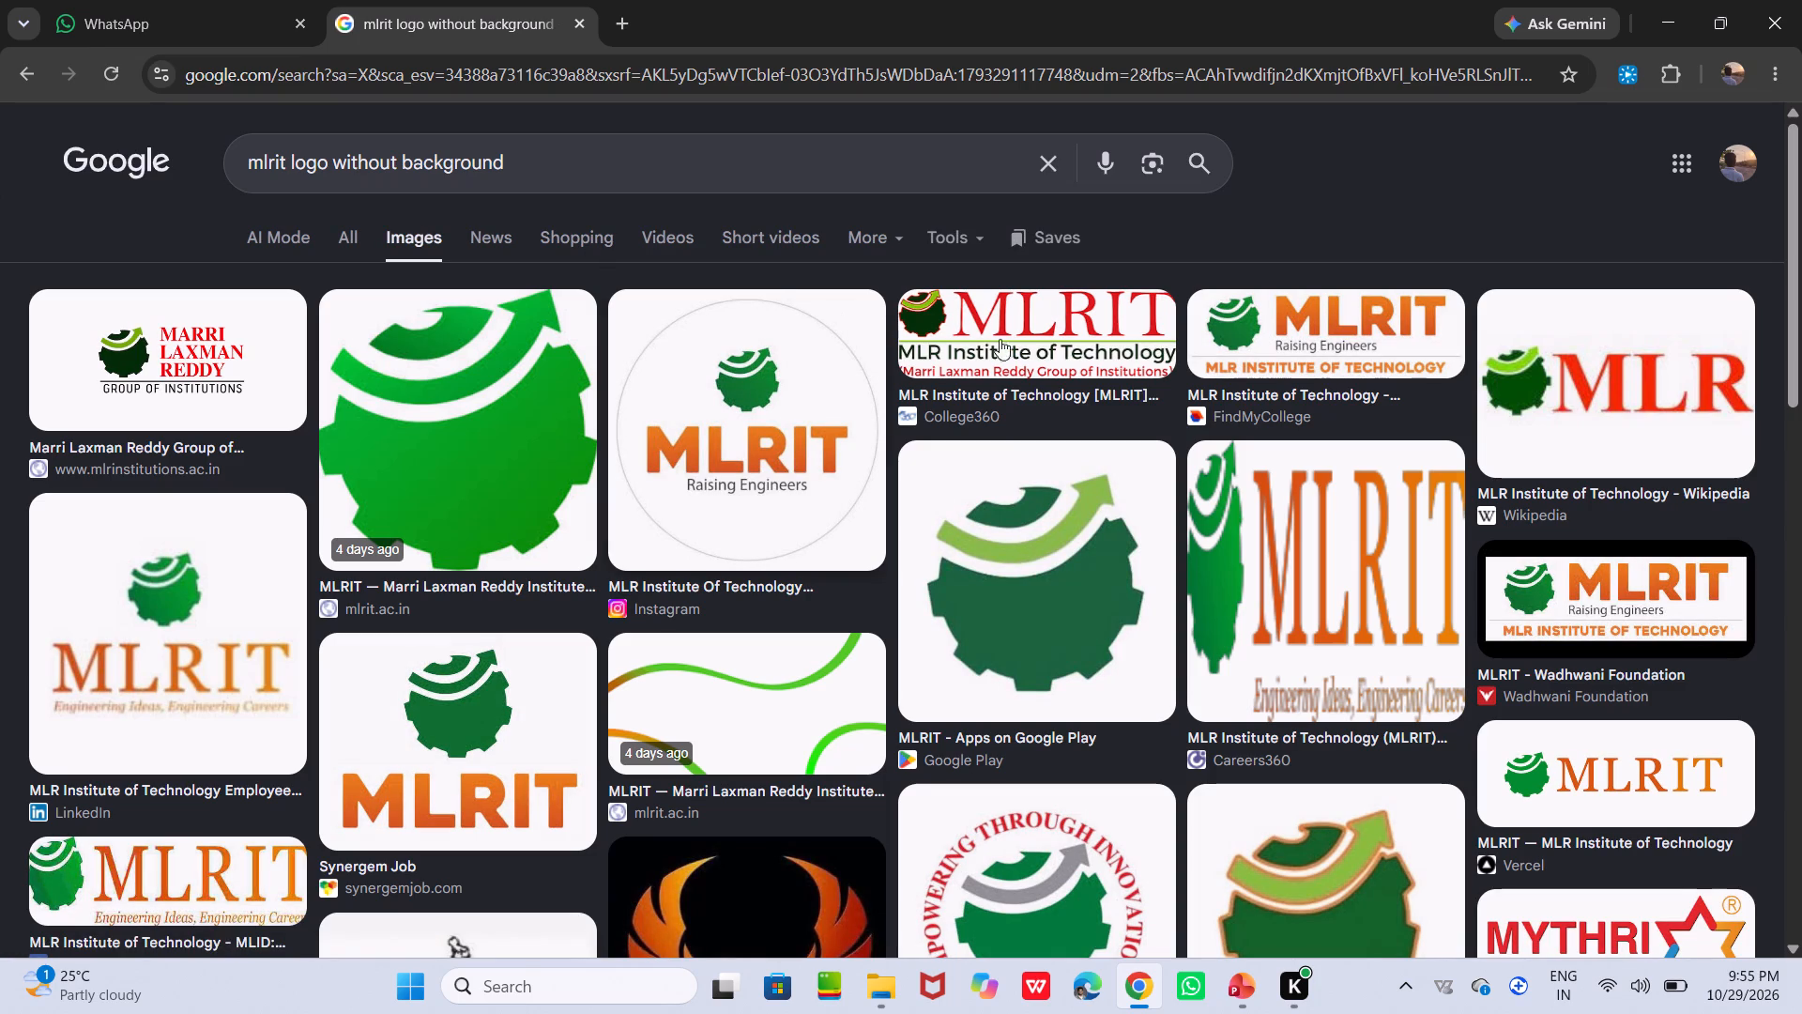
click(1031, 343)
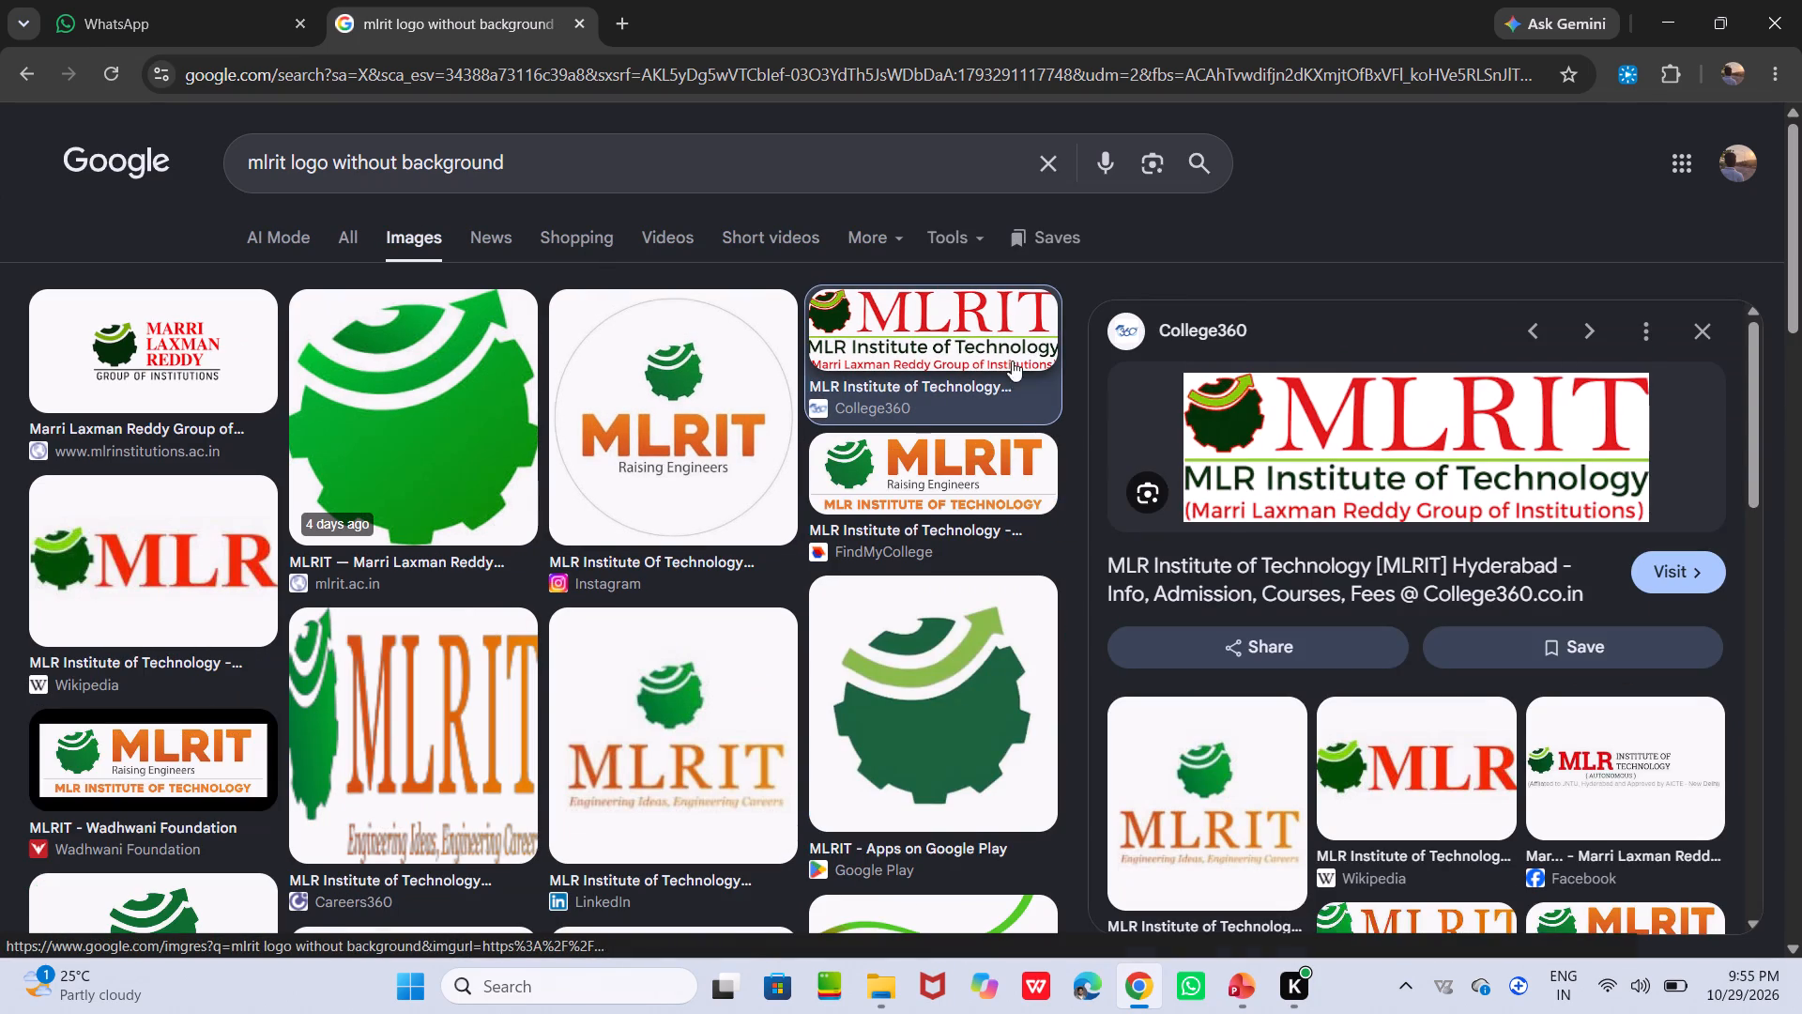
click(911, 484)
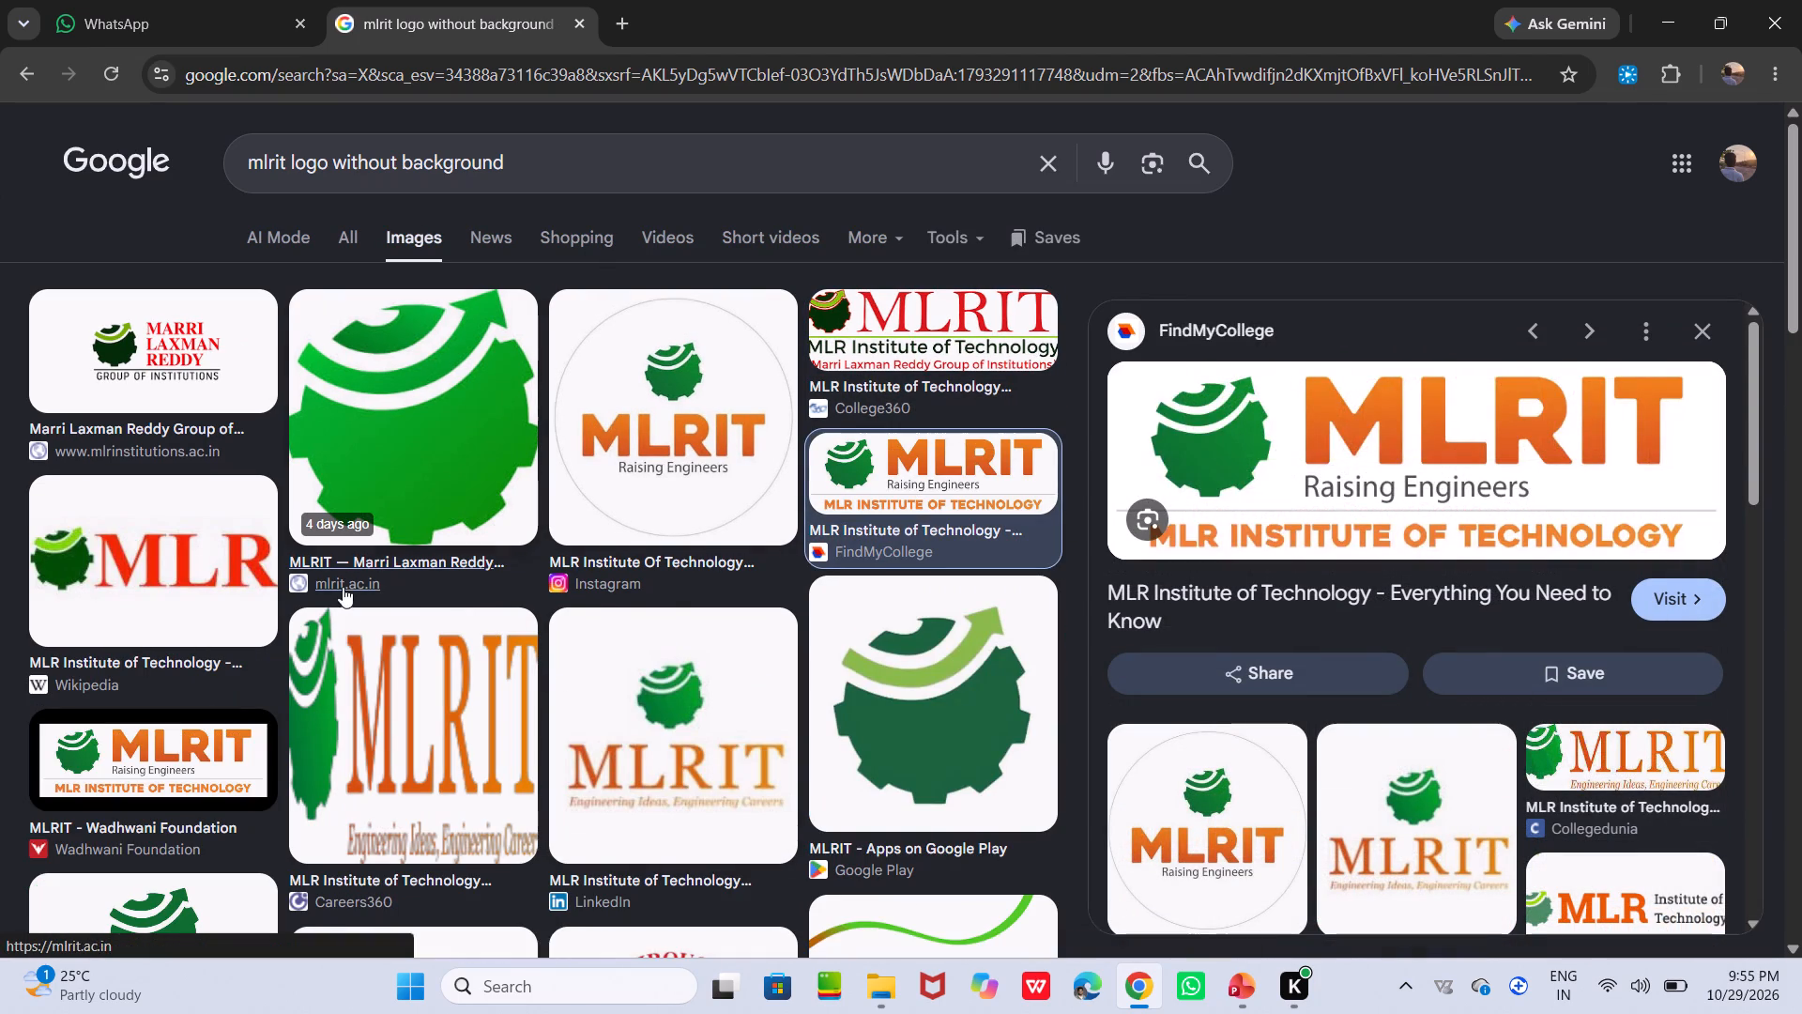
scroll(373, 686, down, 3)
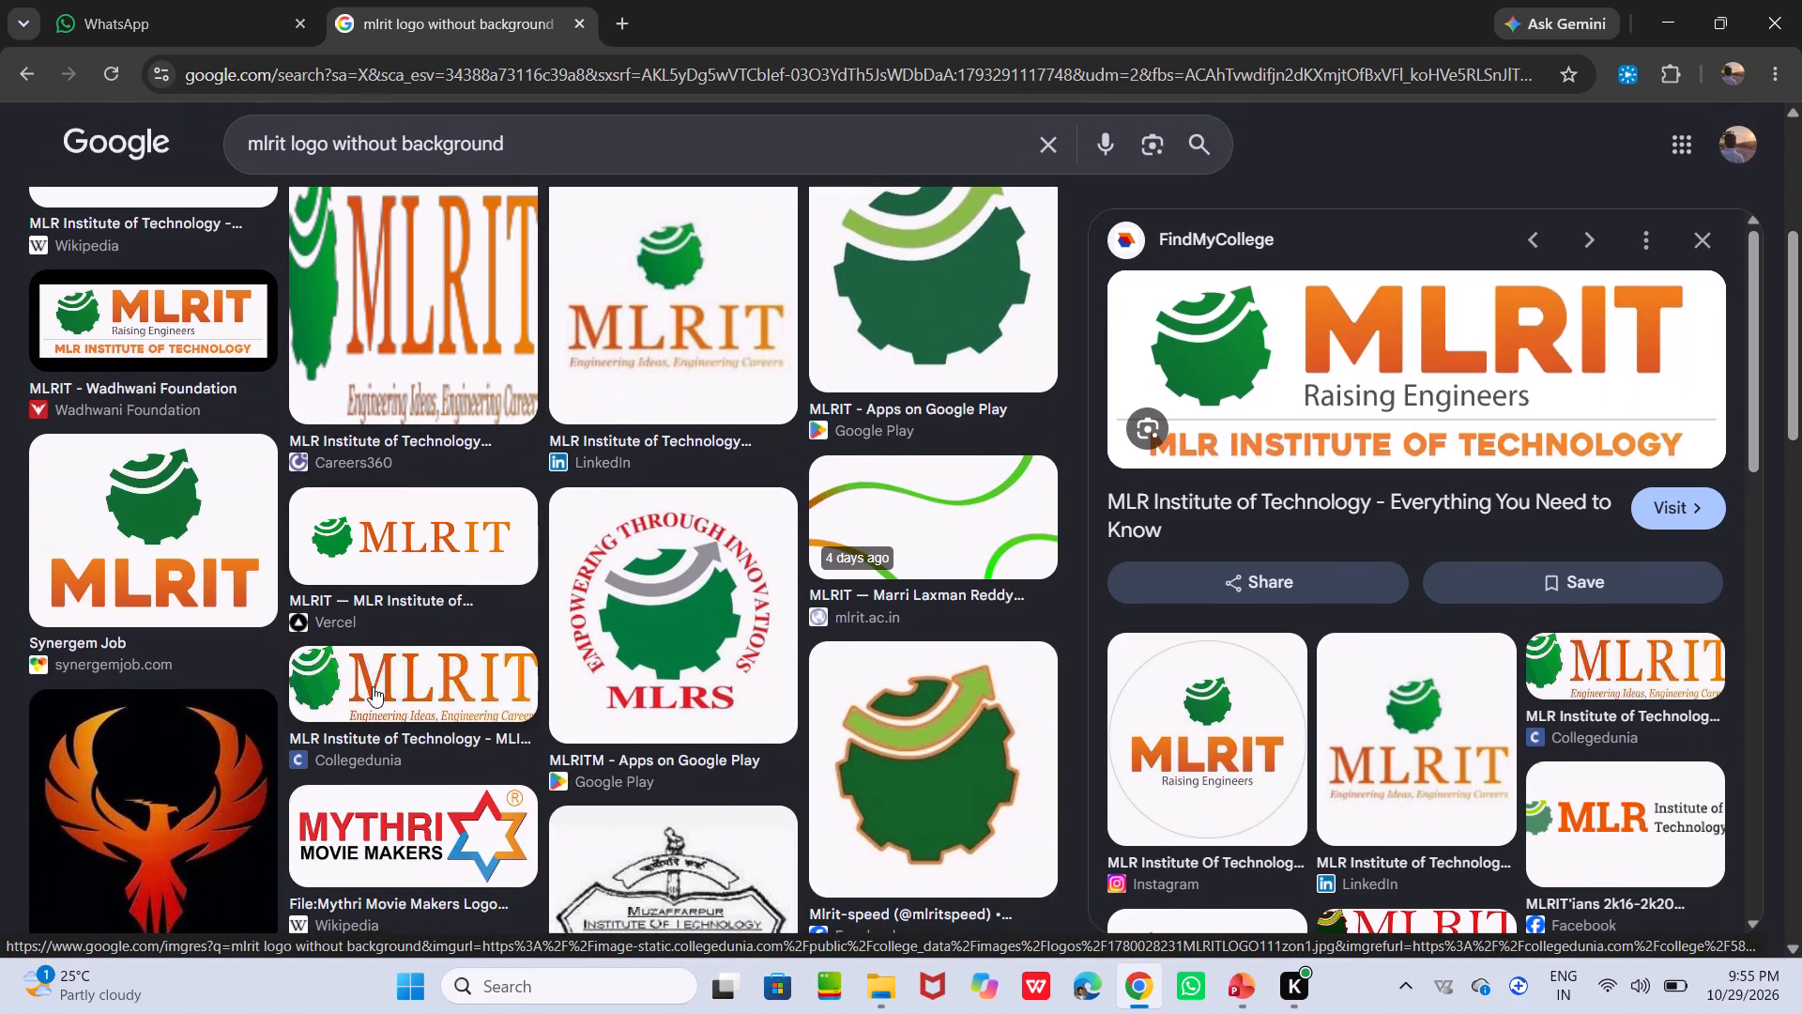
click(428, 562)
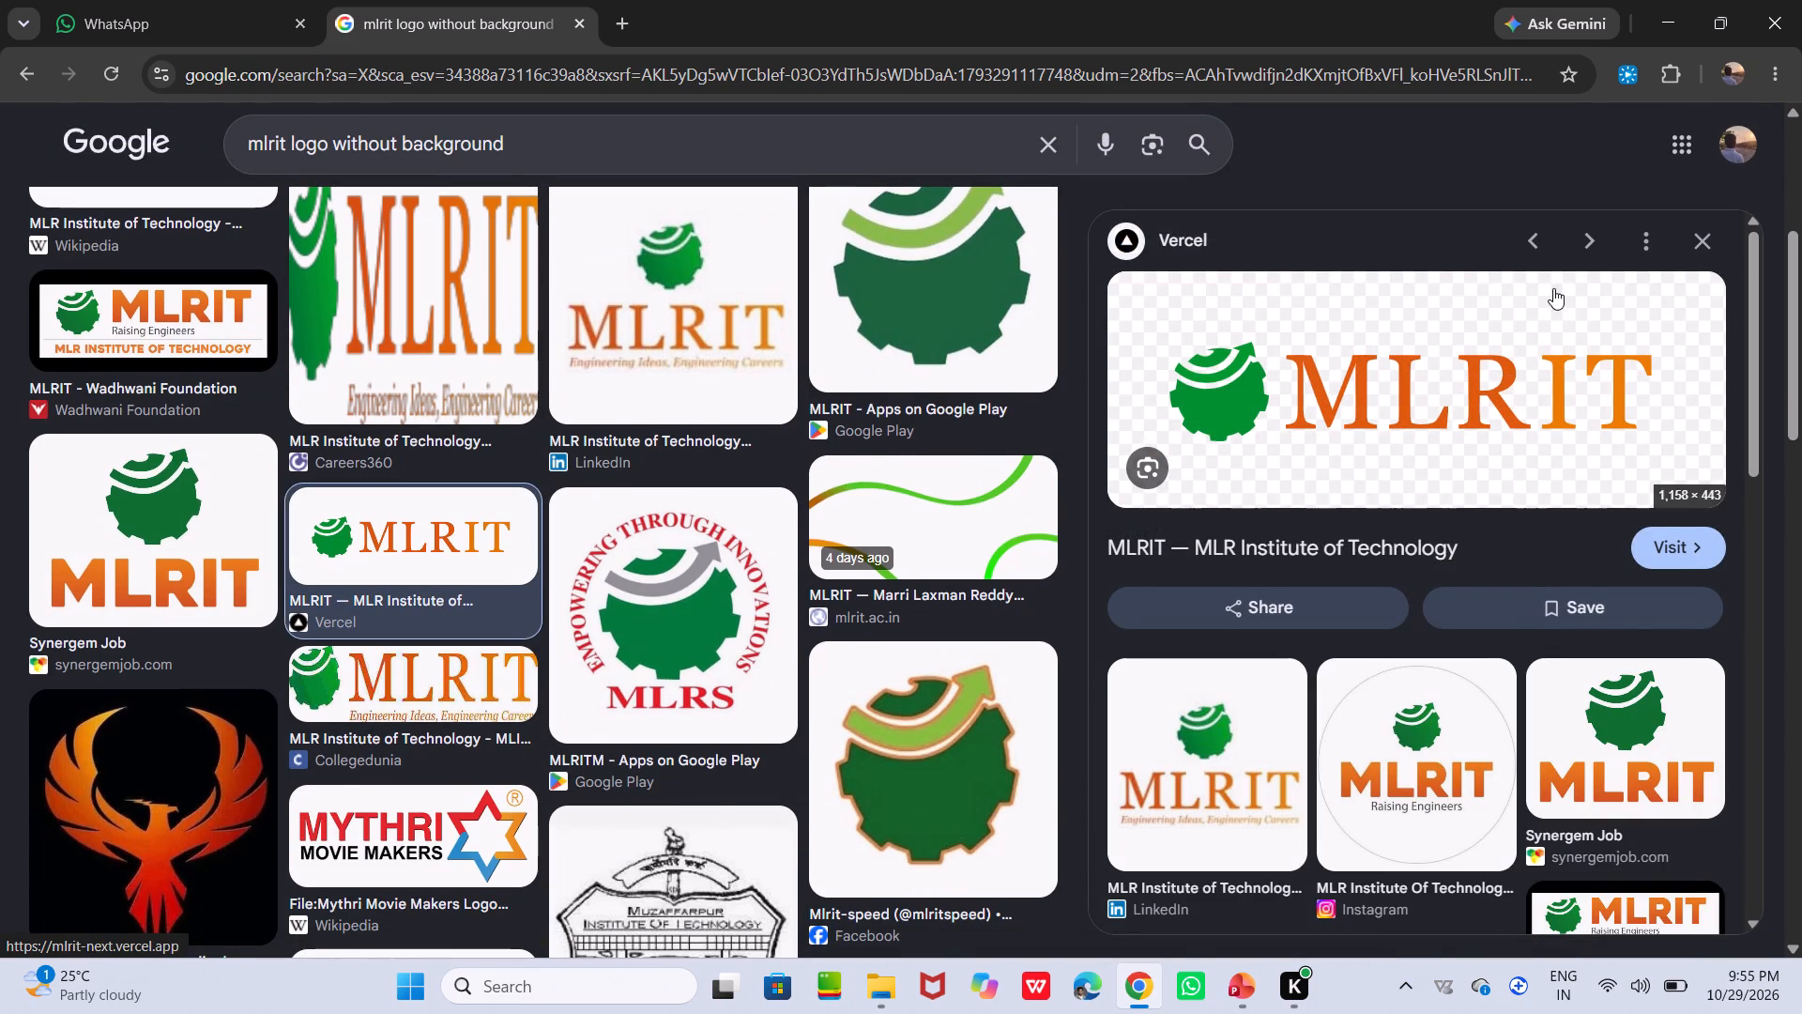
click(1646, 235)
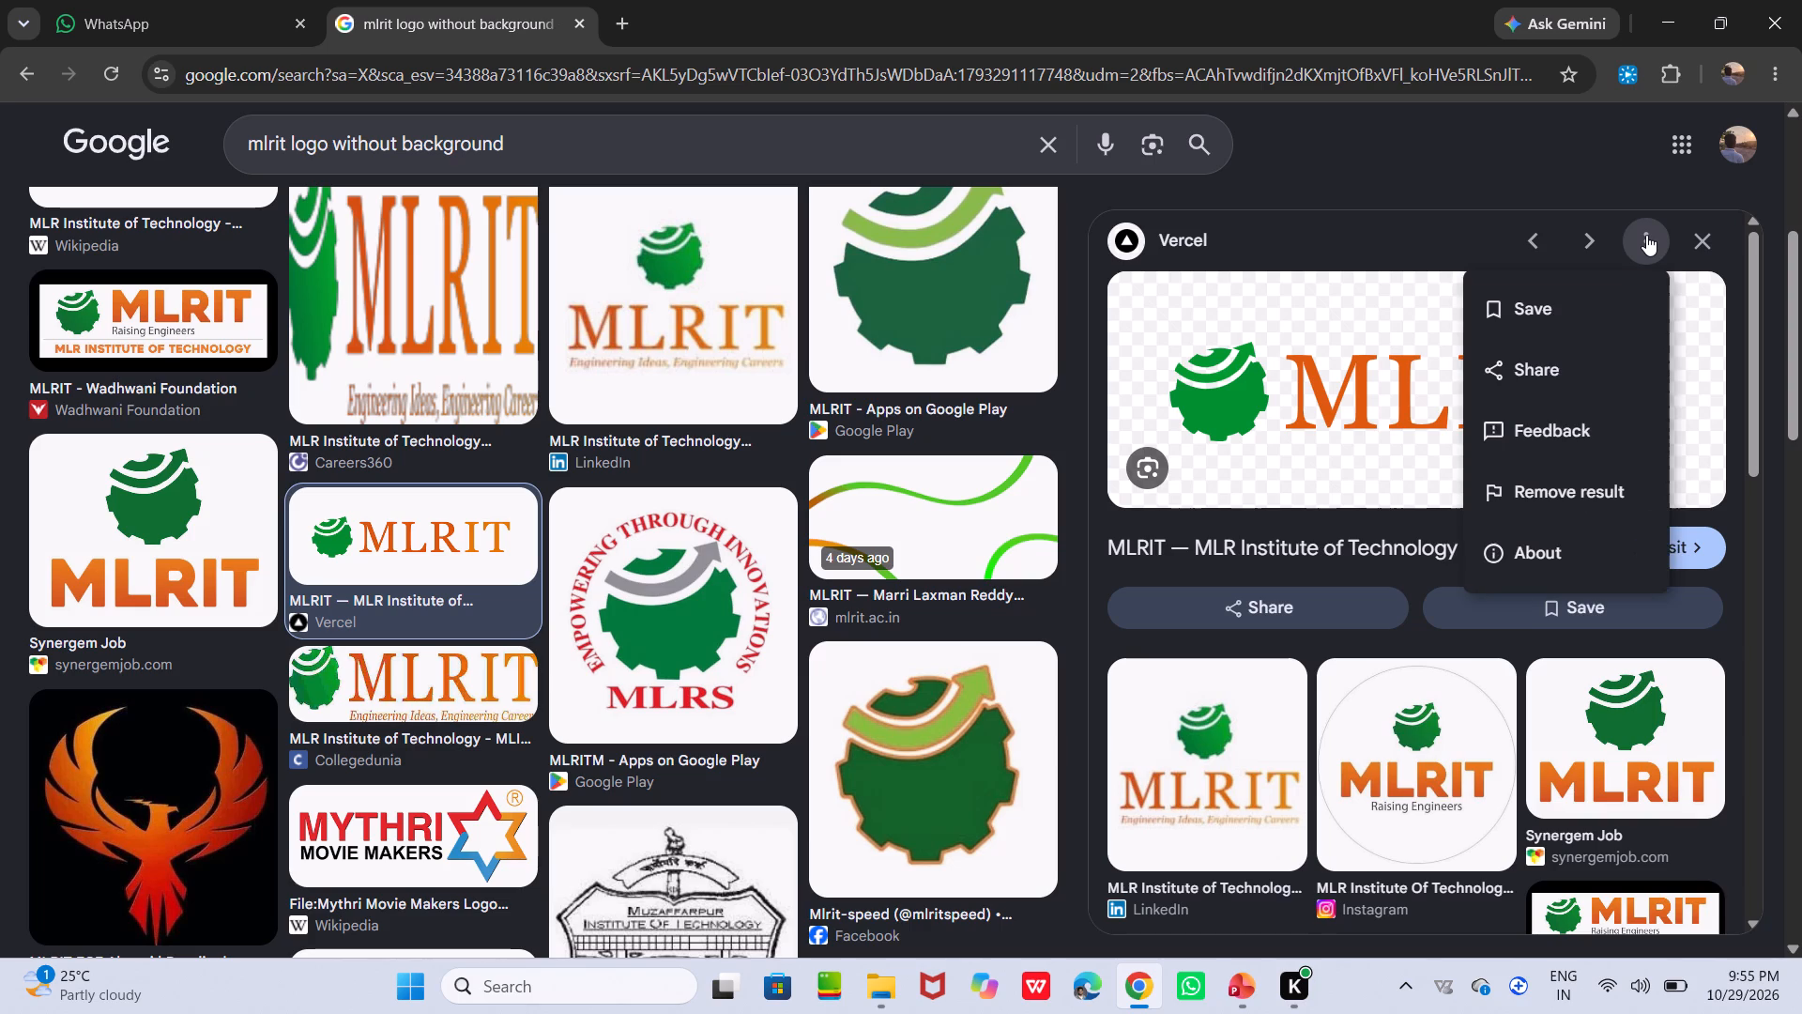
click(951, 508)
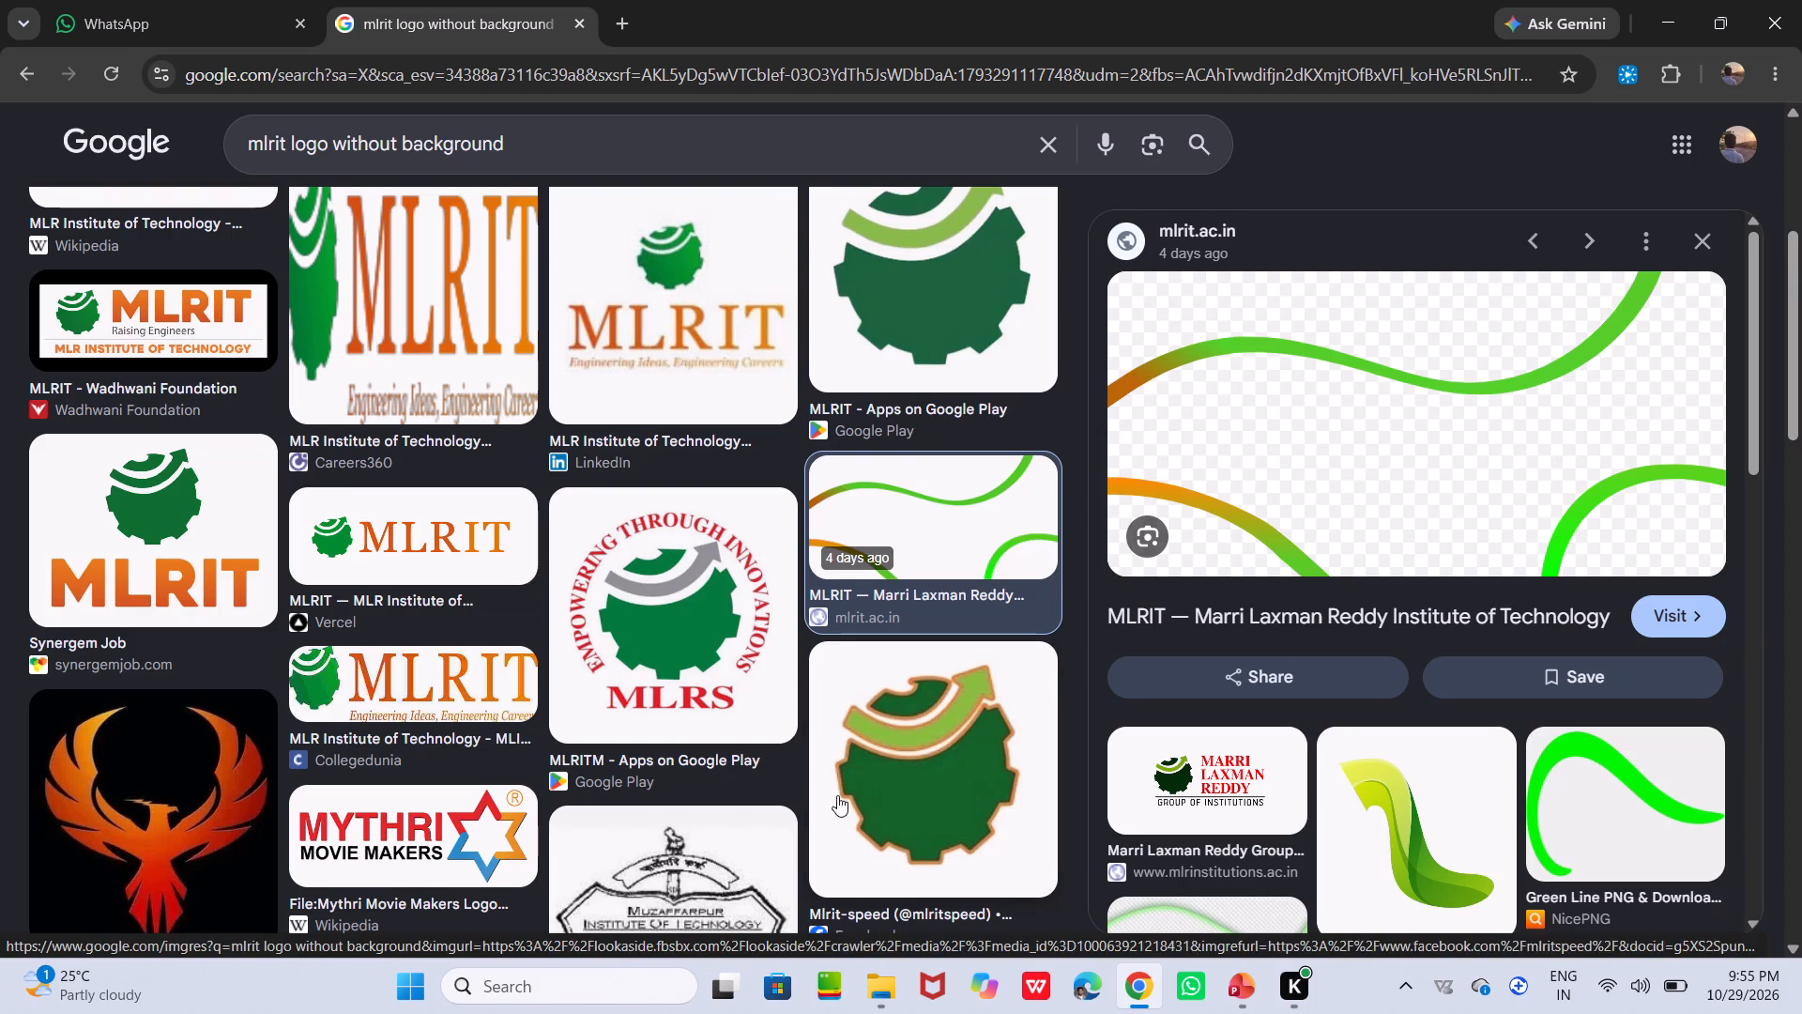
scroll(727, 834, down, 2)
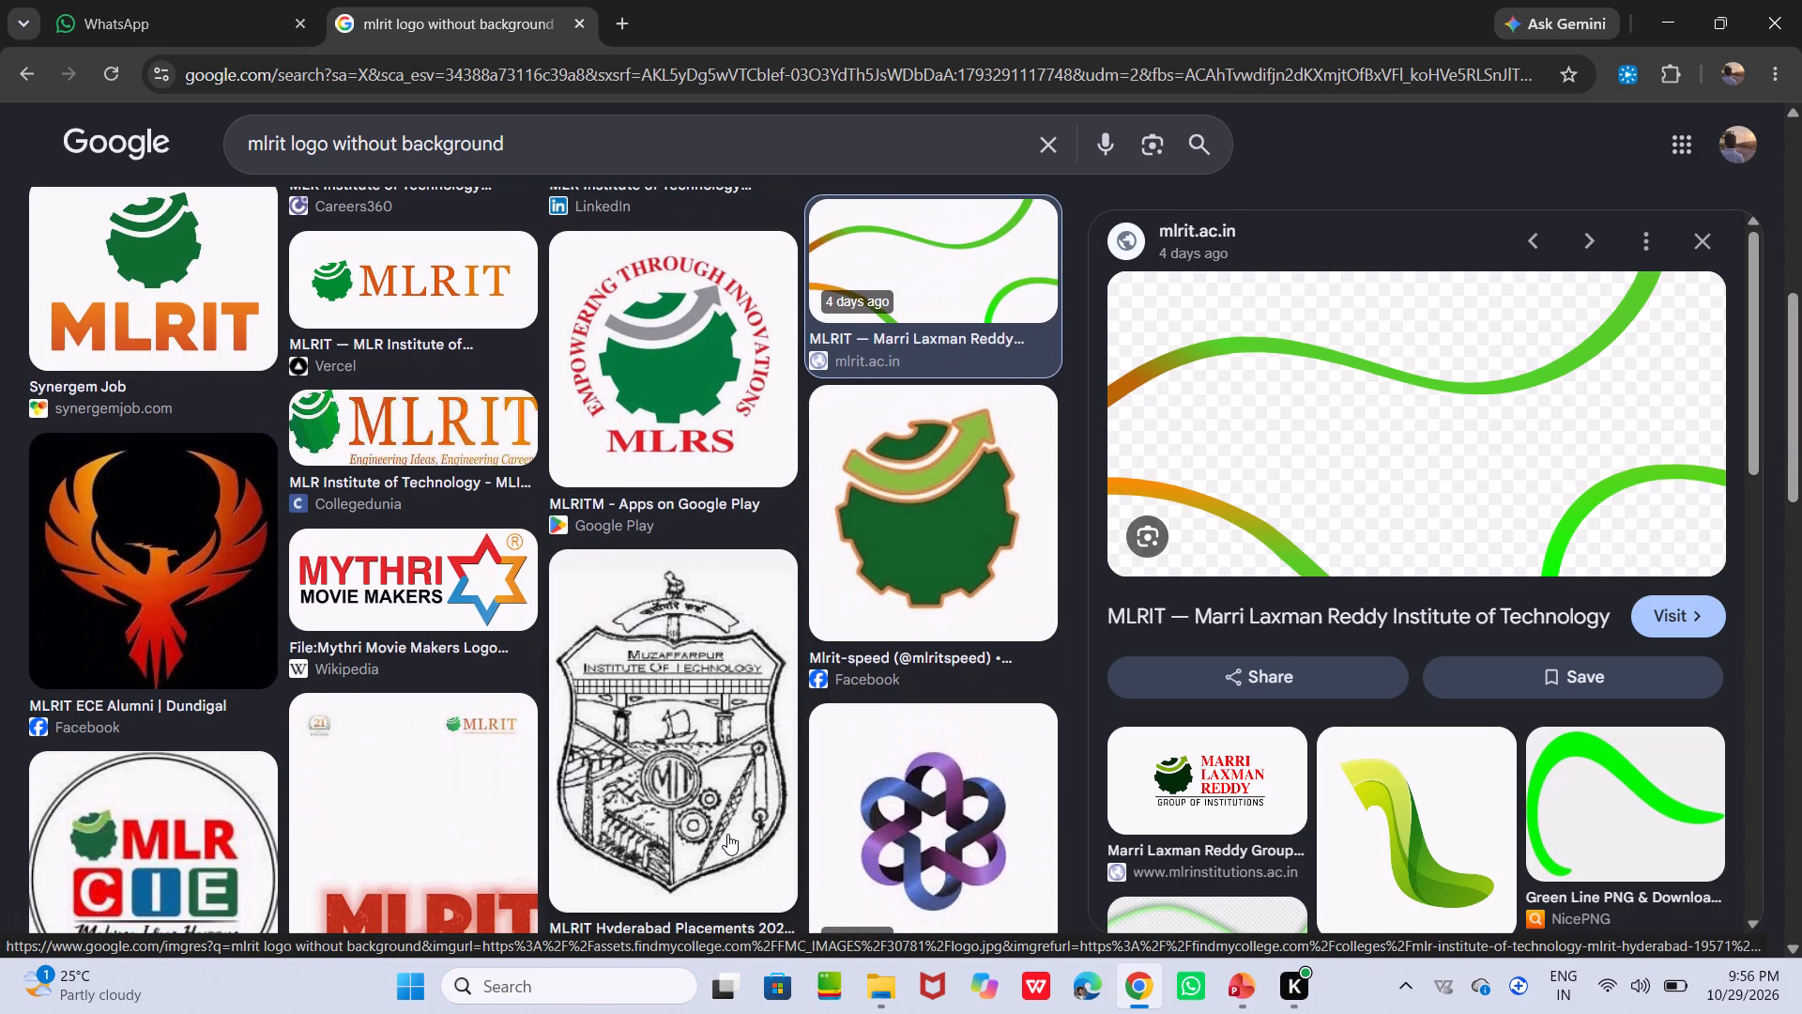
scroll(727, 834, down, 5)
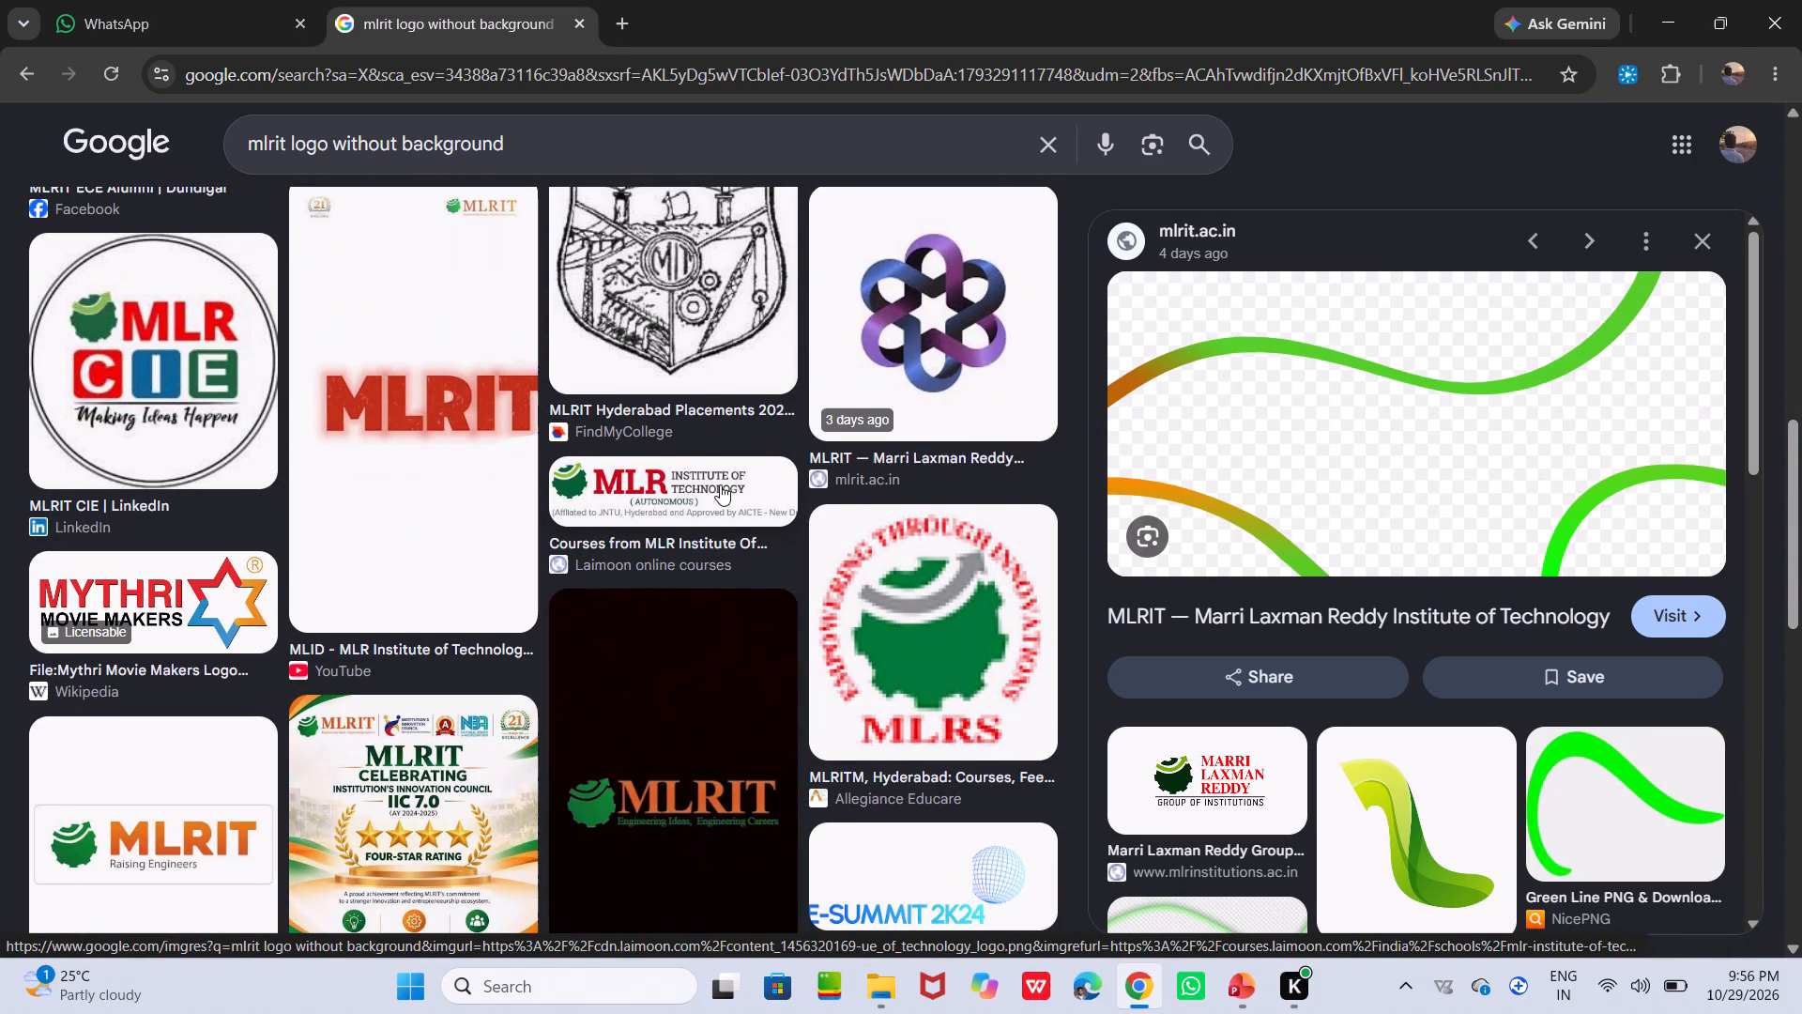
Copy the wide MLRIT-Login banner image from exams.mlrinstitutions.ac.in, found among the images related to the Laimoon online courses result.
click(720, 484)
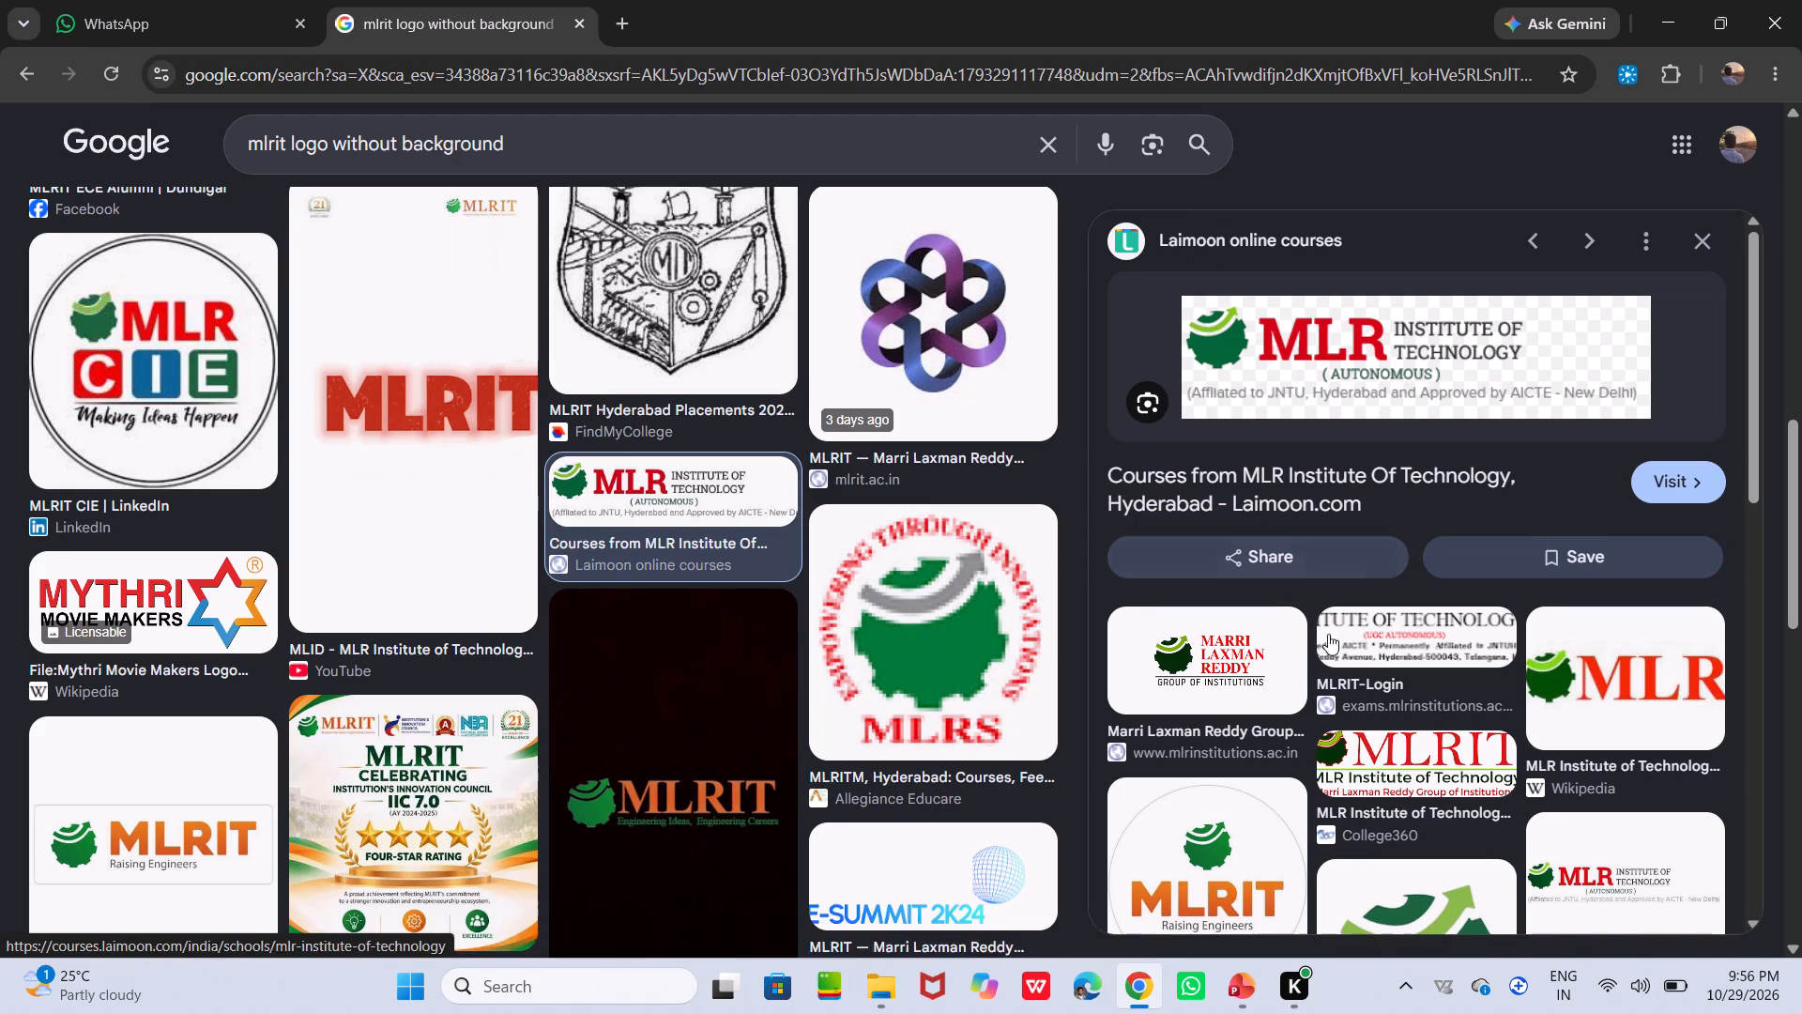
click(1386, 620)
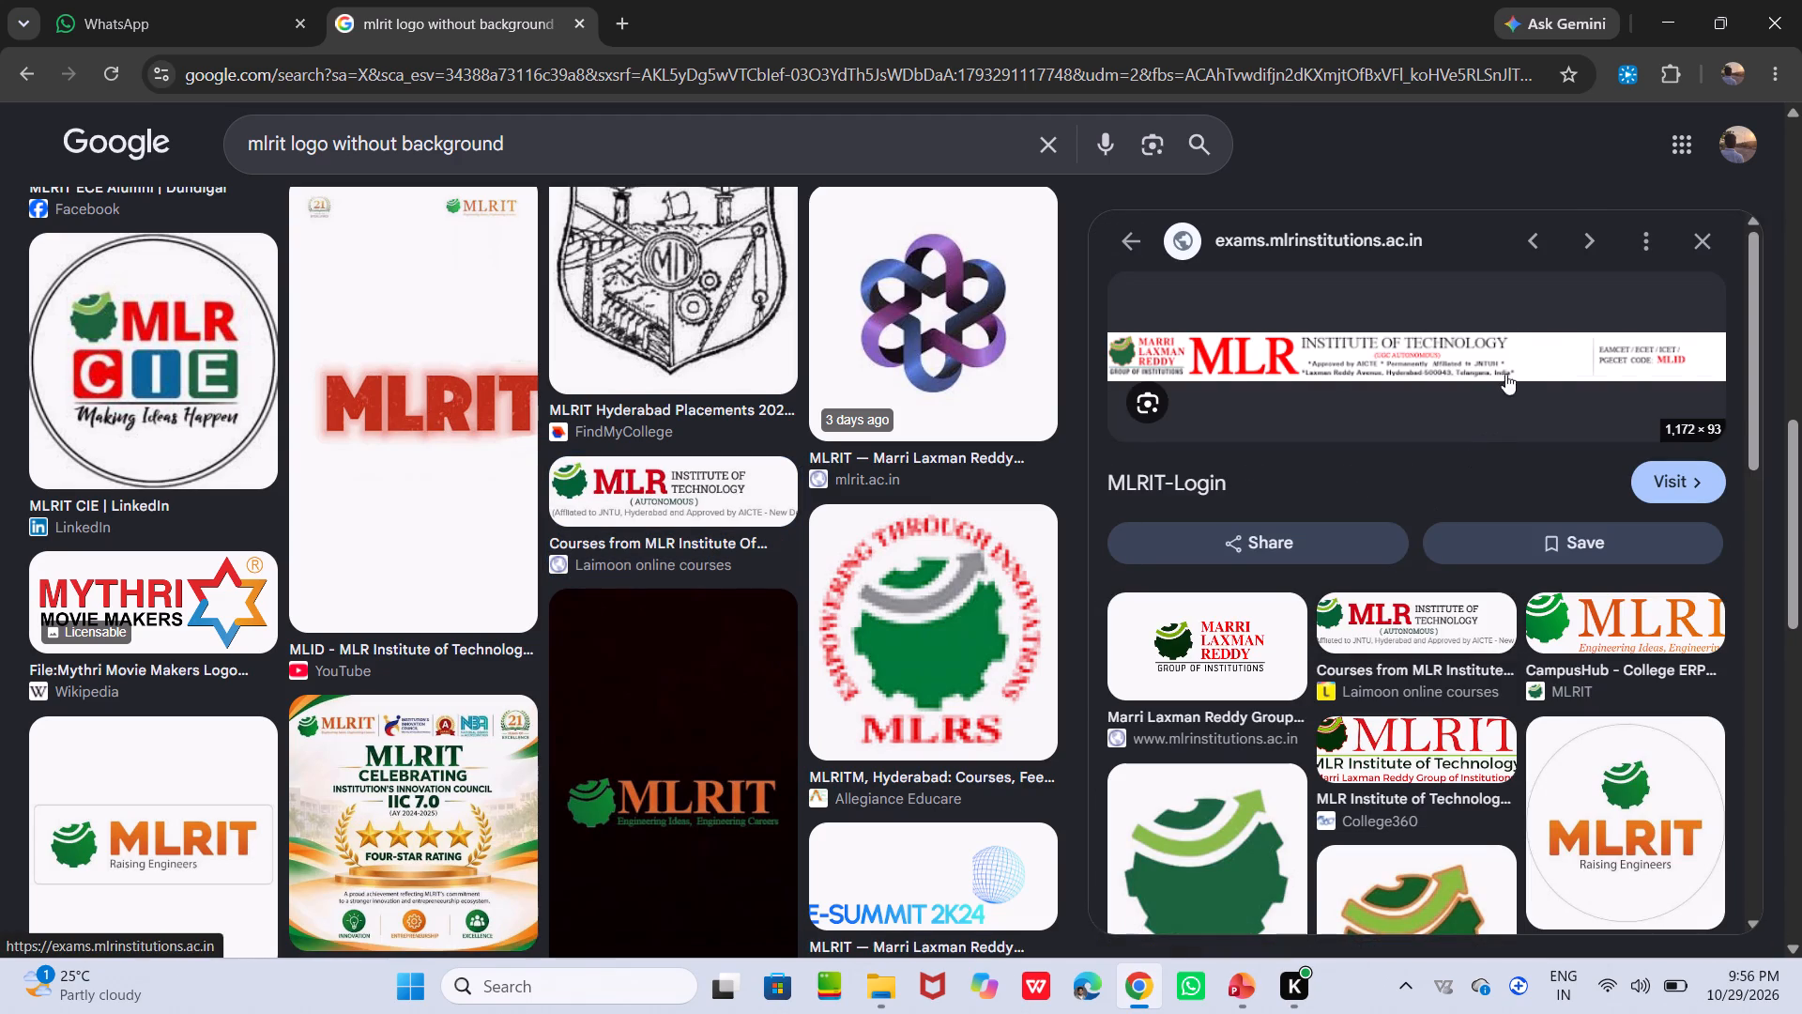
right_click(1468, 345)
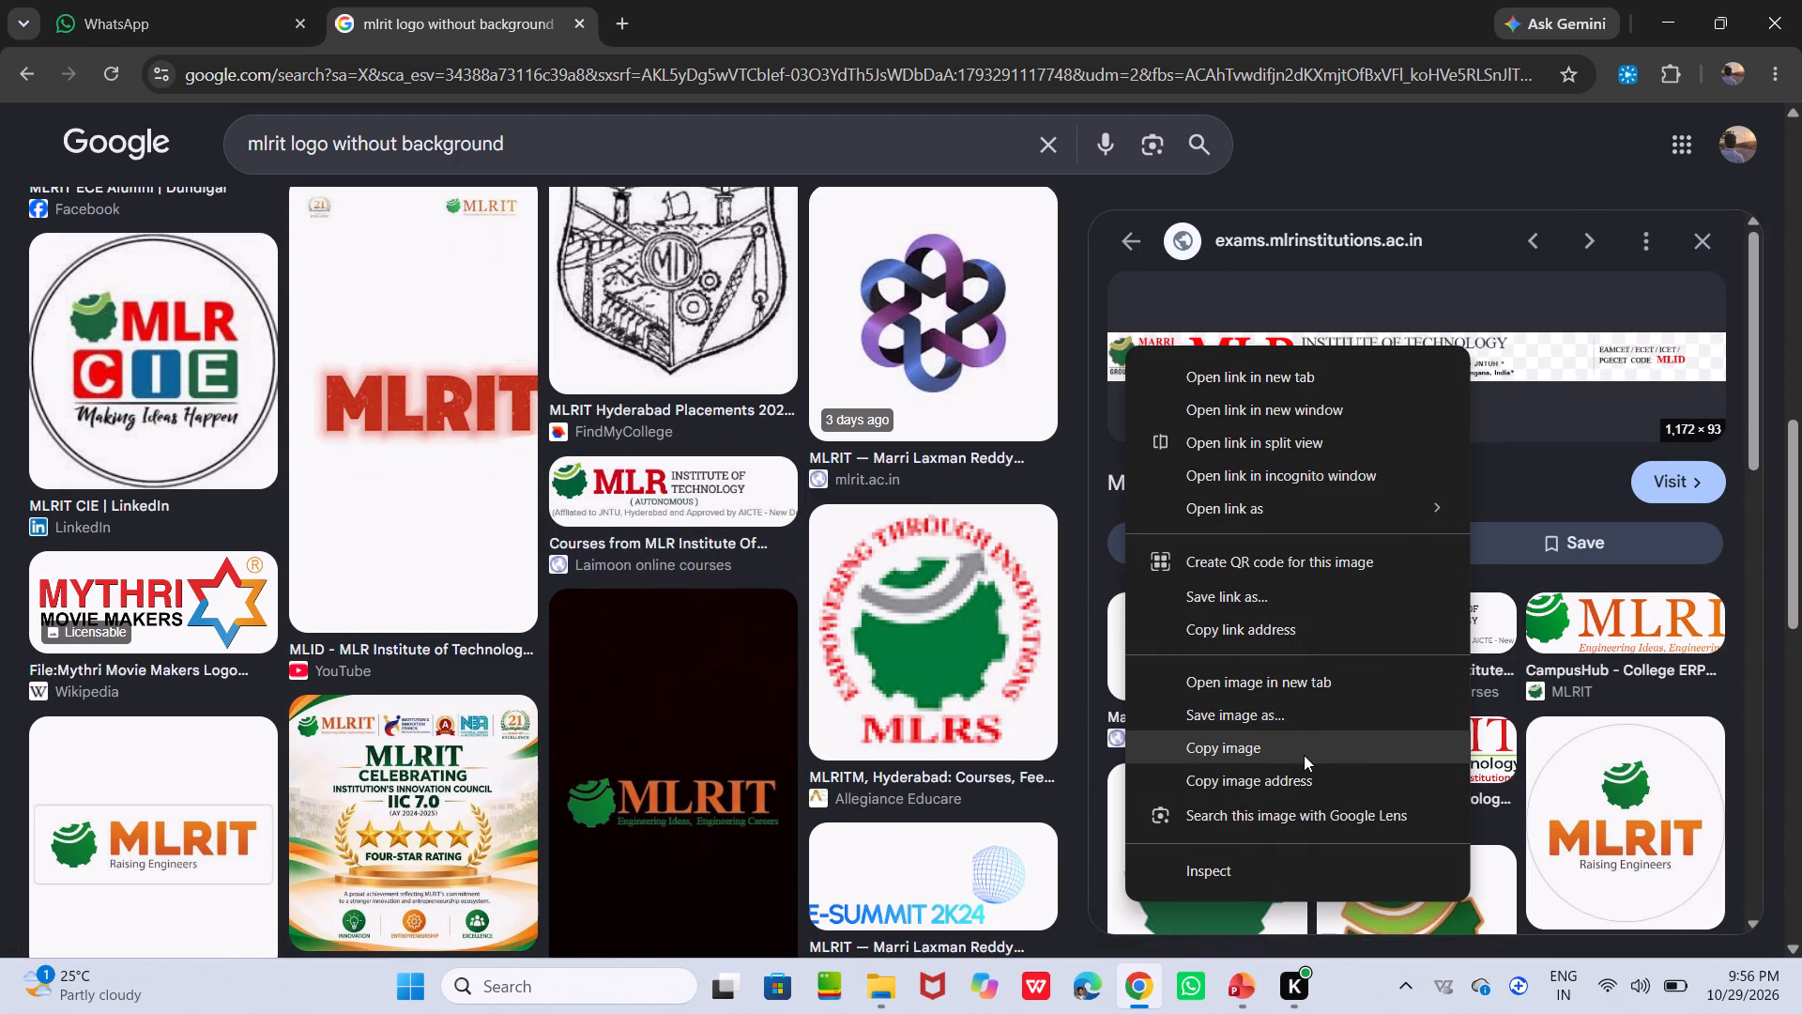
click(1310, 742)
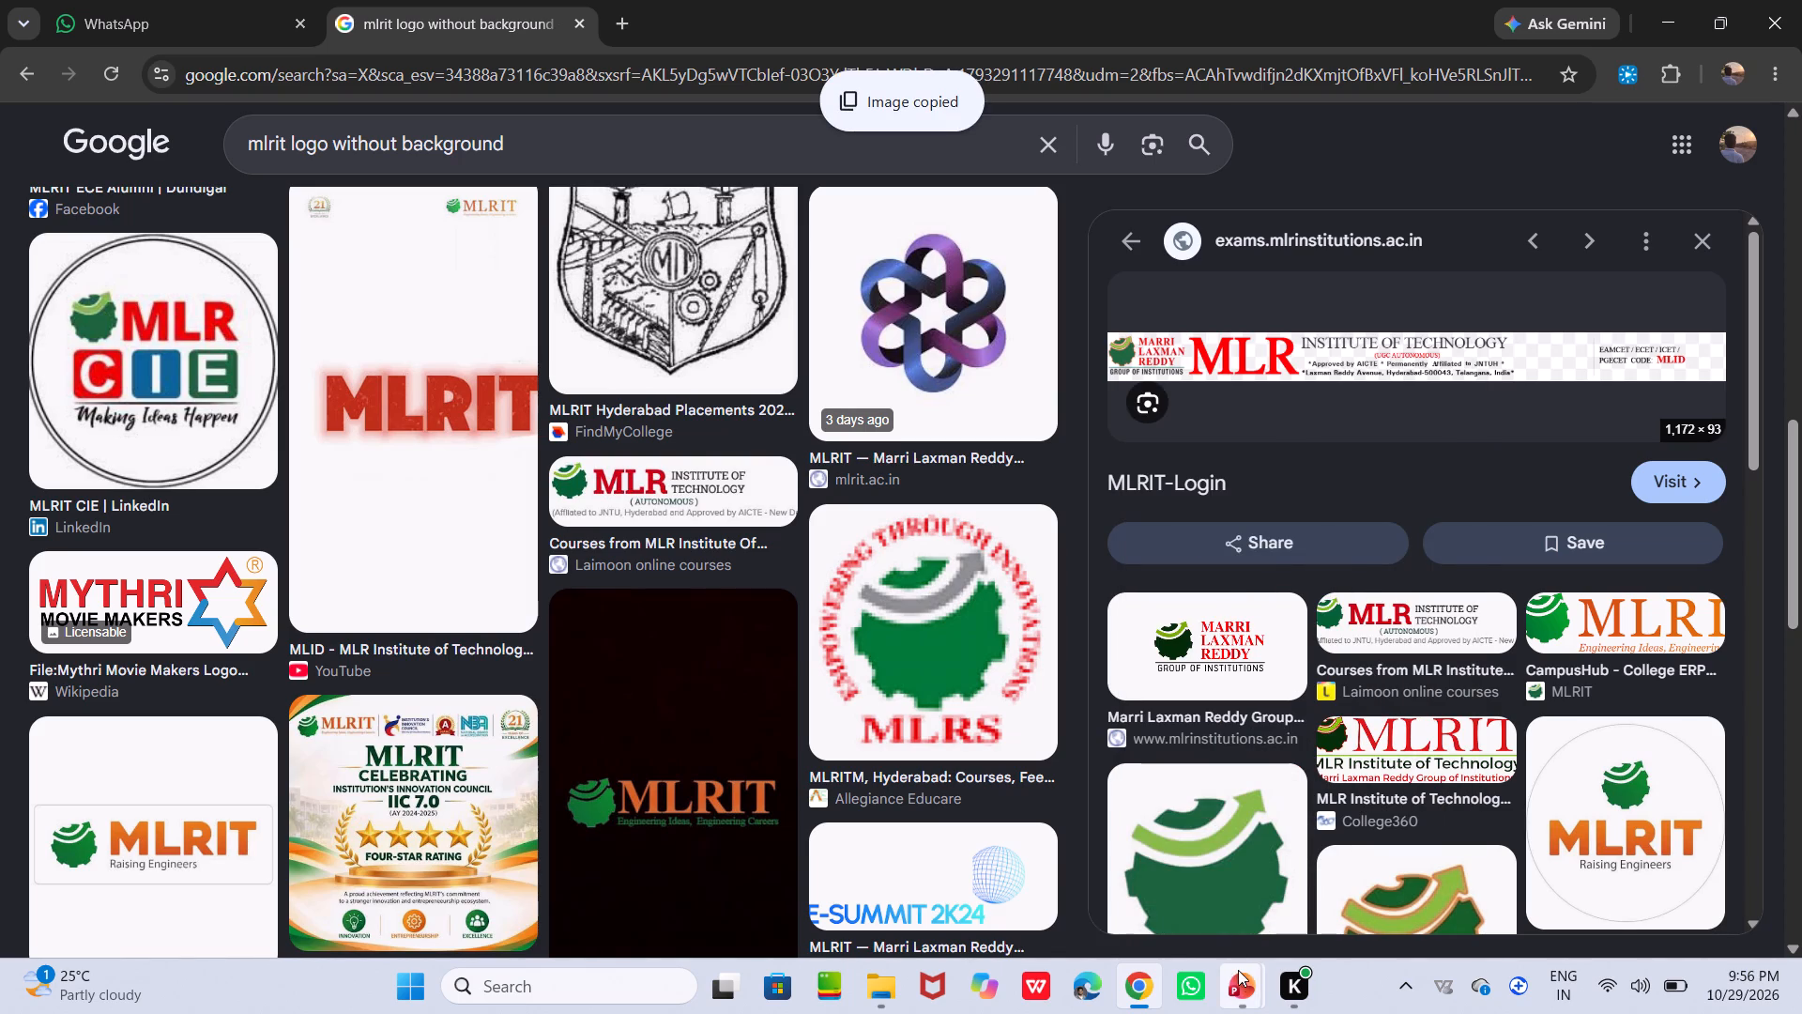
Switch to the 5G_Technology_Future_Communication_Networks presentation in PowerPoint and paste the copied banner onto the title slide.
click(1030, 877)
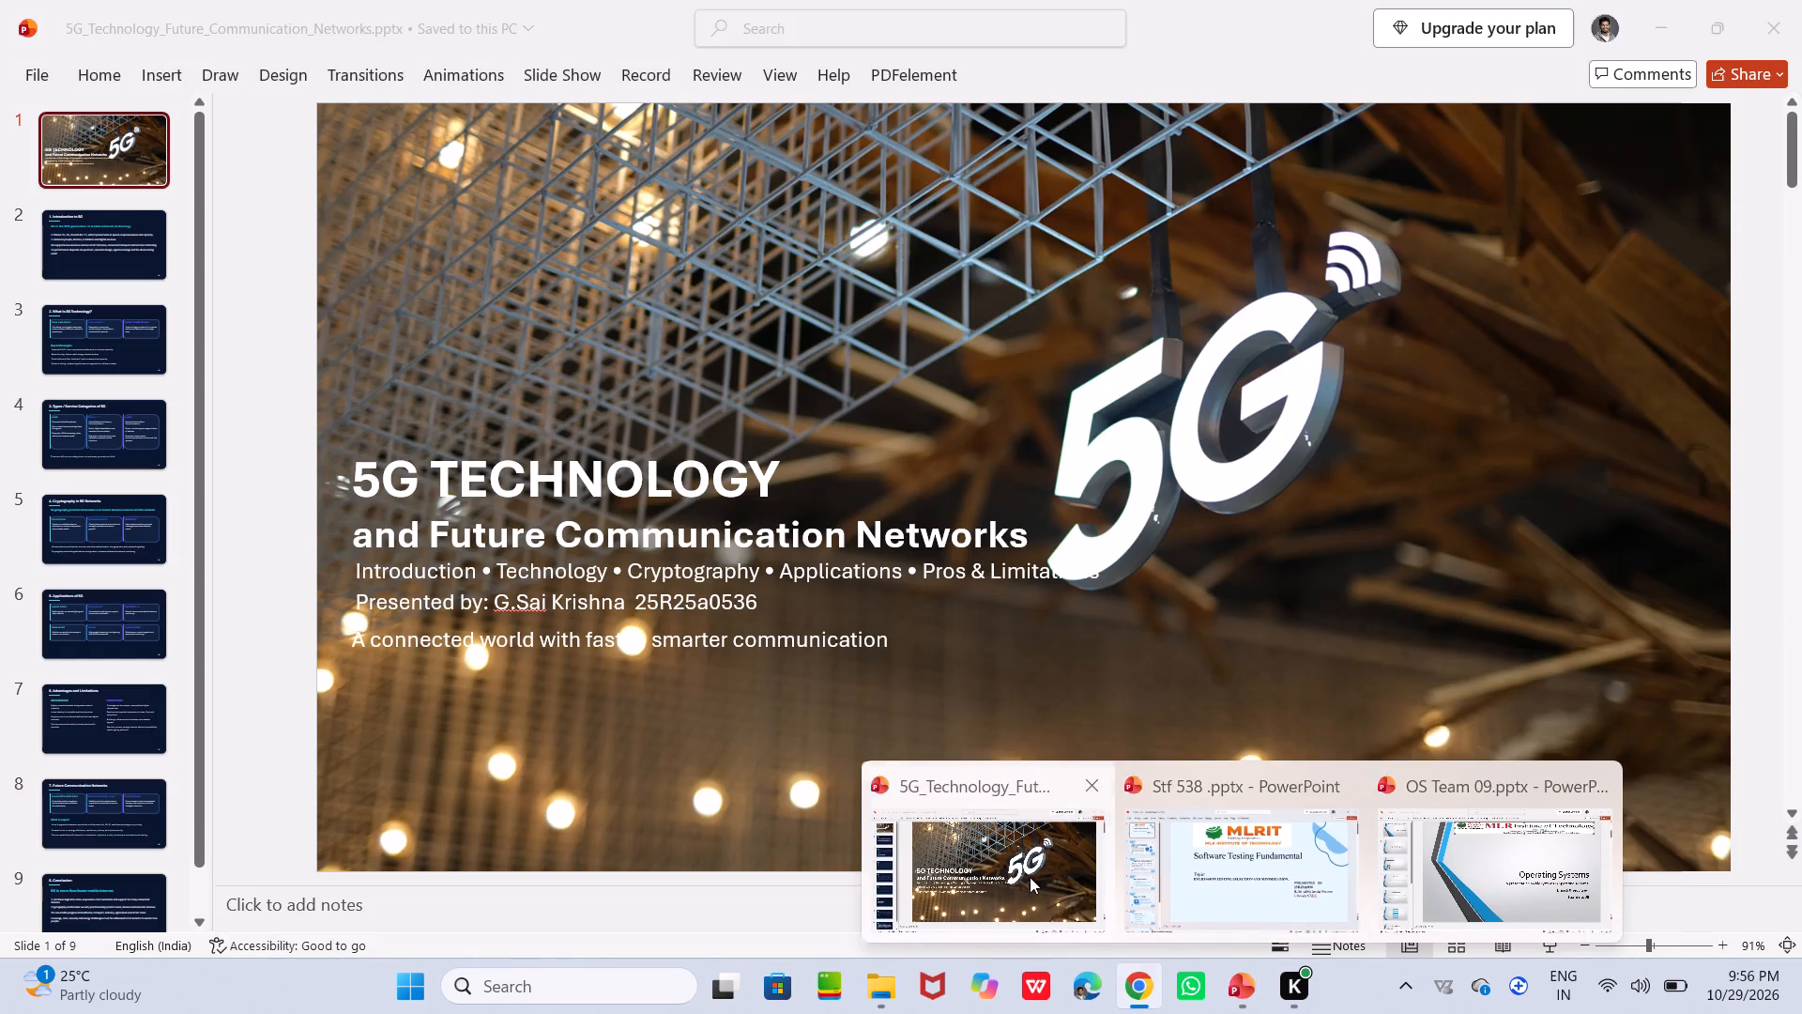
scroll(921, 367, up, 4)
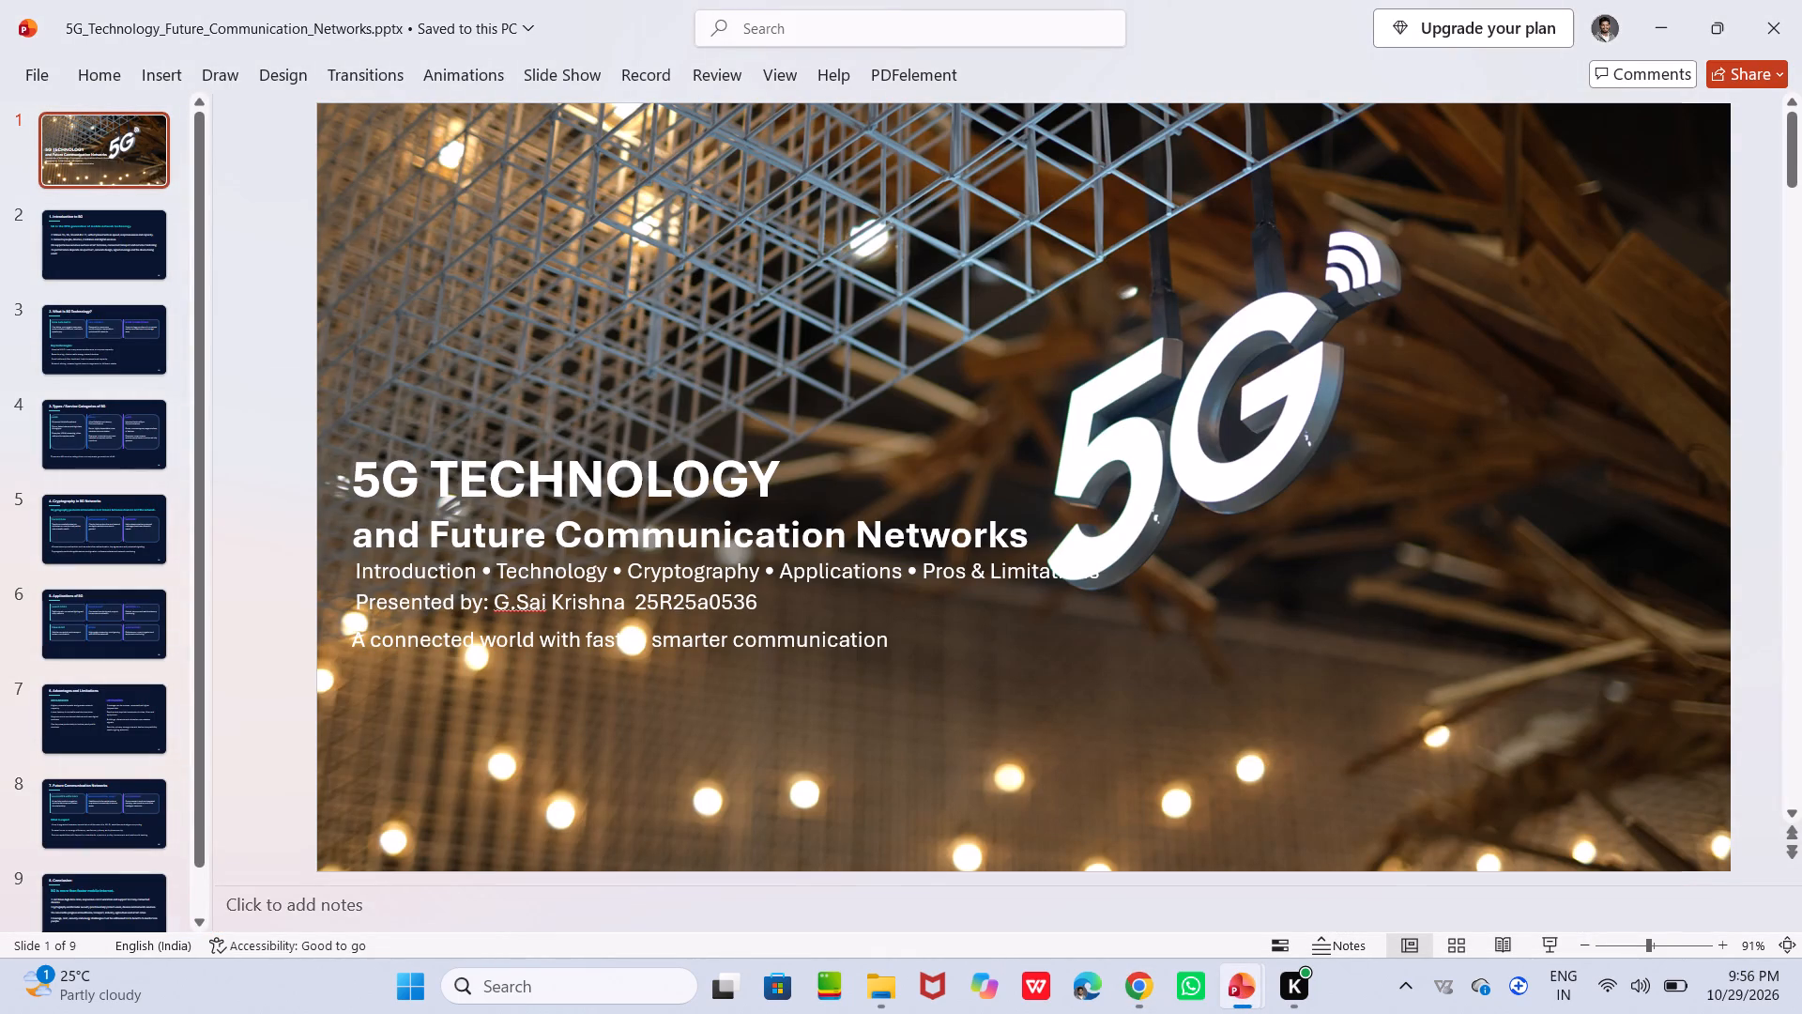
click(797, 163)
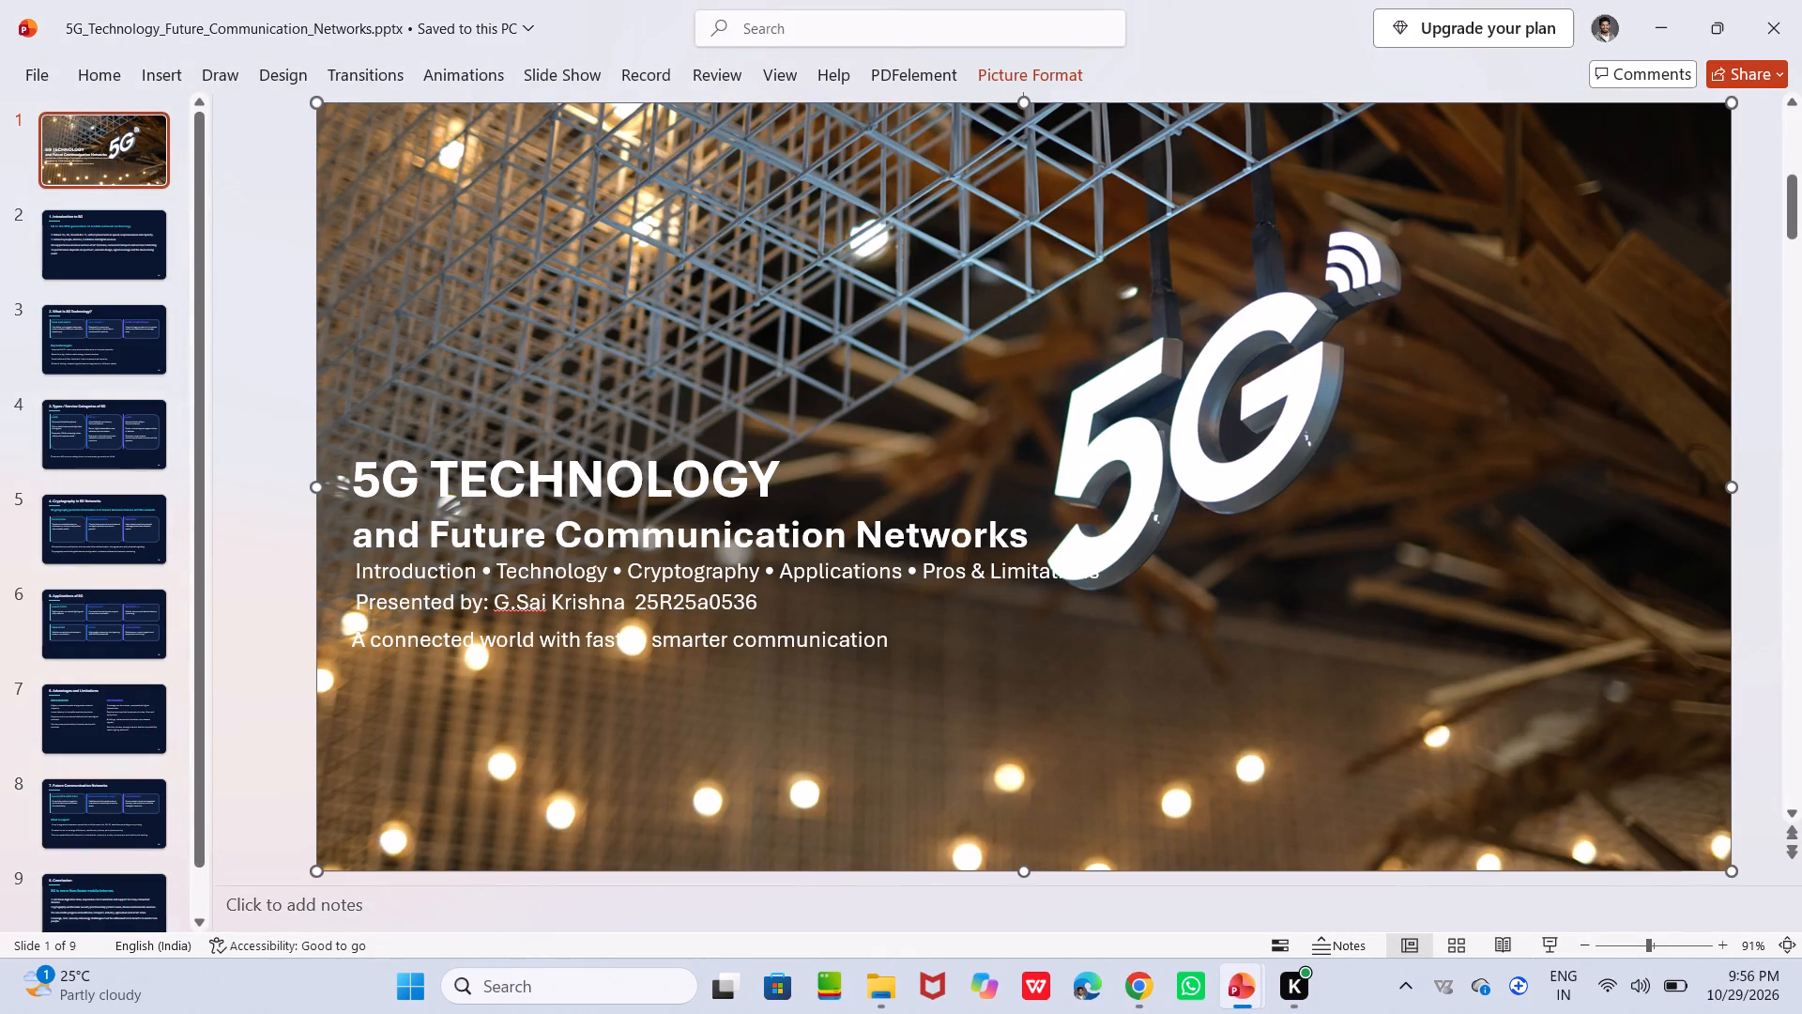
key(ctrl+v)
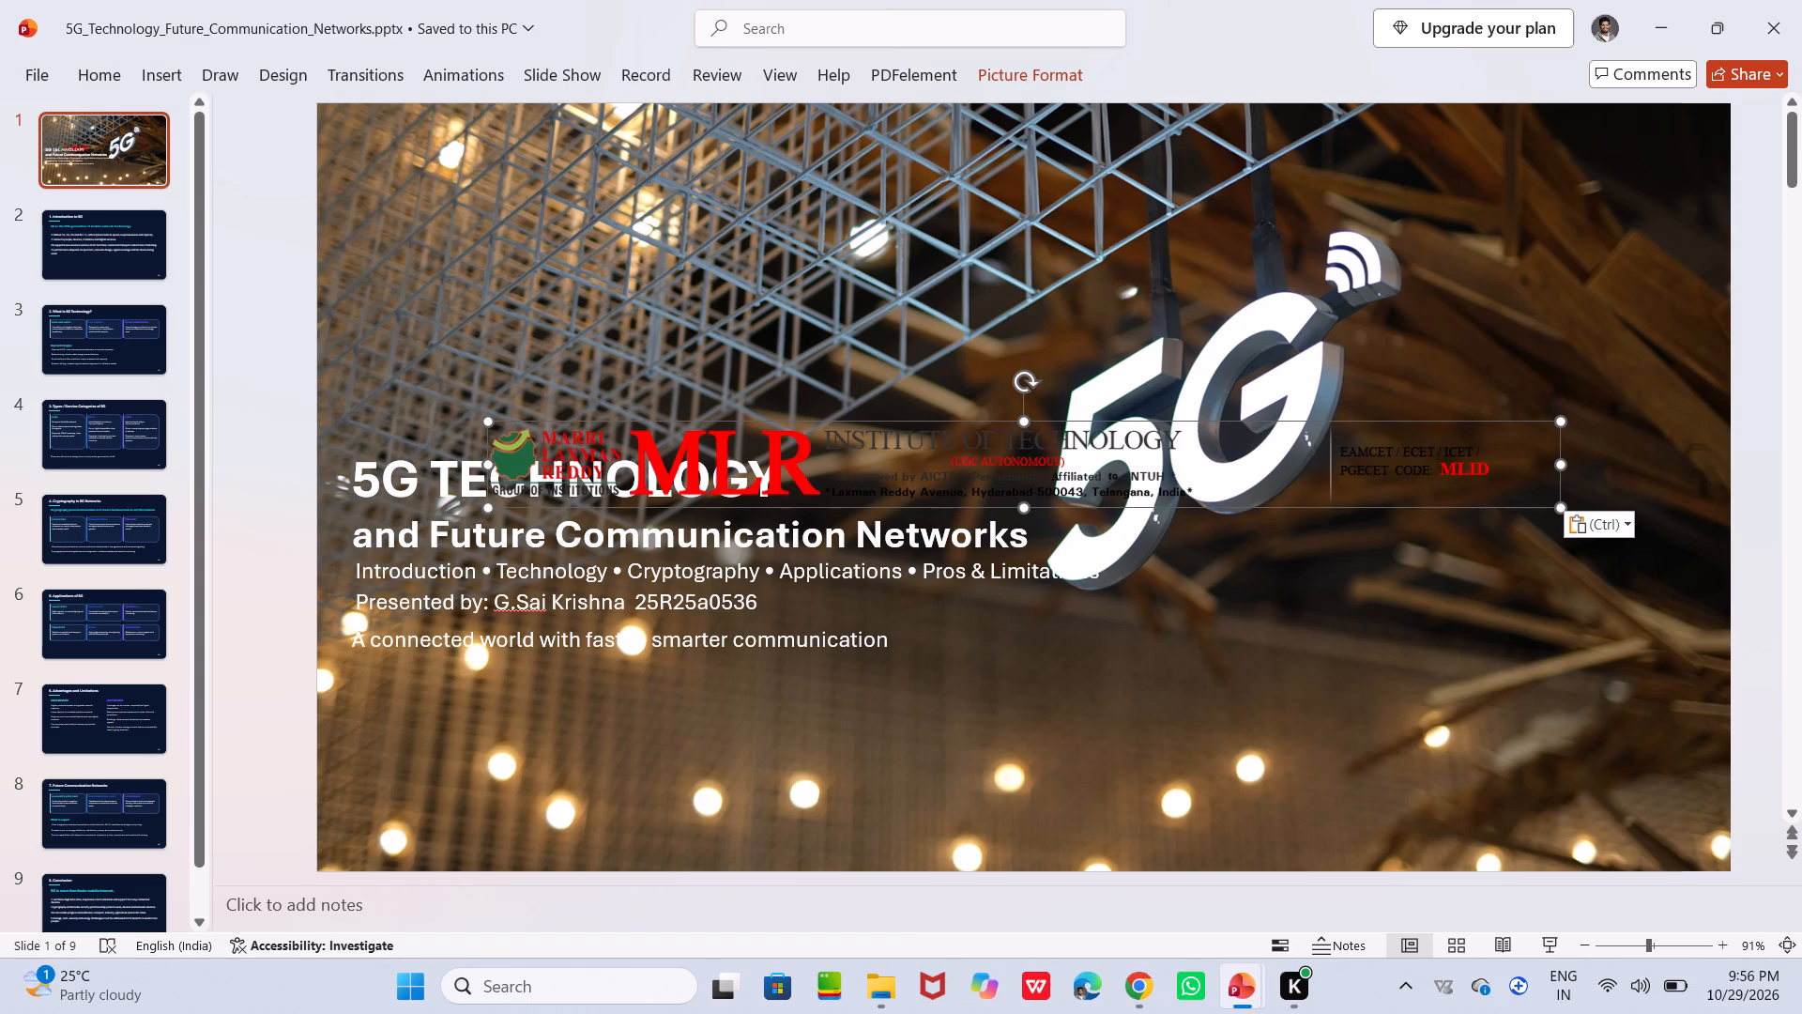
Move the pasted MLR banner up to just below the top edge of the title slide, above the 5G title text.
drag(1287, 439, 1260, 138)
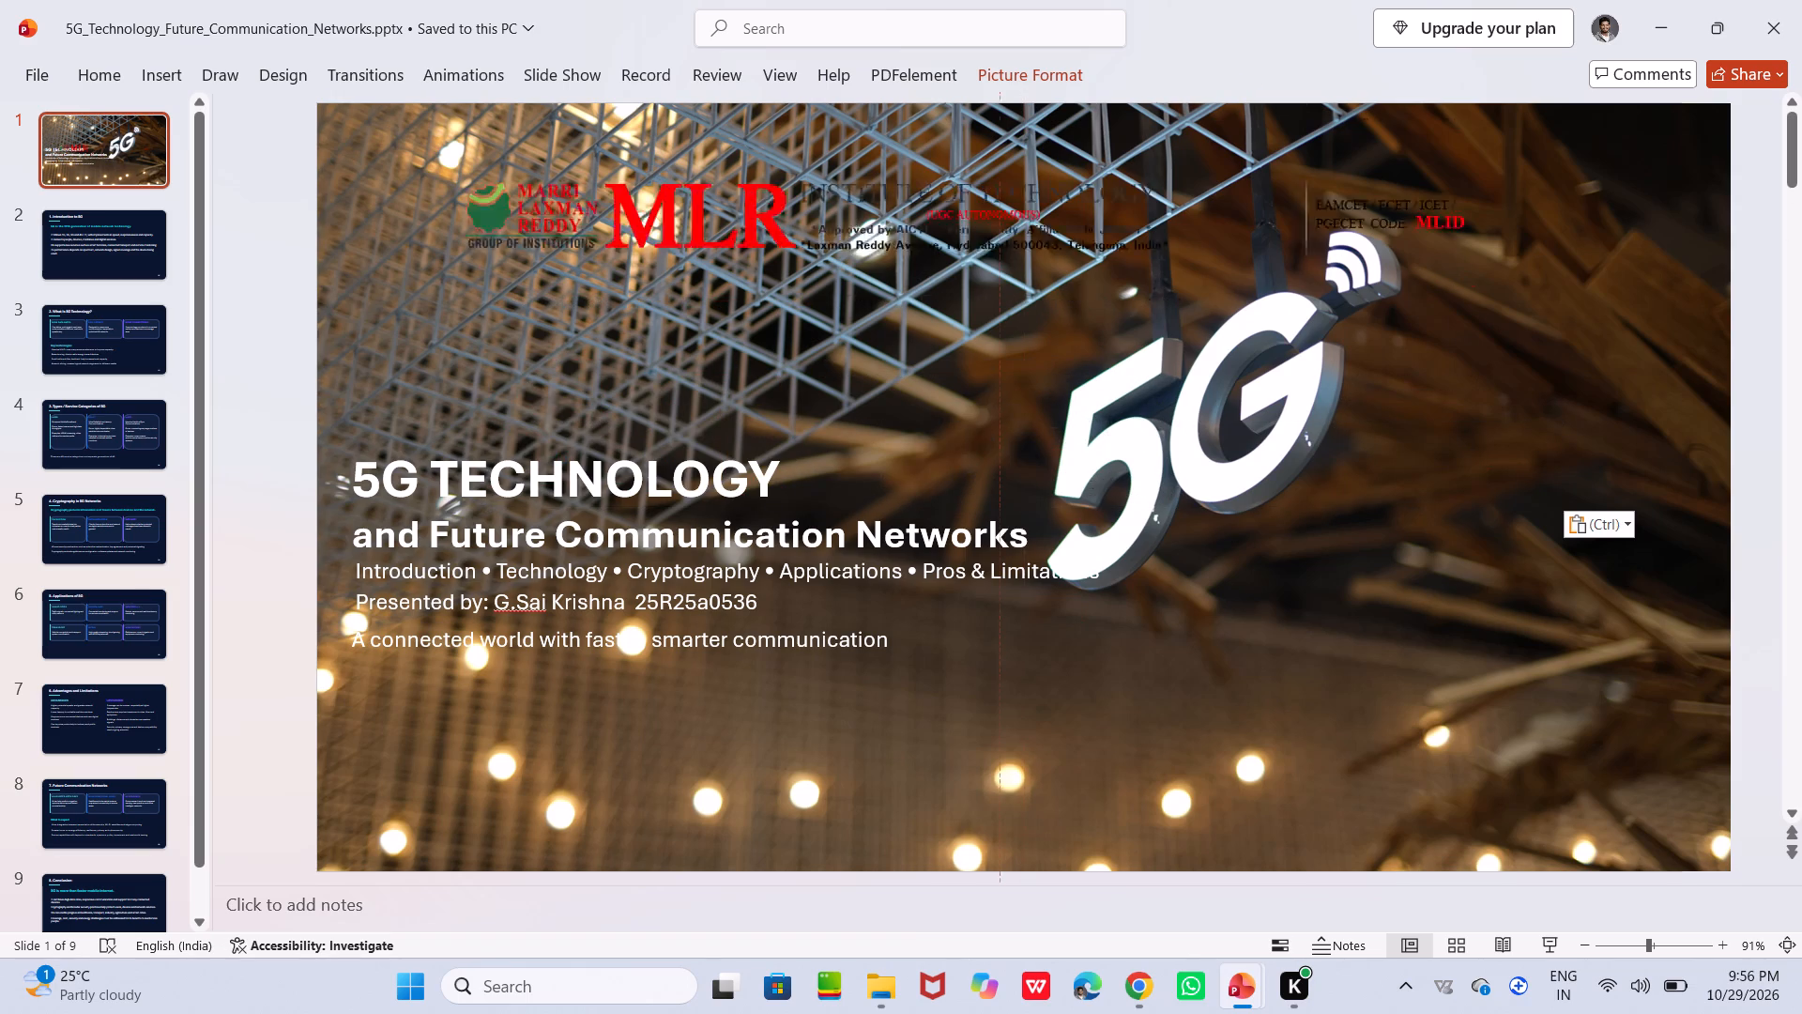
drag(1260, 138, 1250, 126)
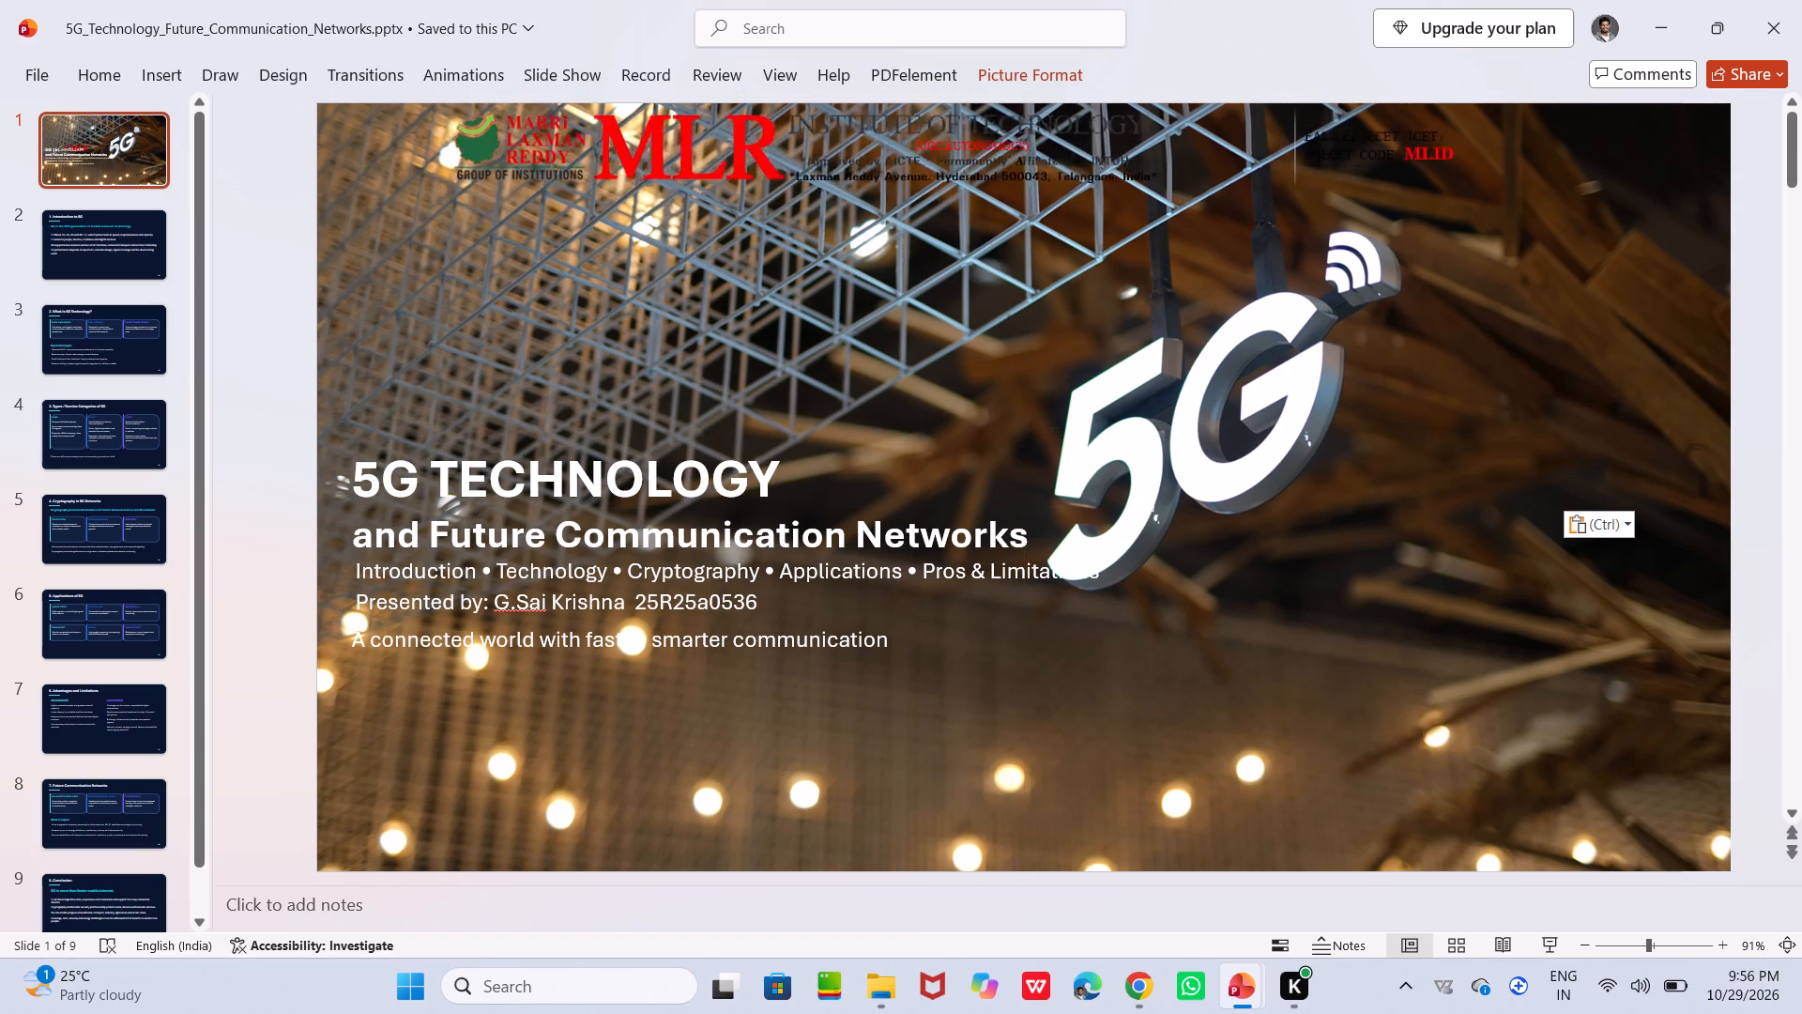
drag(1250, 126, 1250, 131)
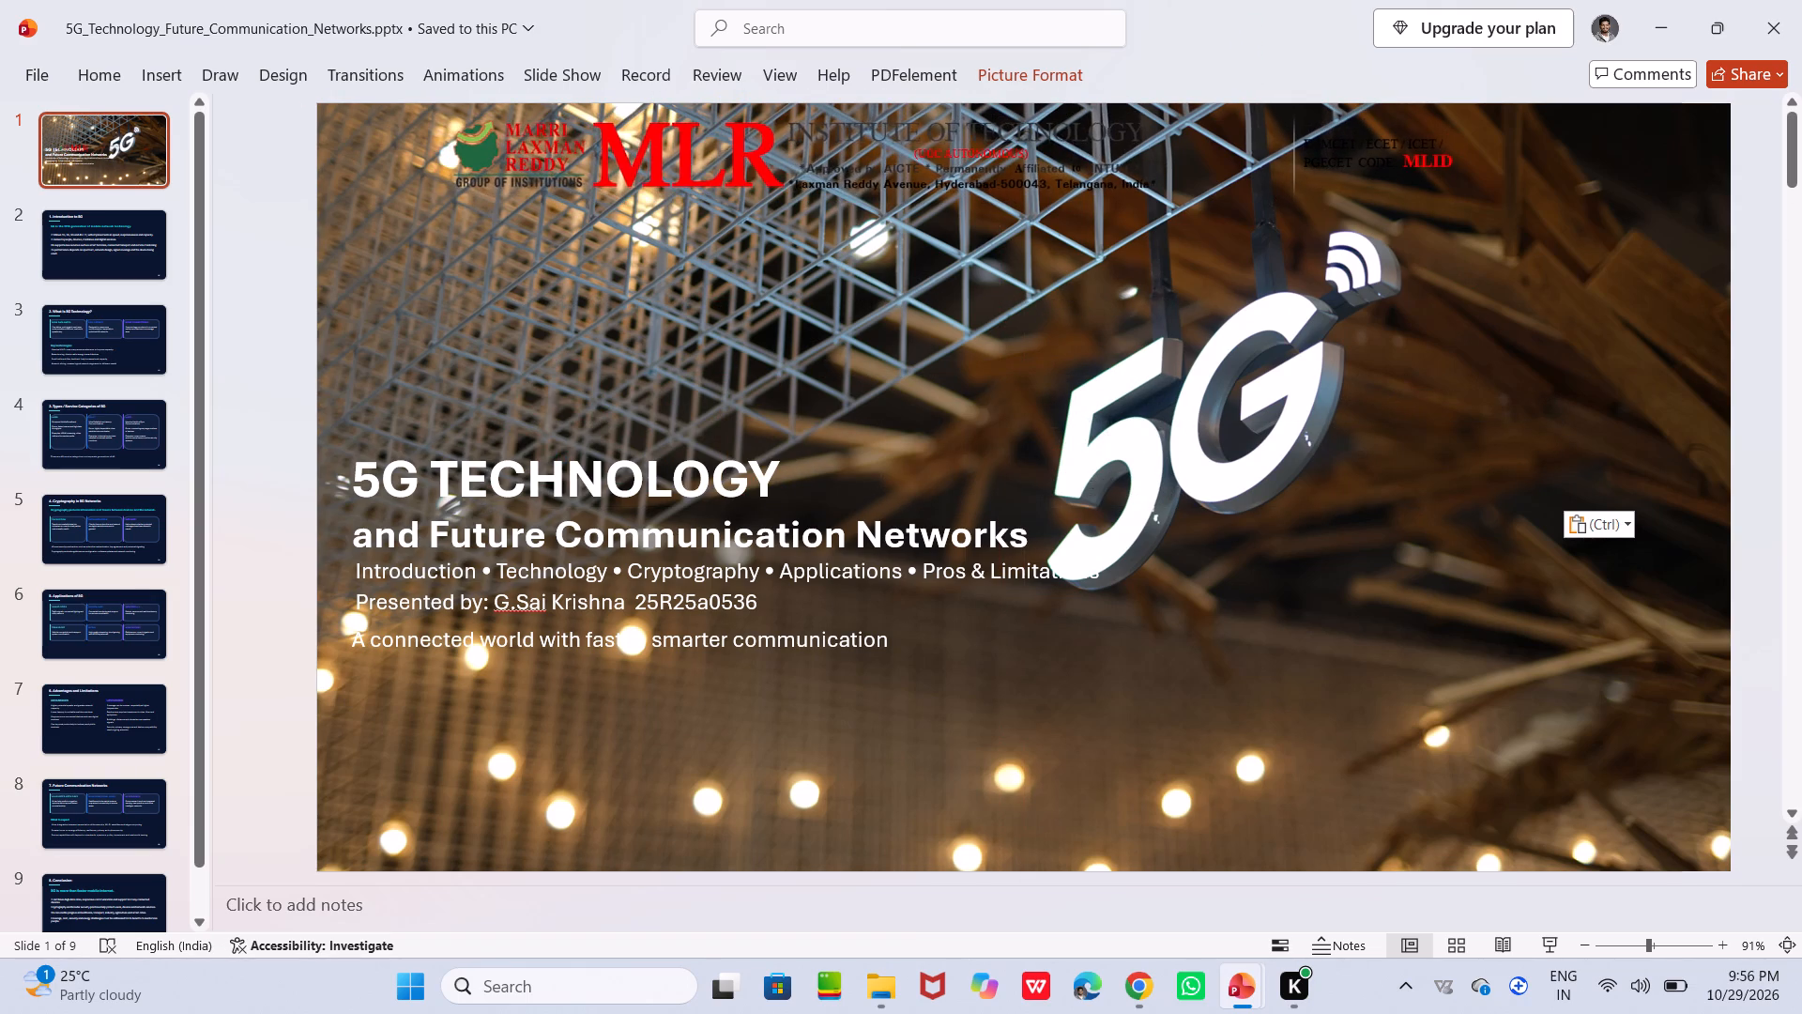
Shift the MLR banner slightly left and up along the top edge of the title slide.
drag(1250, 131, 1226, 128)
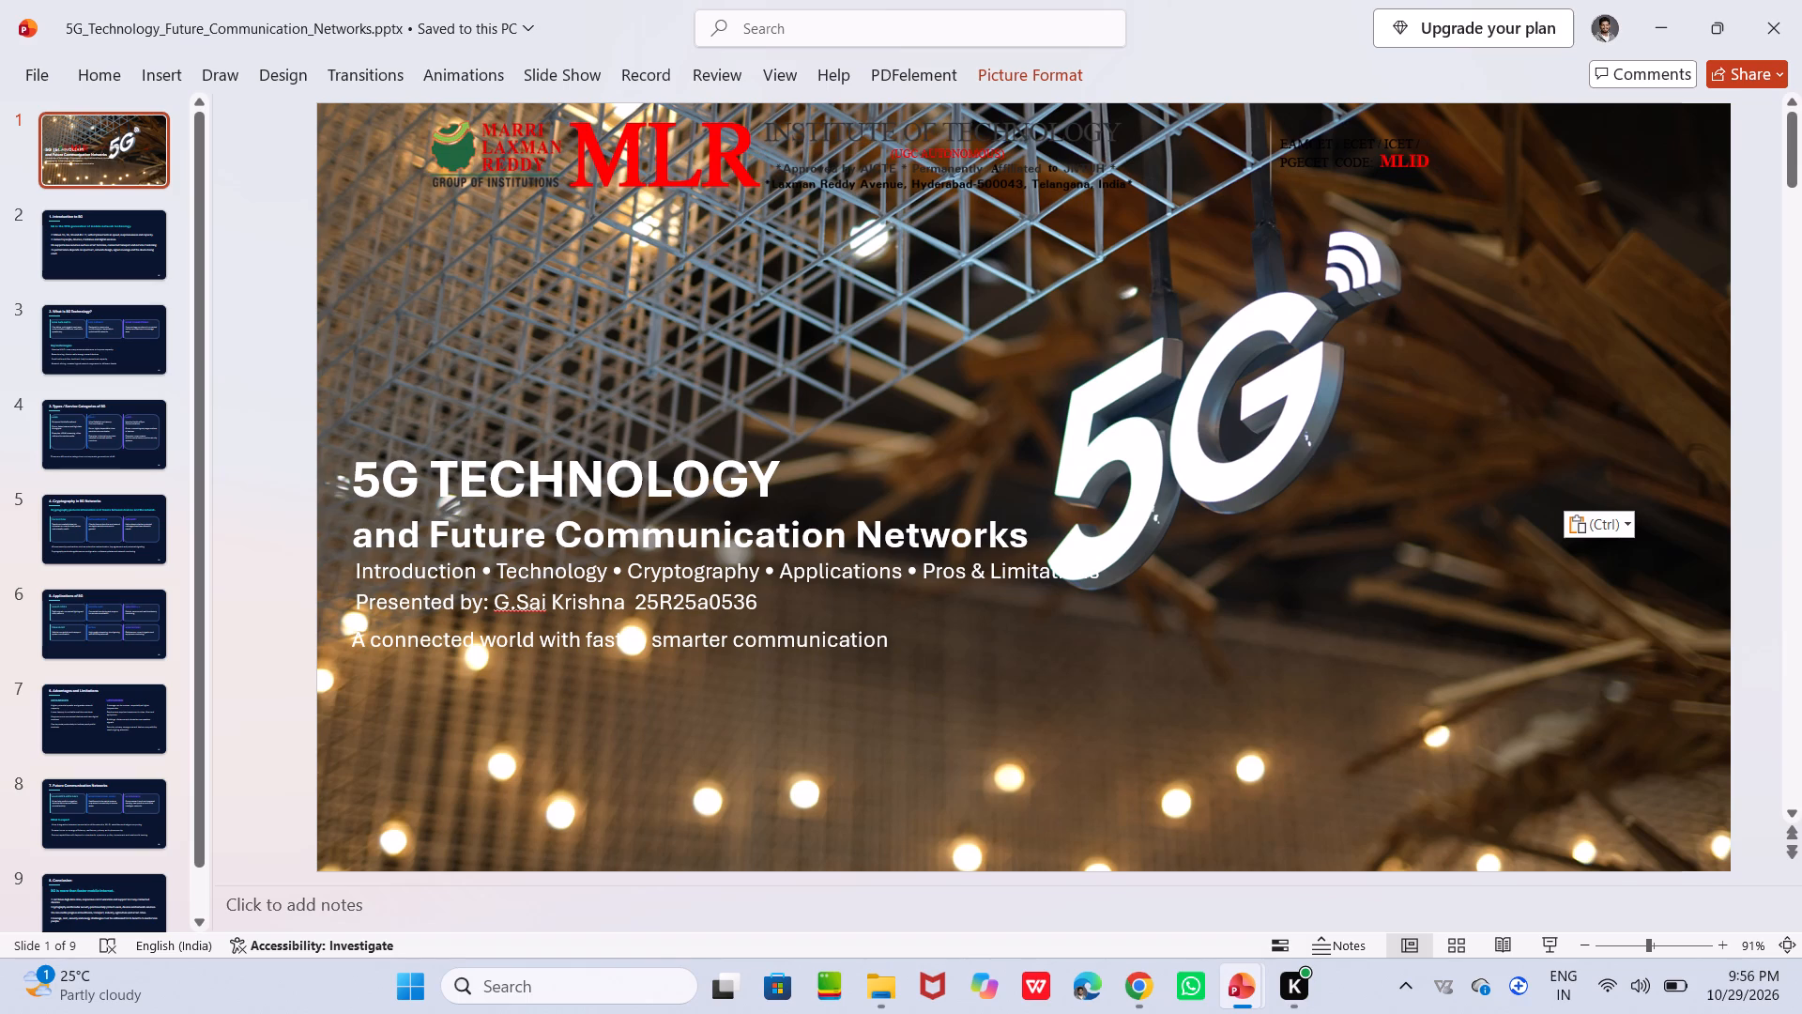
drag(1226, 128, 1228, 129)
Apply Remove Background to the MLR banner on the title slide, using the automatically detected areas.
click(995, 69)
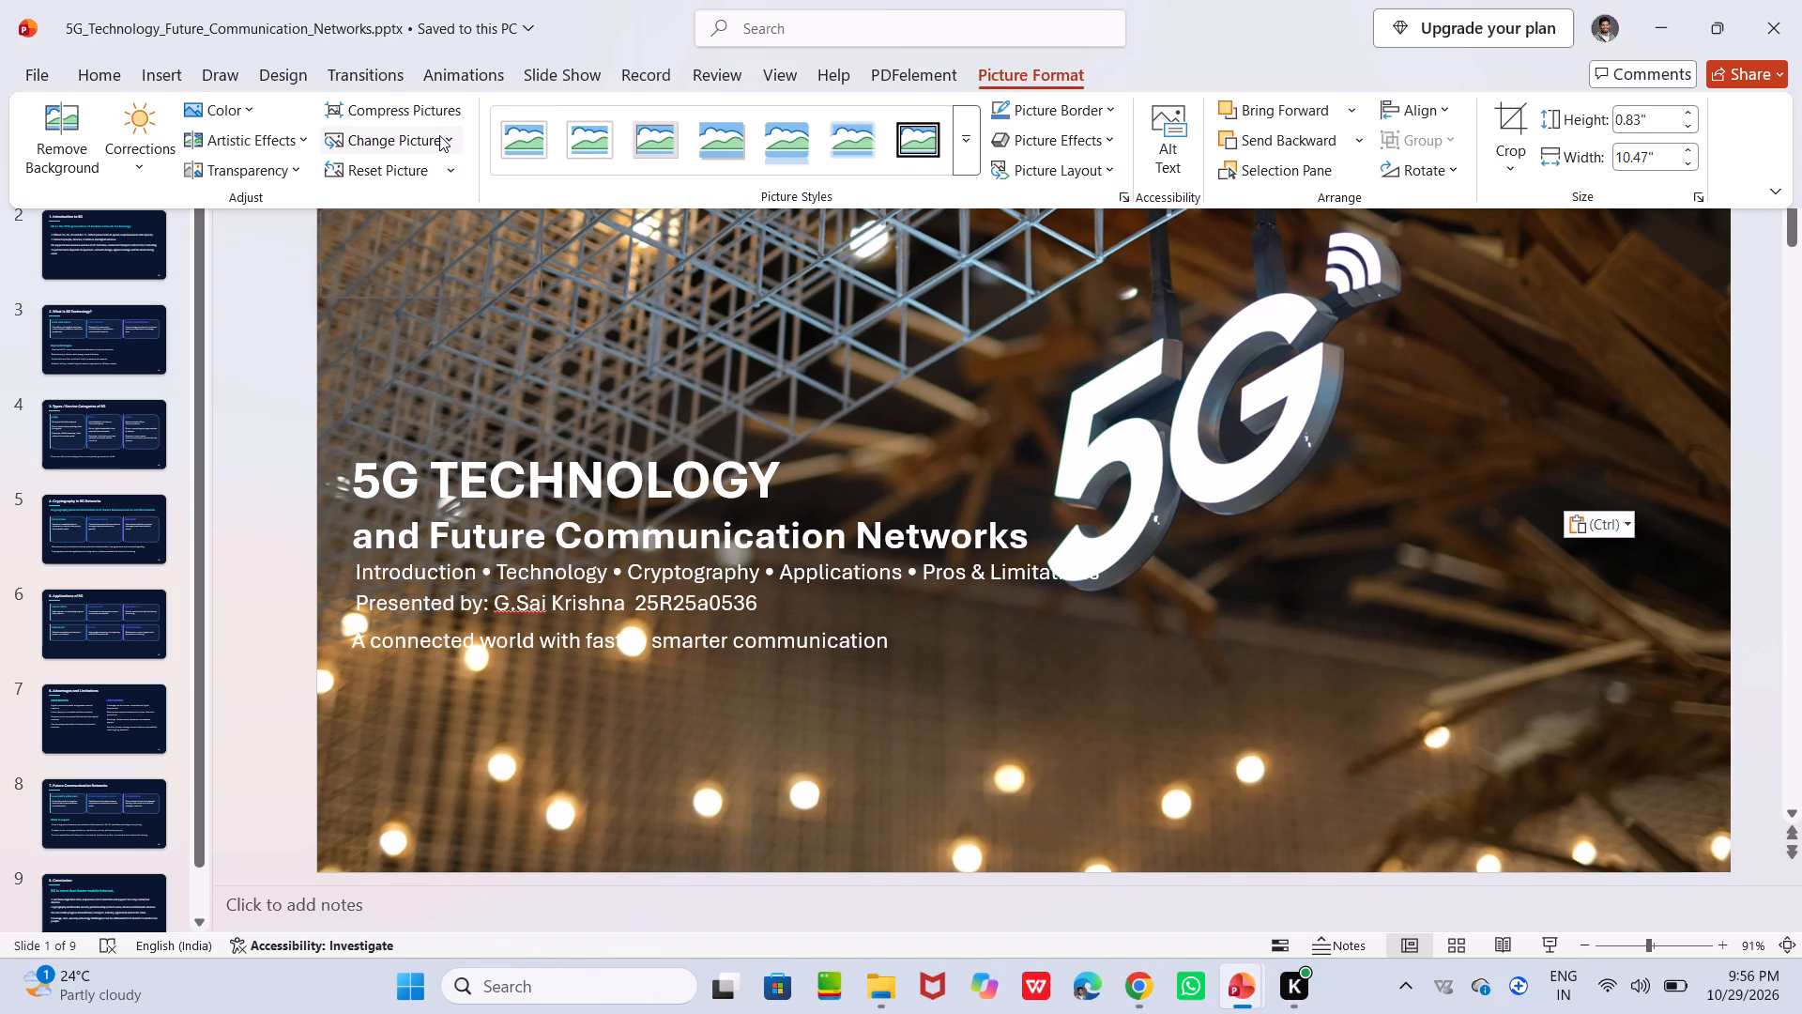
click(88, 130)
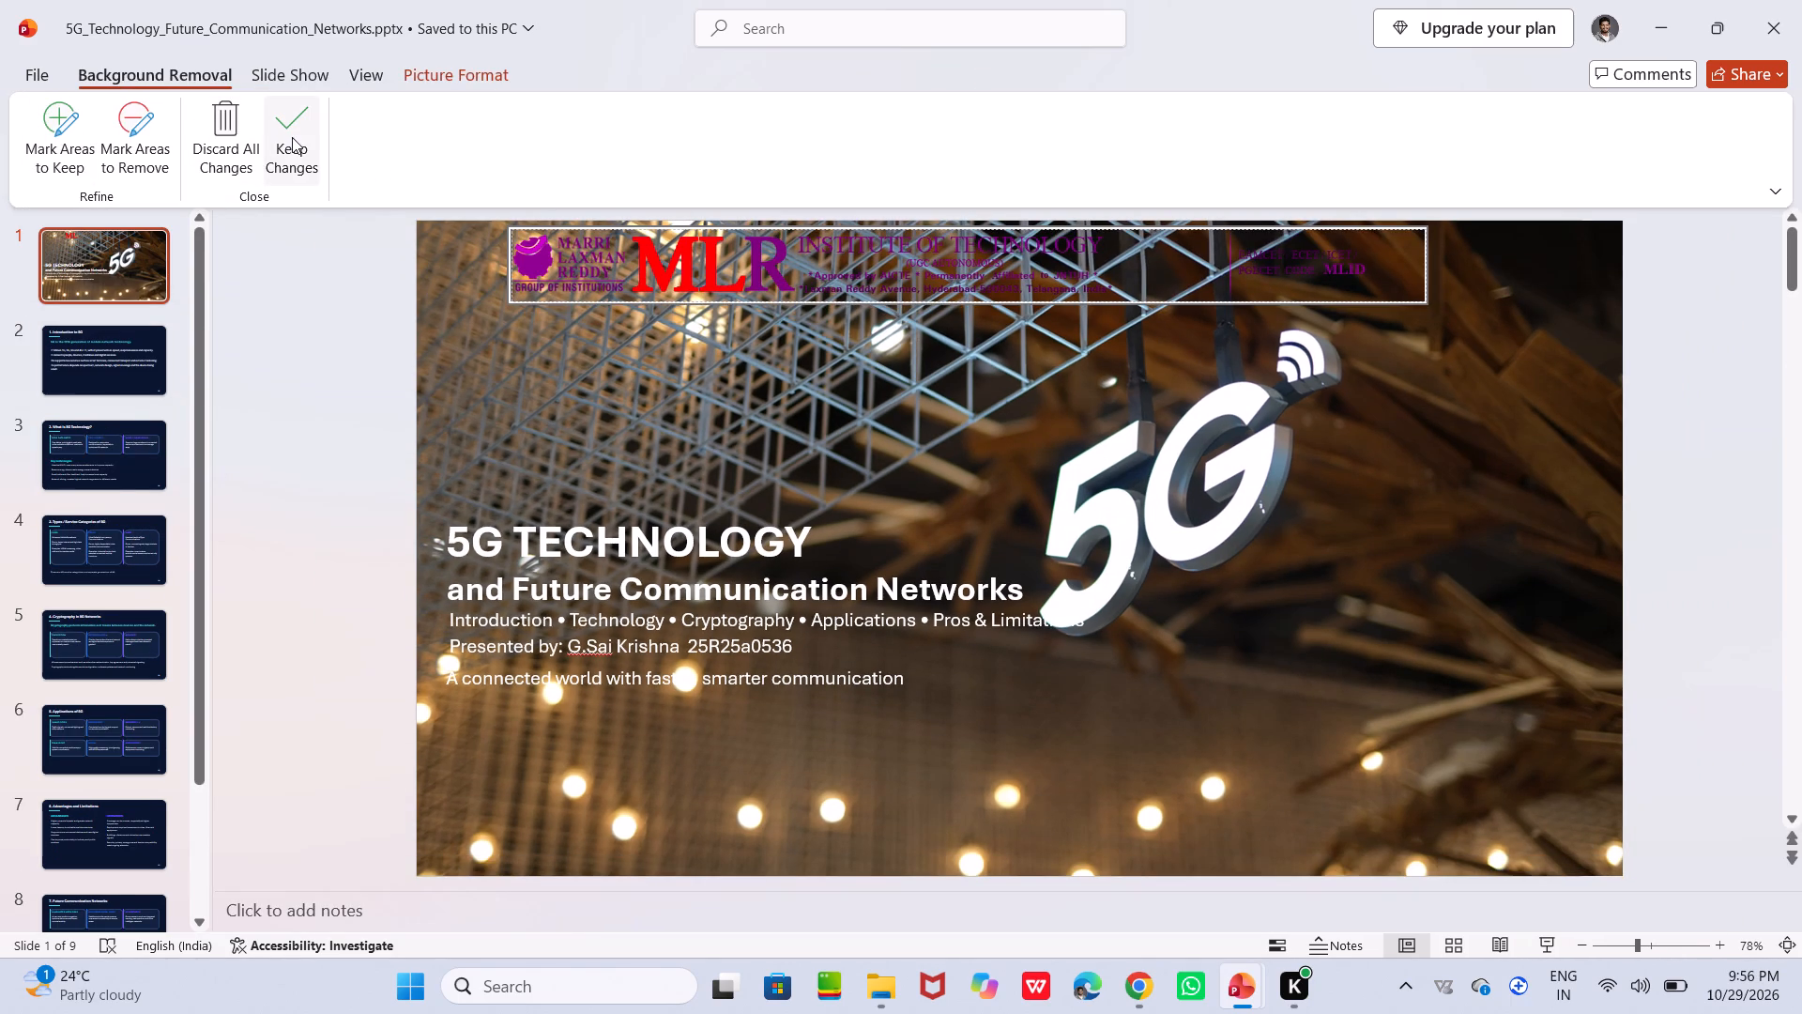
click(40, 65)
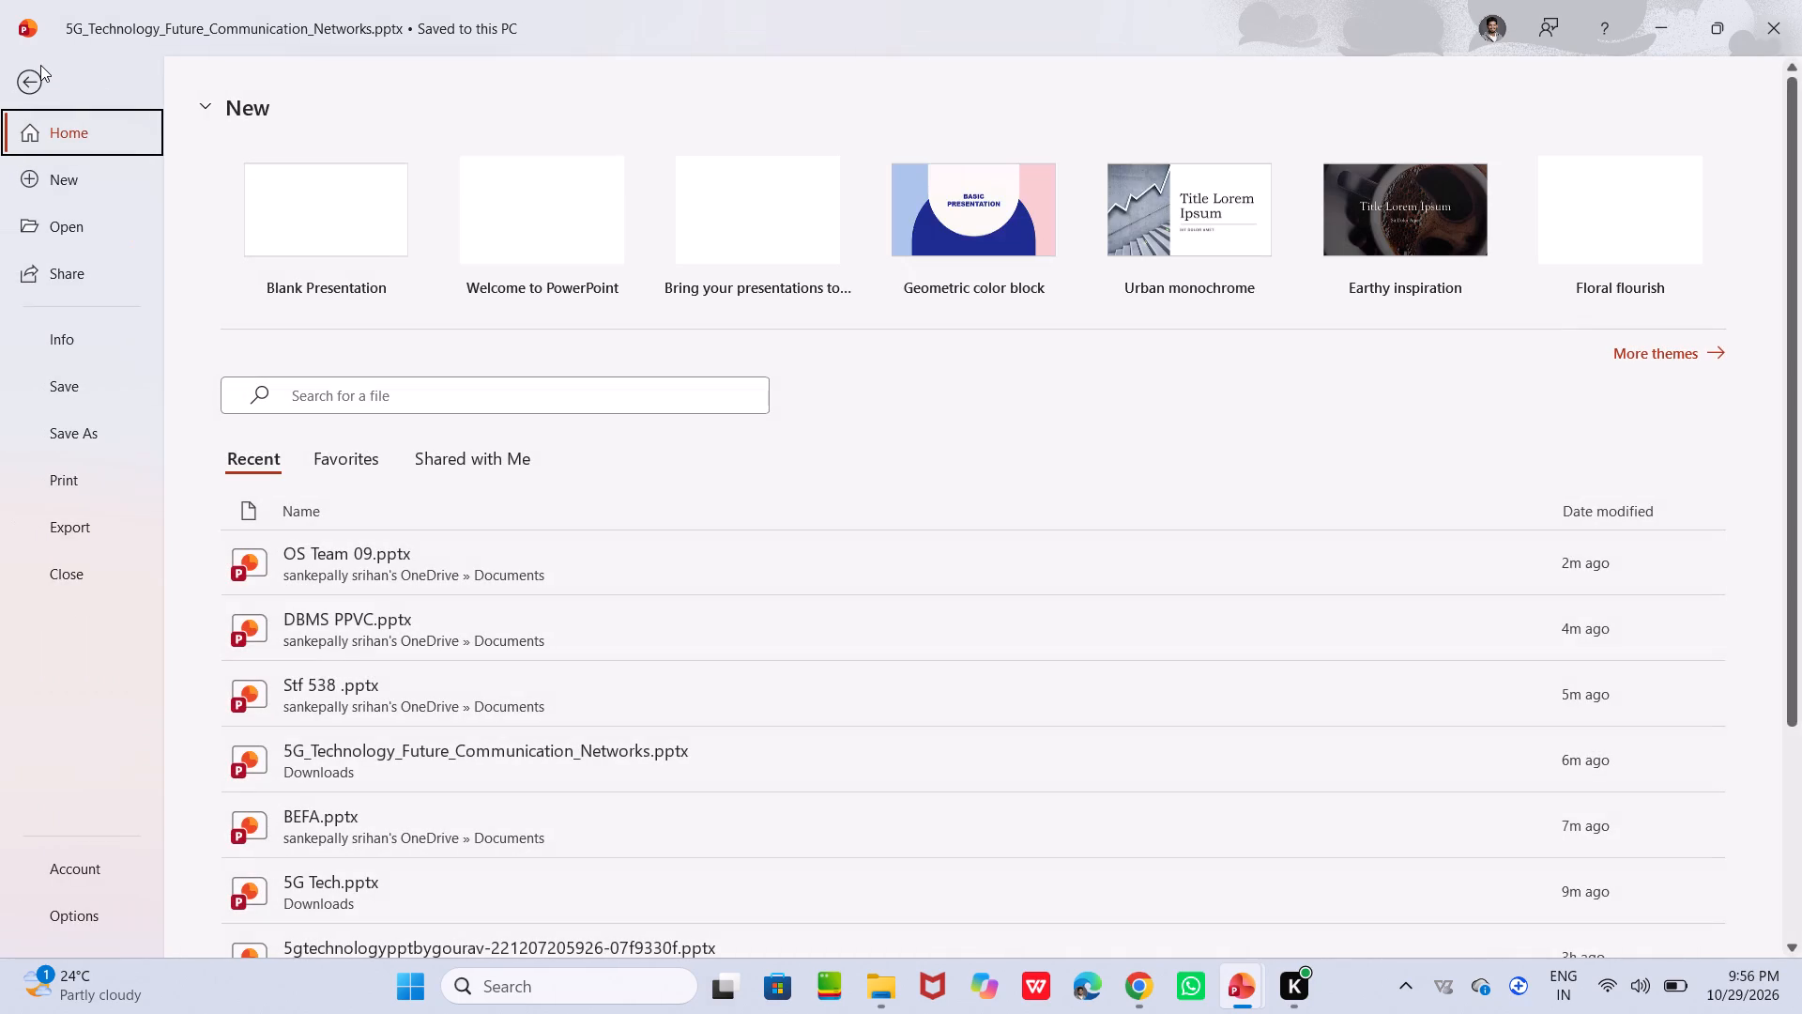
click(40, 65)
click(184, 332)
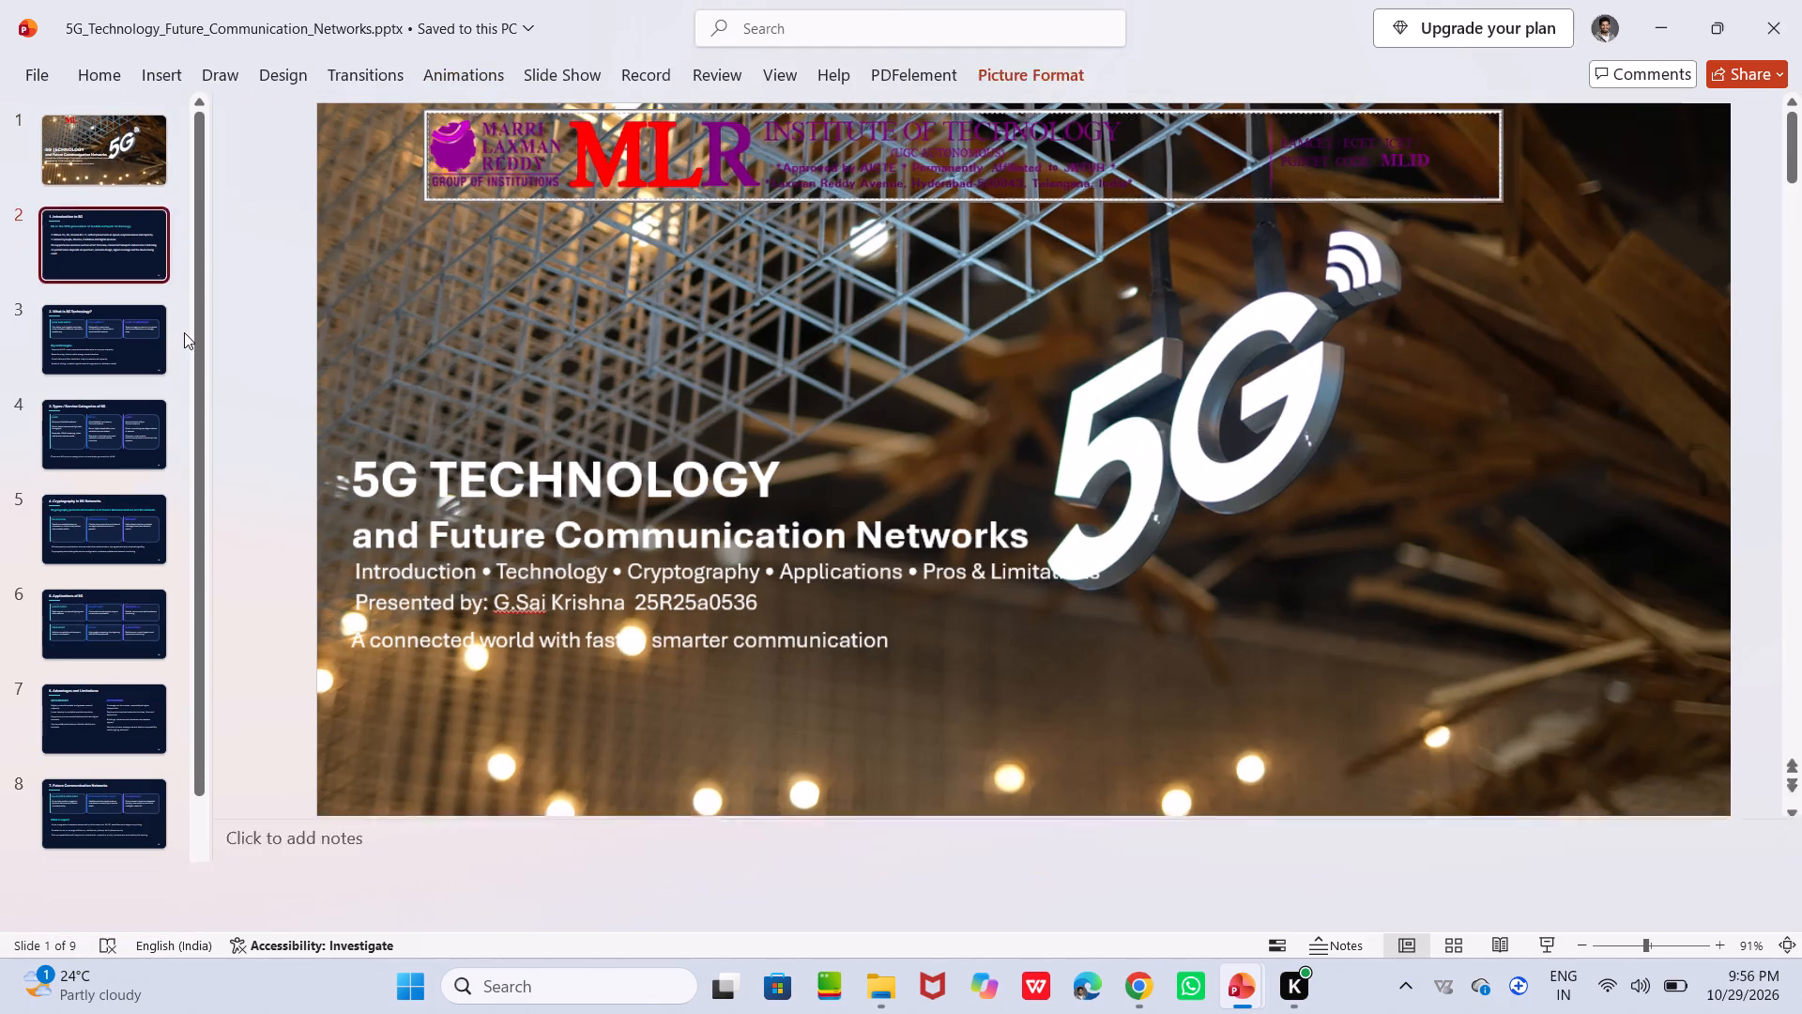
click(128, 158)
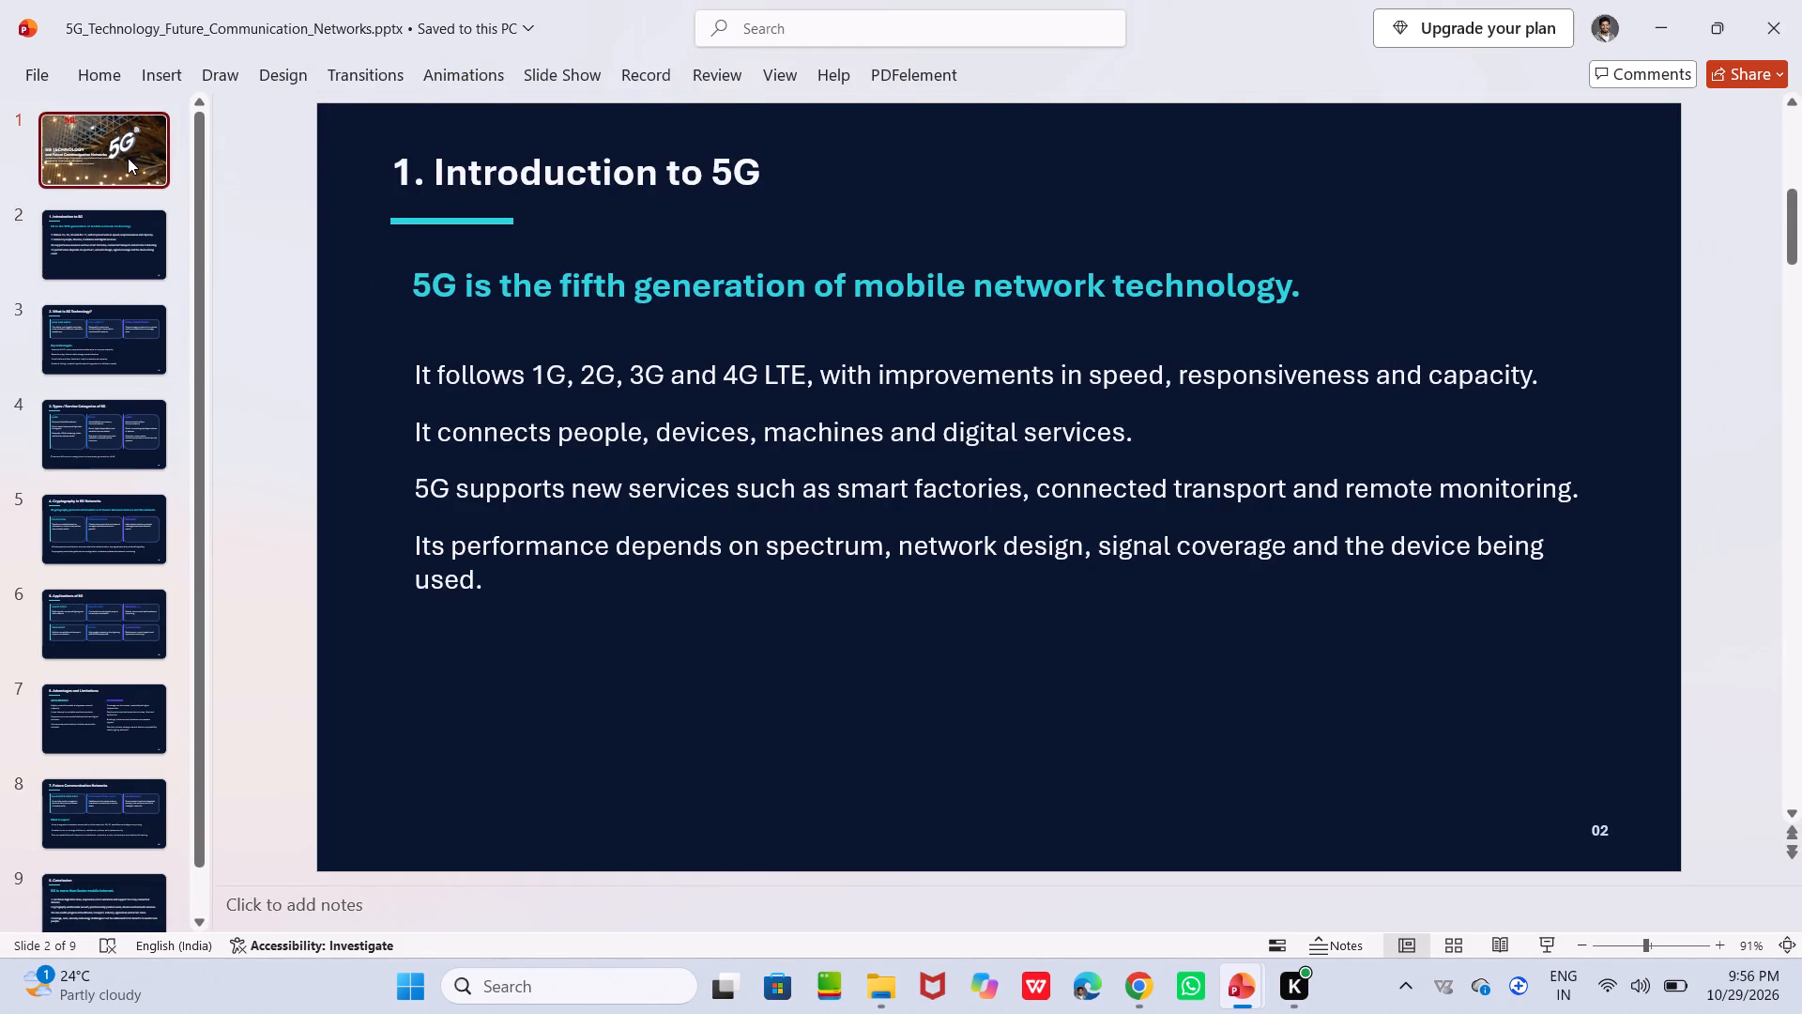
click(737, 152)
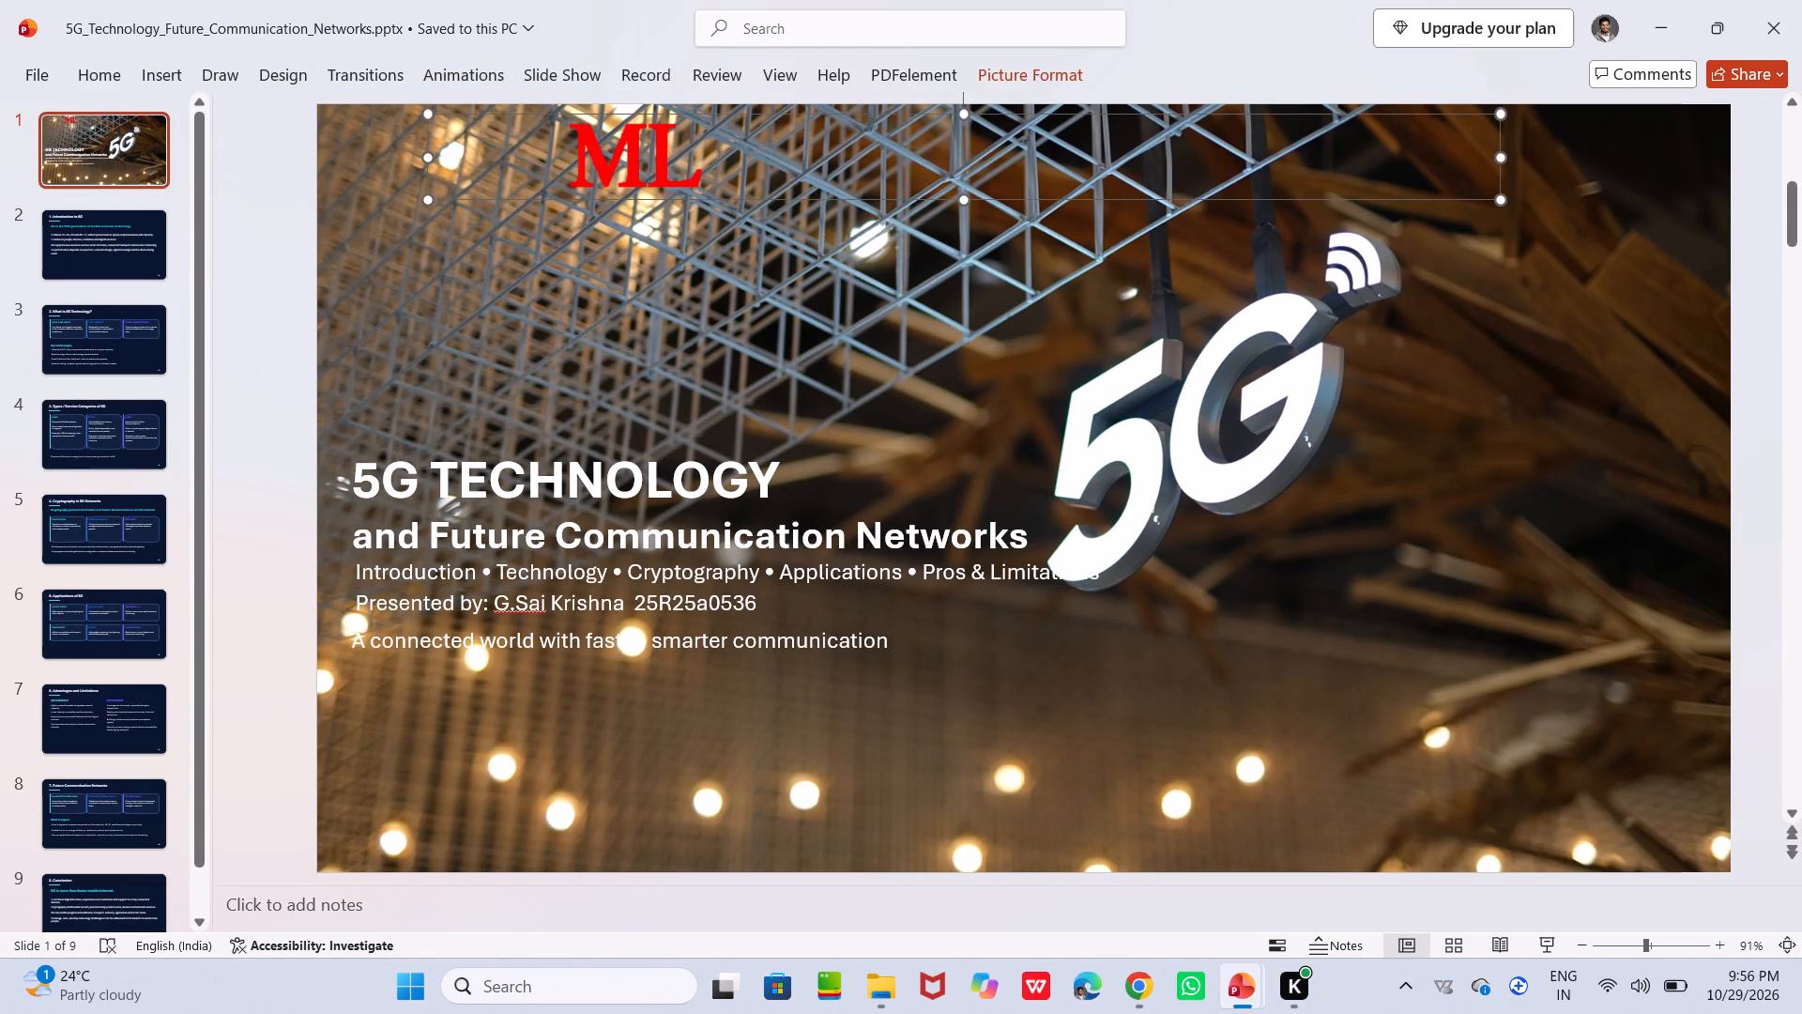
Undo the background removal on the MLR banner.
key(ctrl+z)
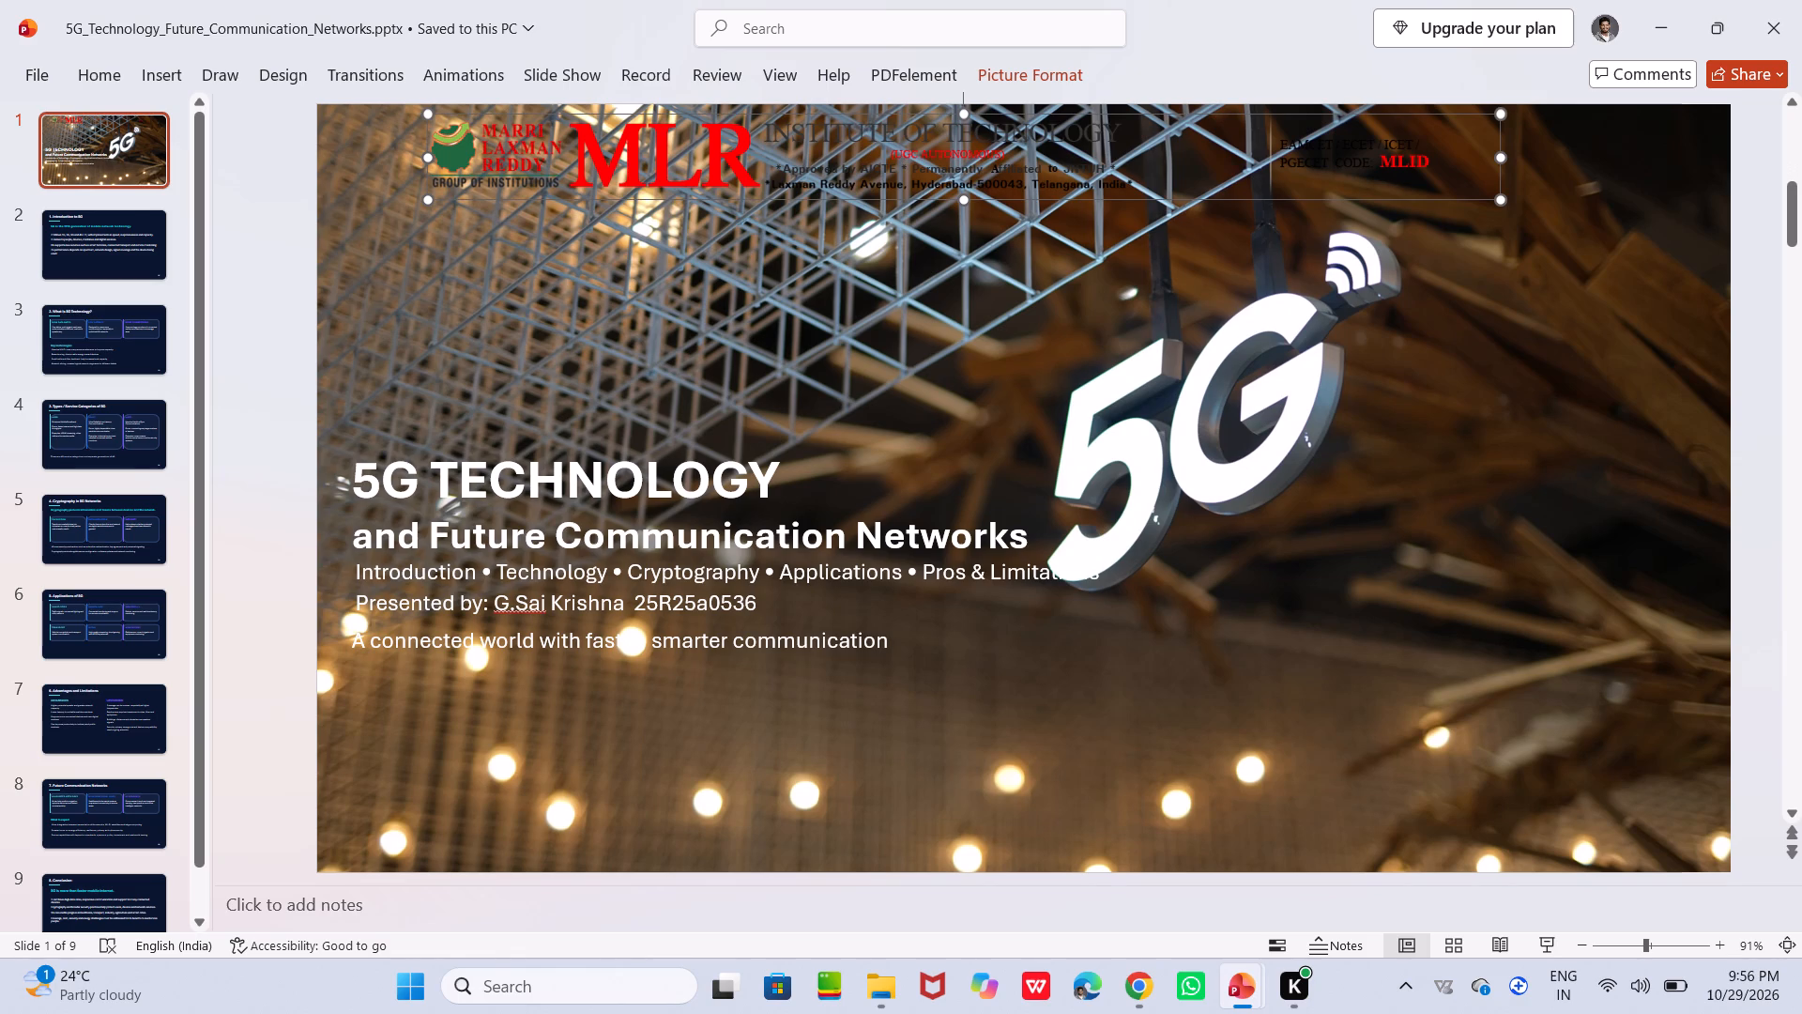
Cut the MLR banner from the title slide.
click(771, 159)
right_click(771, 159)
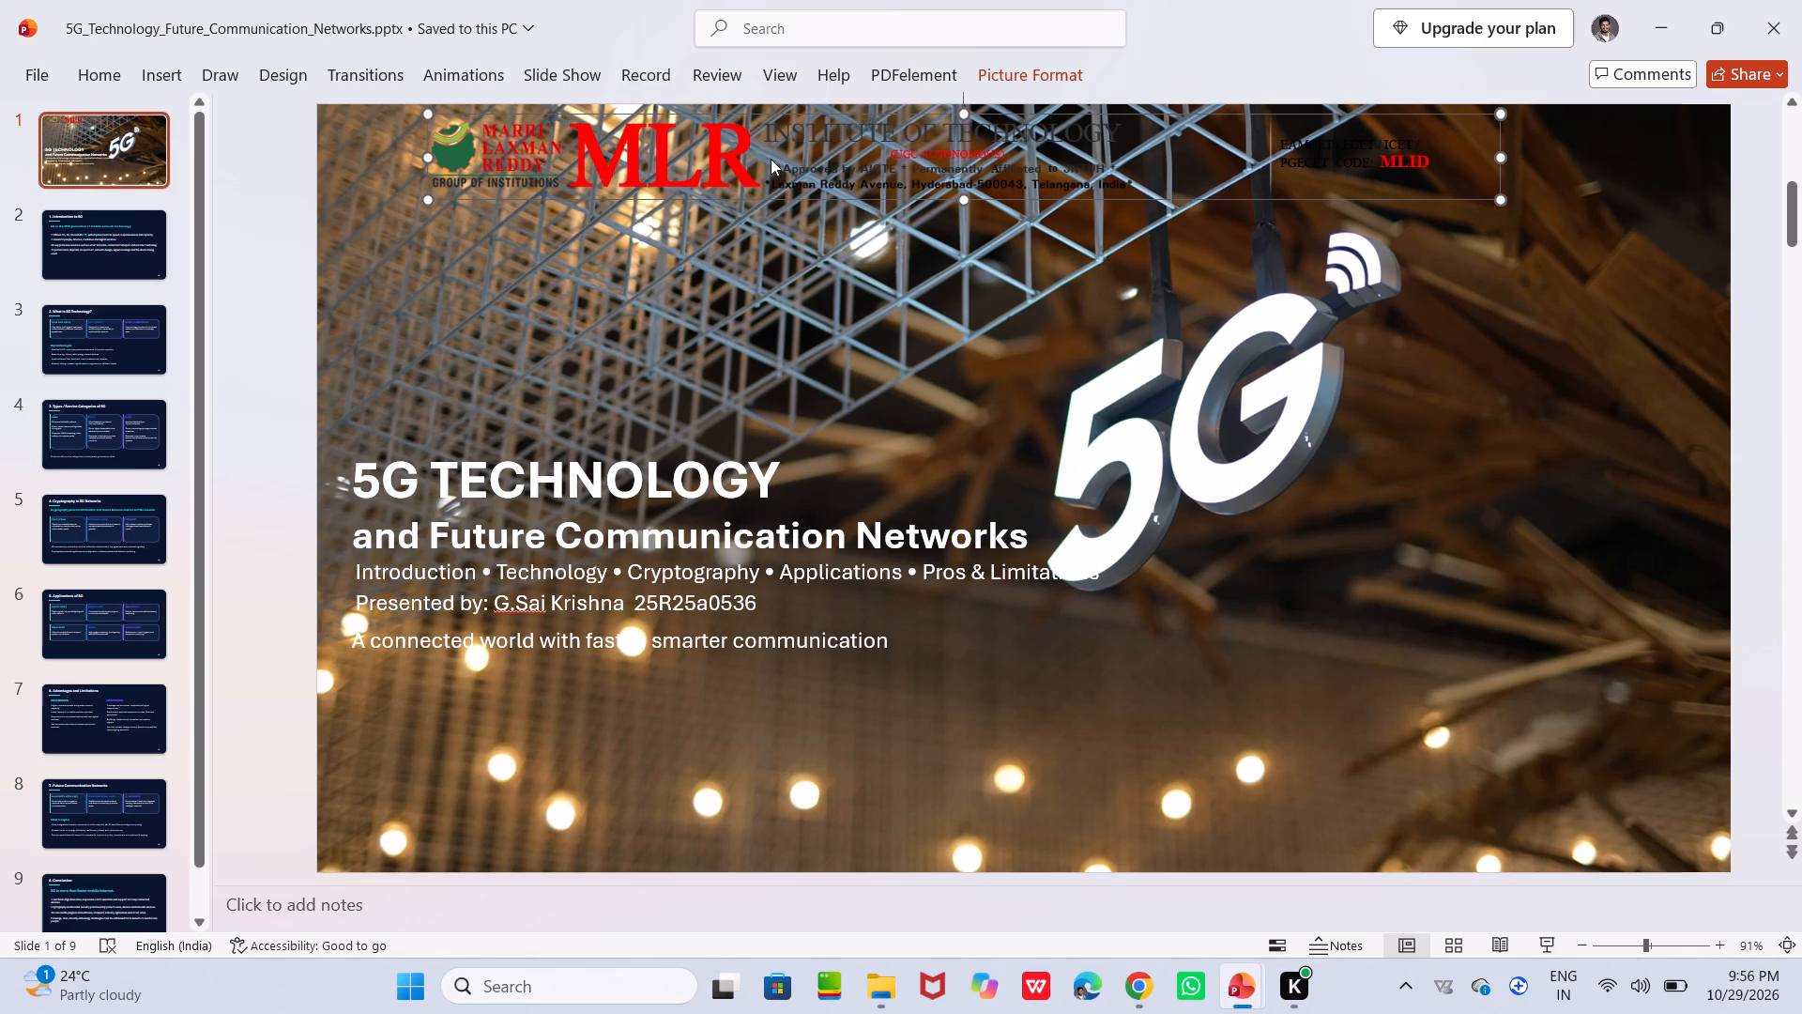
click(771, 159)
right_click(867, 183)
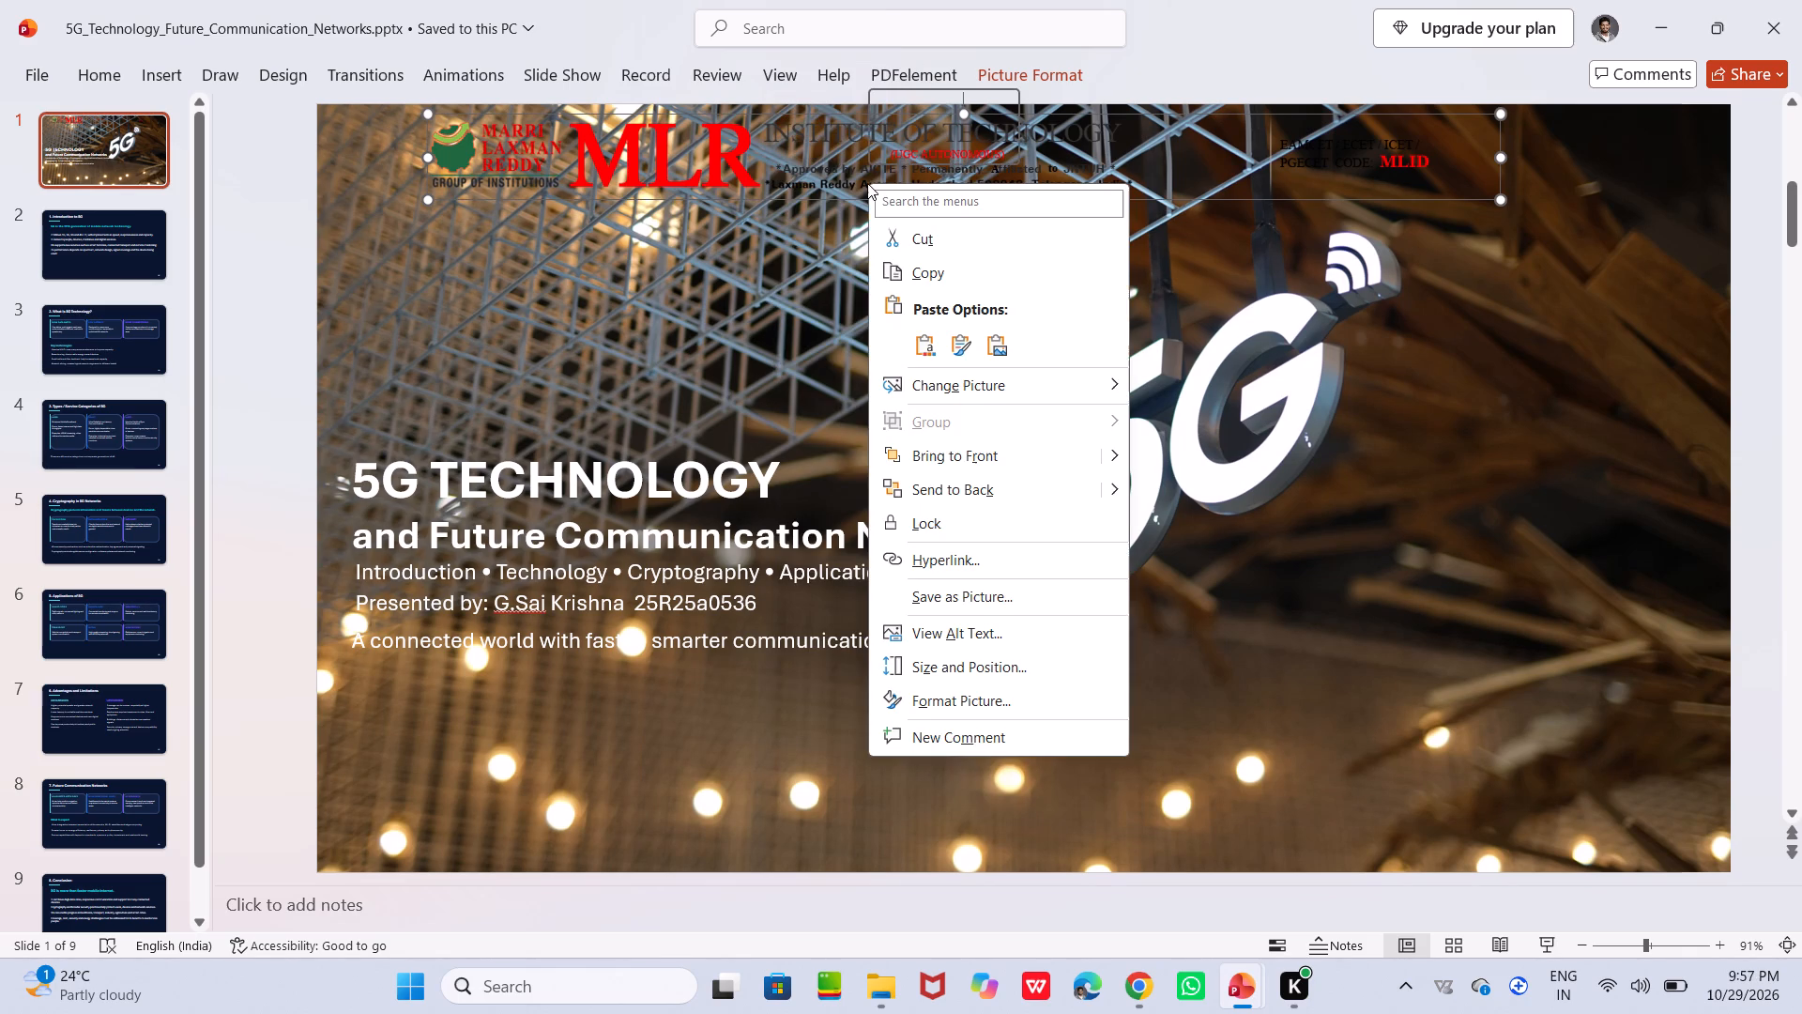
click(947, 230)
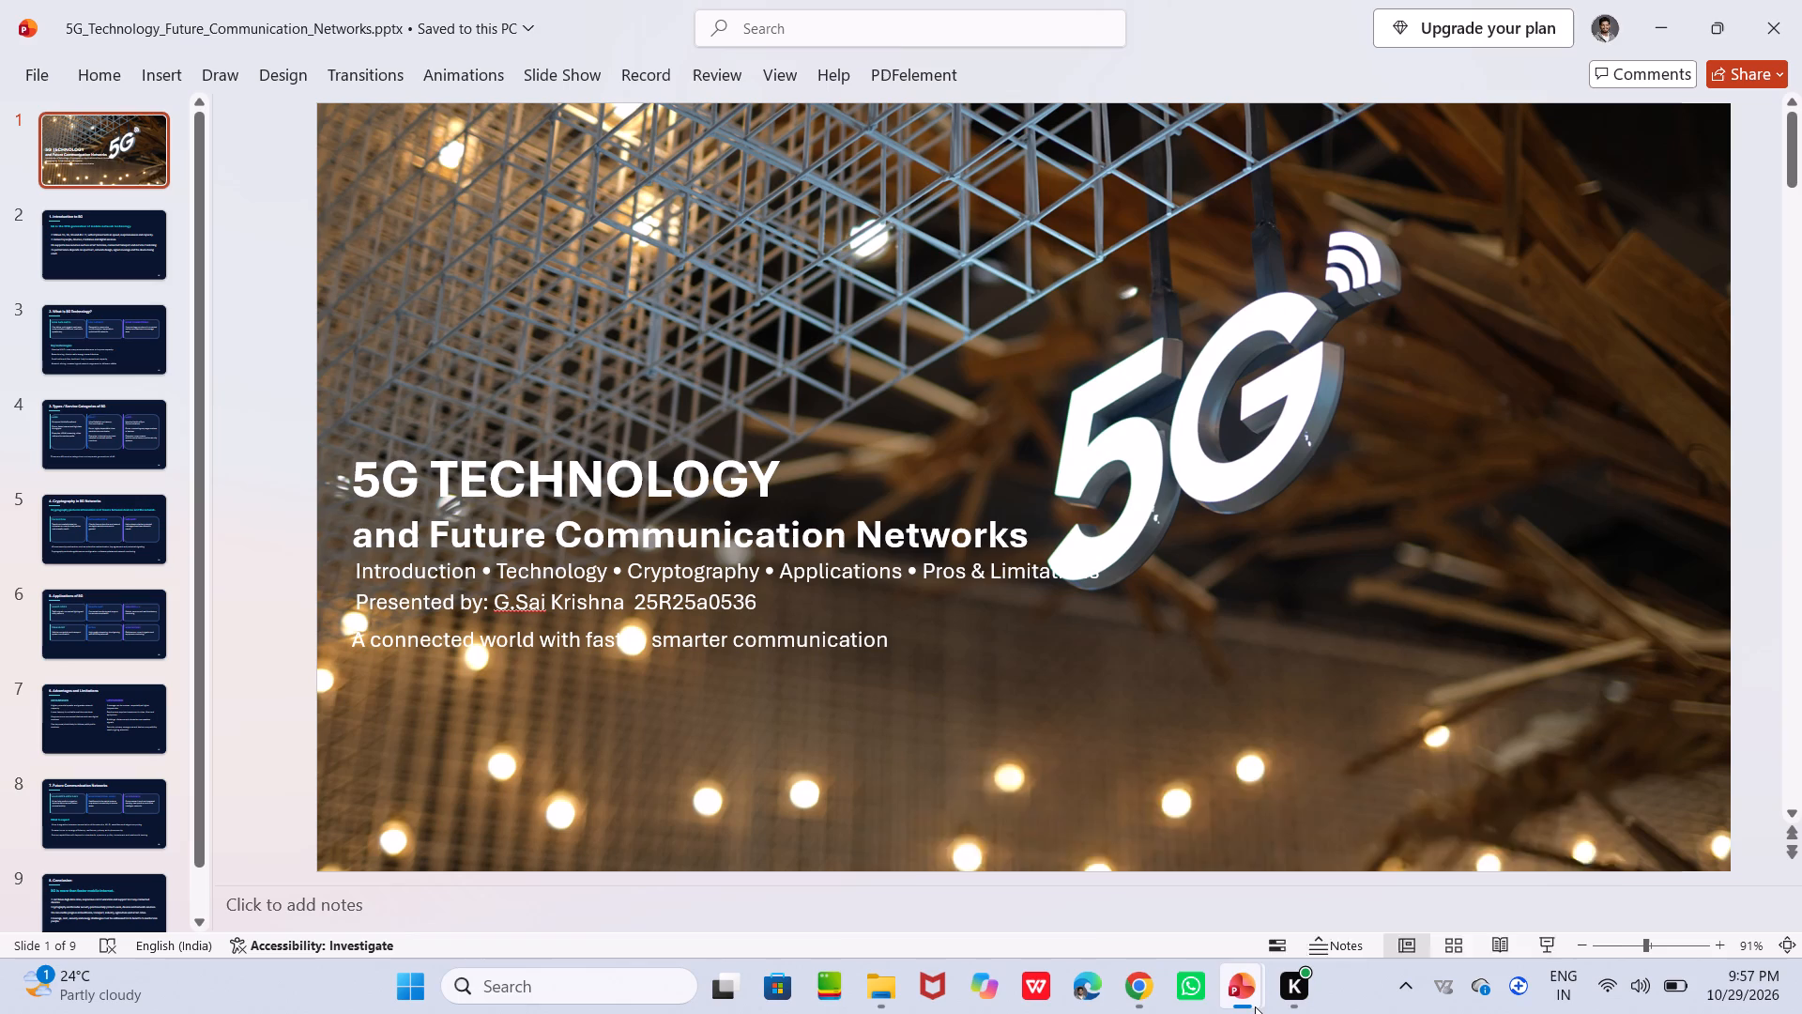
Switch back to the Google image results in Chrome and examine the CampusHub and College360 MLRIT logos as replacements.
click(1153, 842)
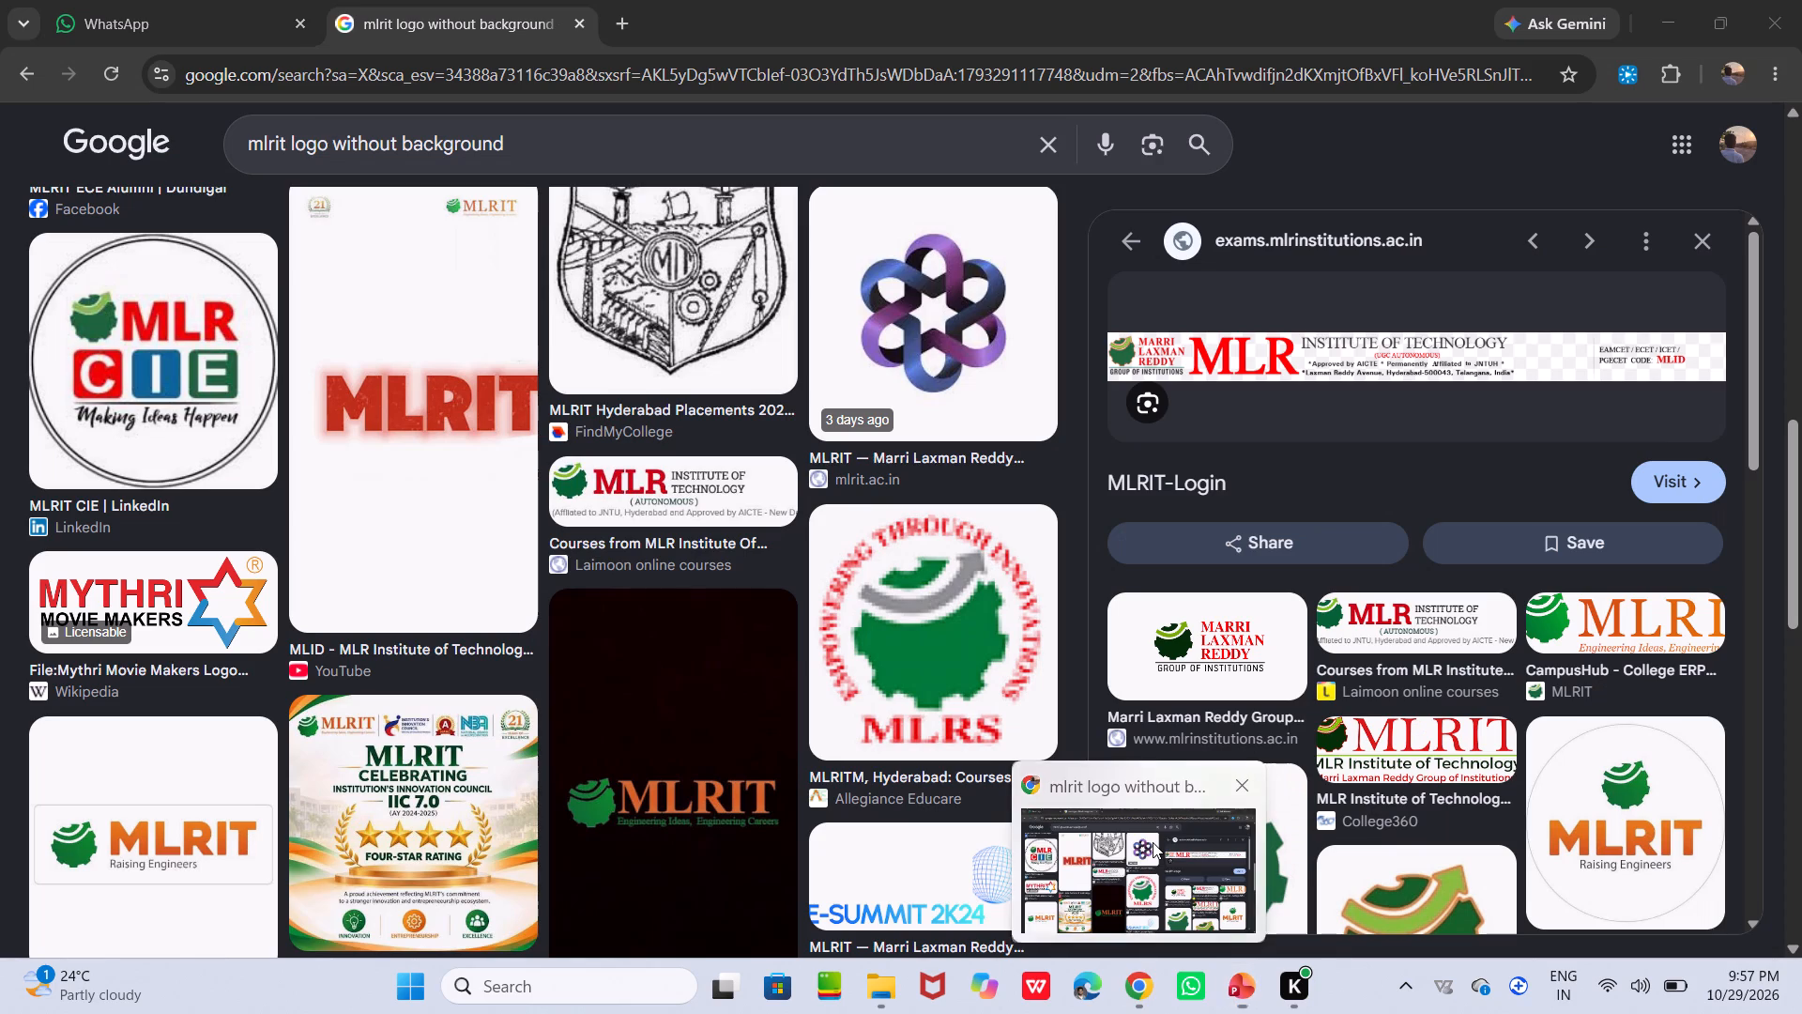
click(1643, 623)
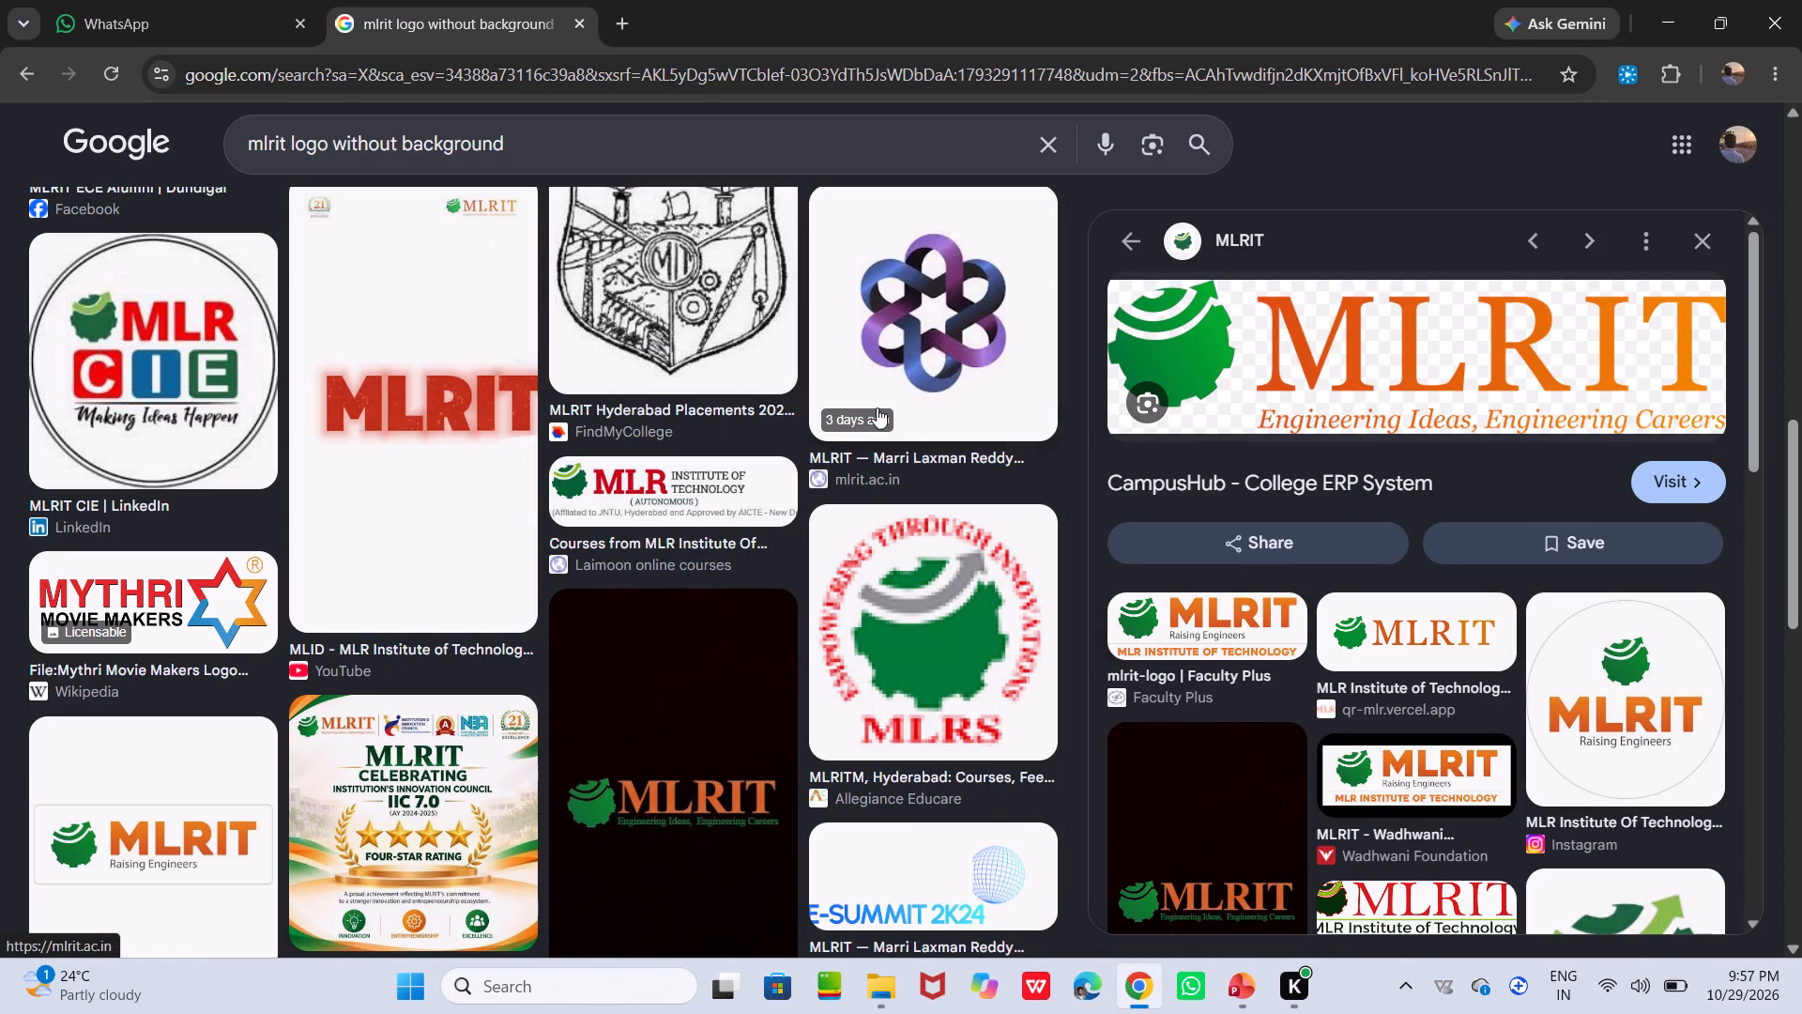
scroll(866, 404, up, 6)
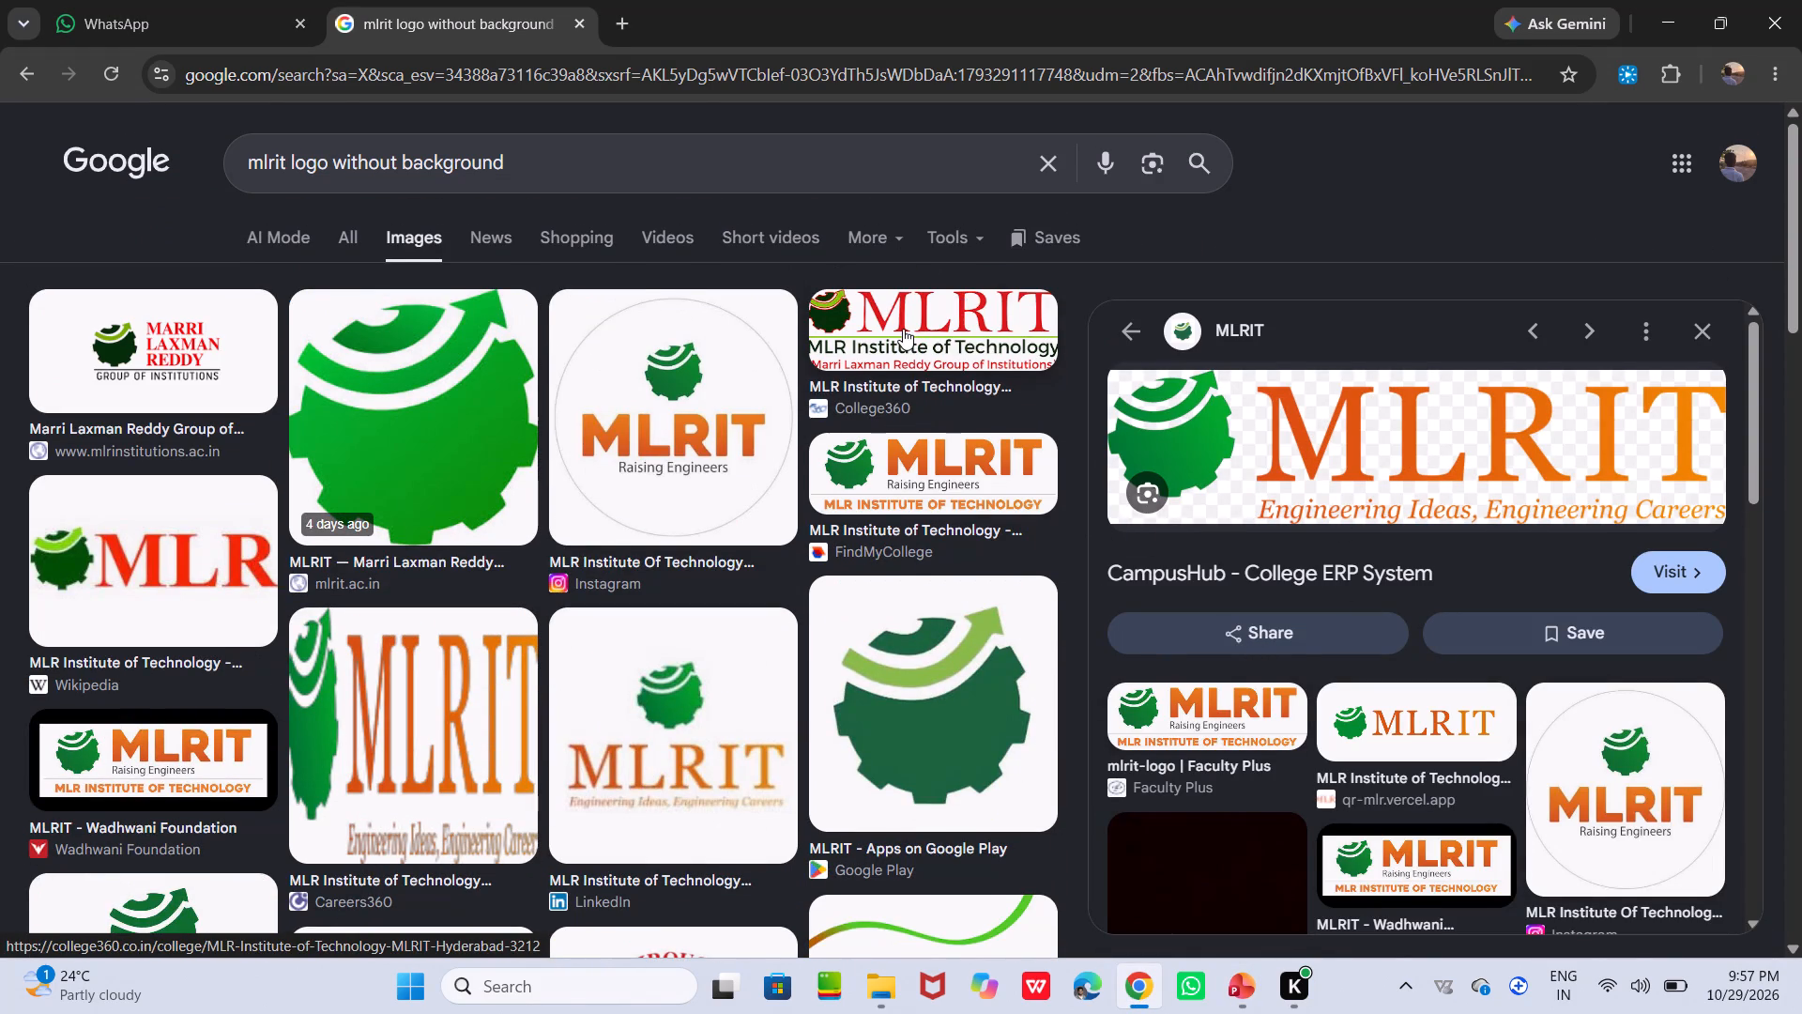
click(903, 329)
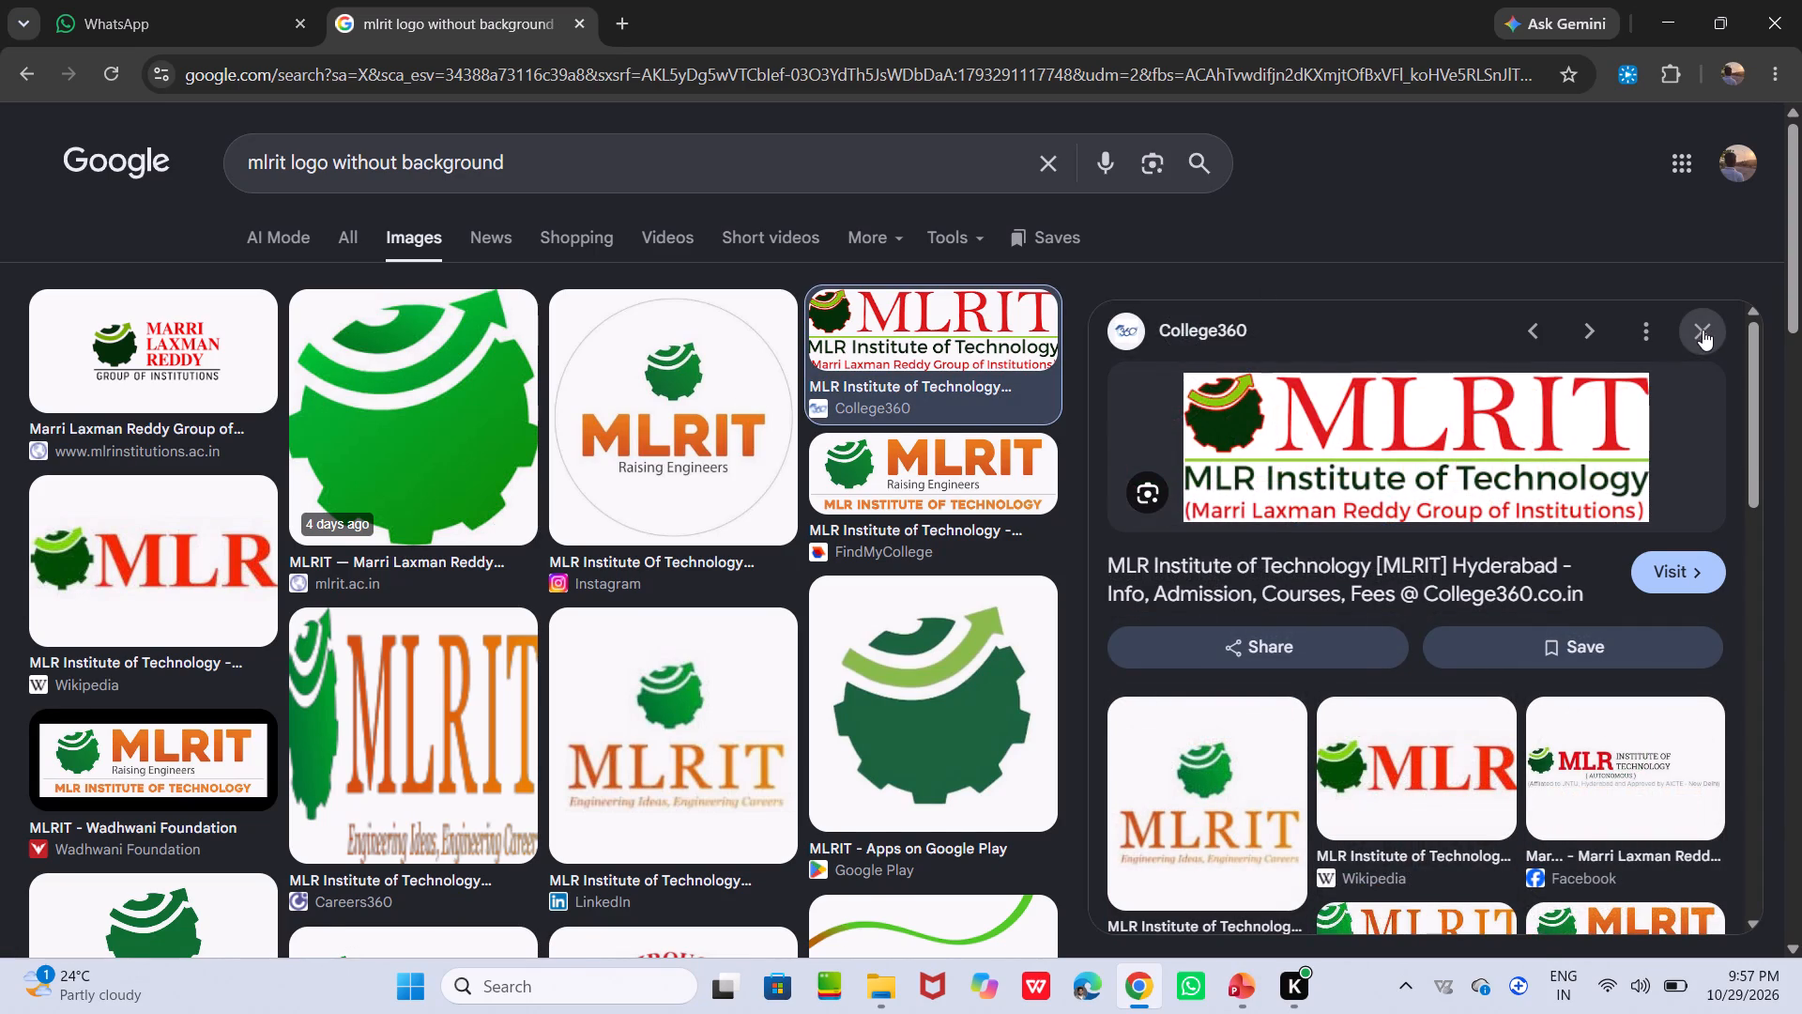
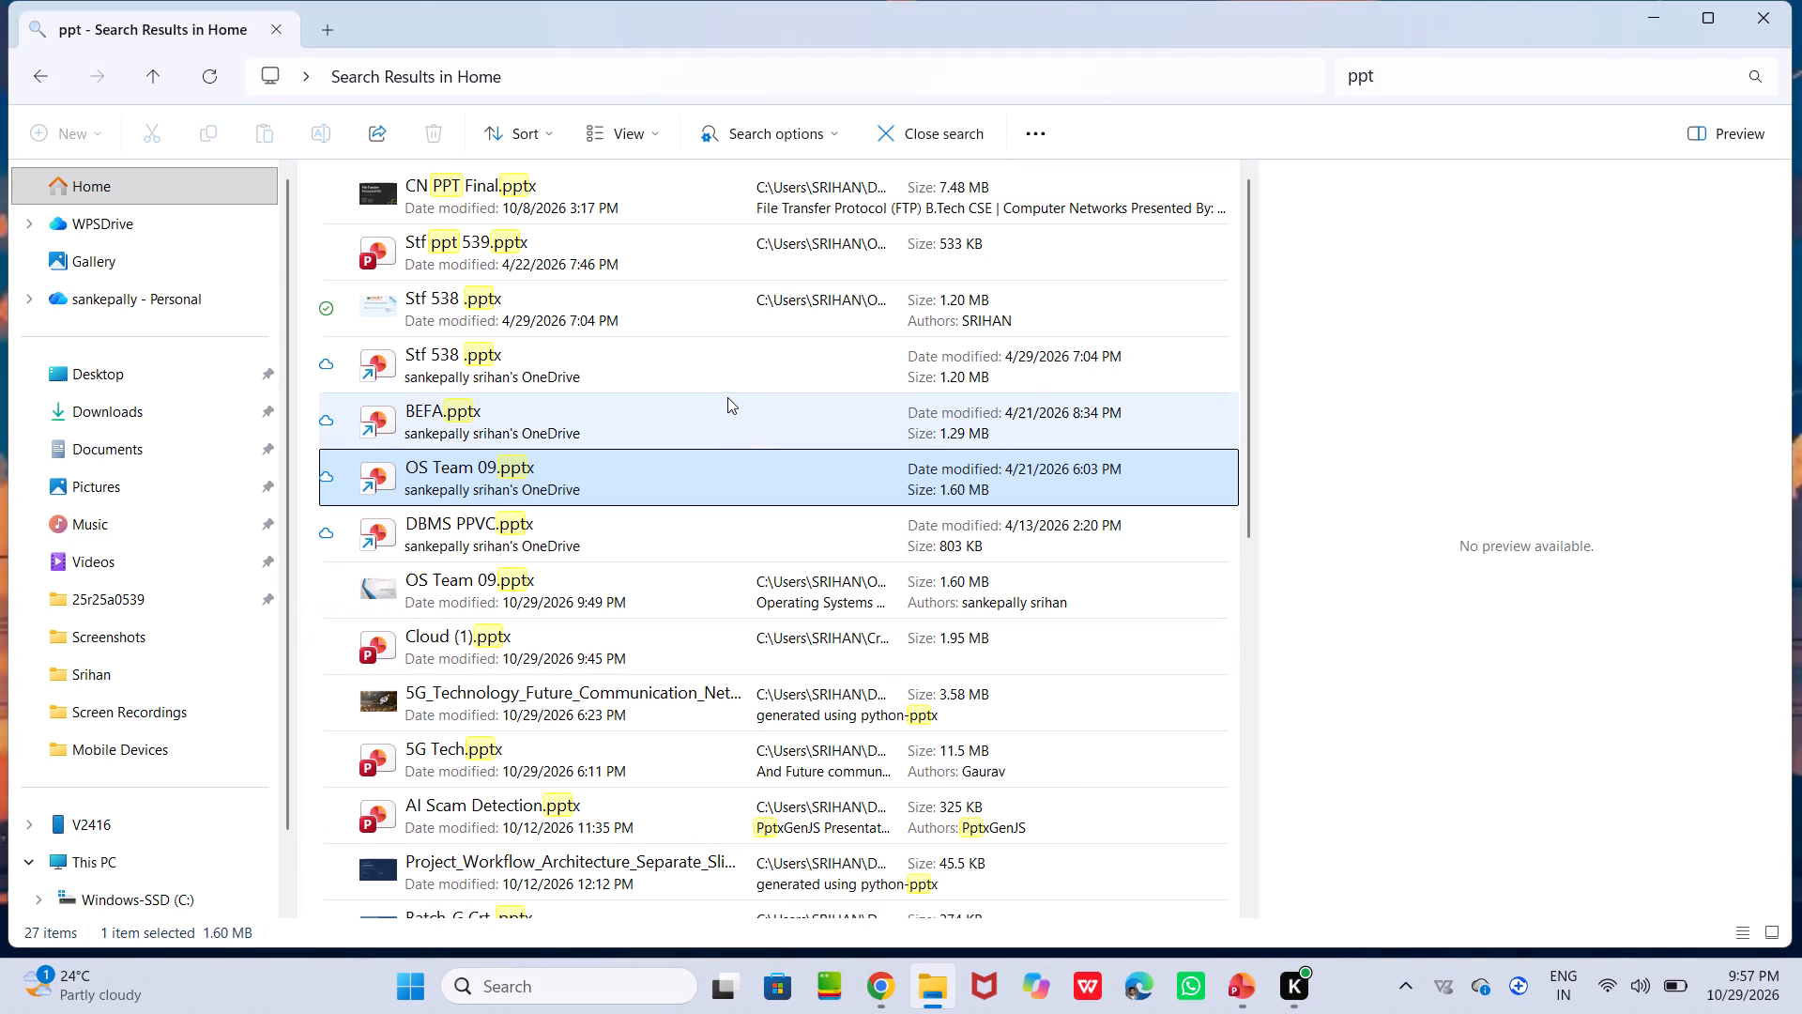
Open BEFA.pptx from the file search results and copy the MLR Institute of Technology banner from its title slide.
double_click(722, 407)
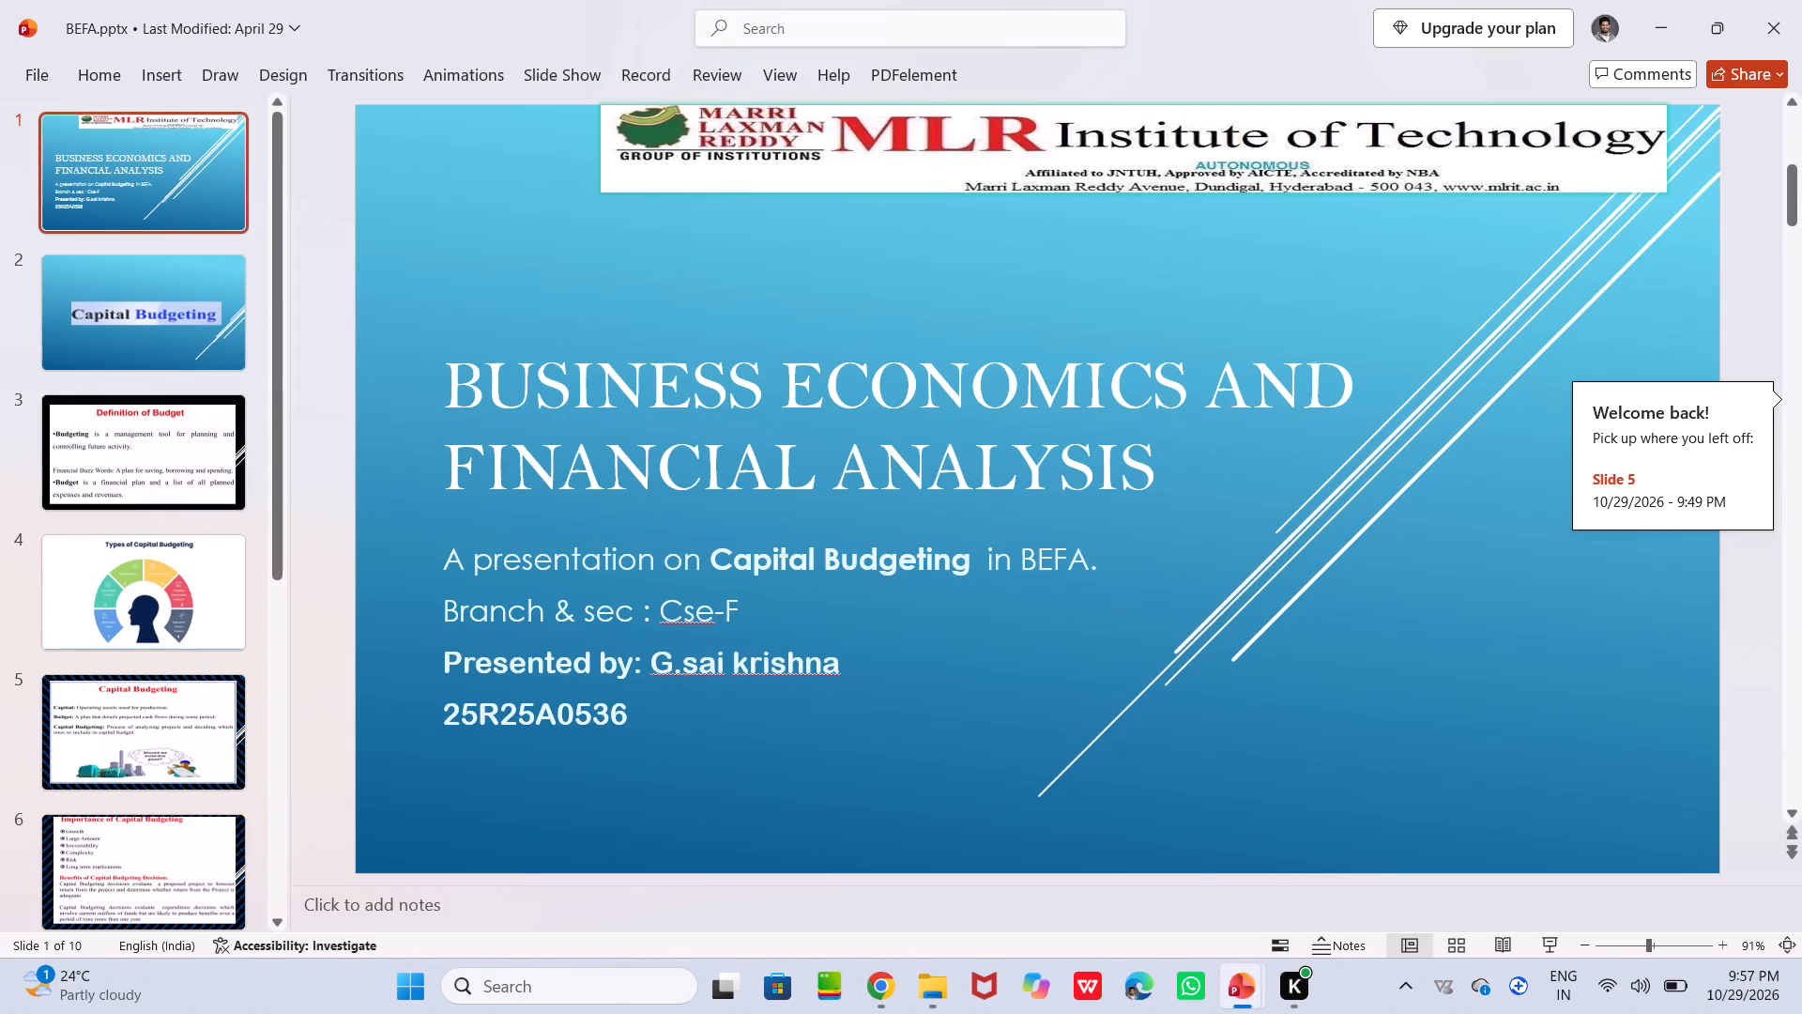
click(1133, 148)
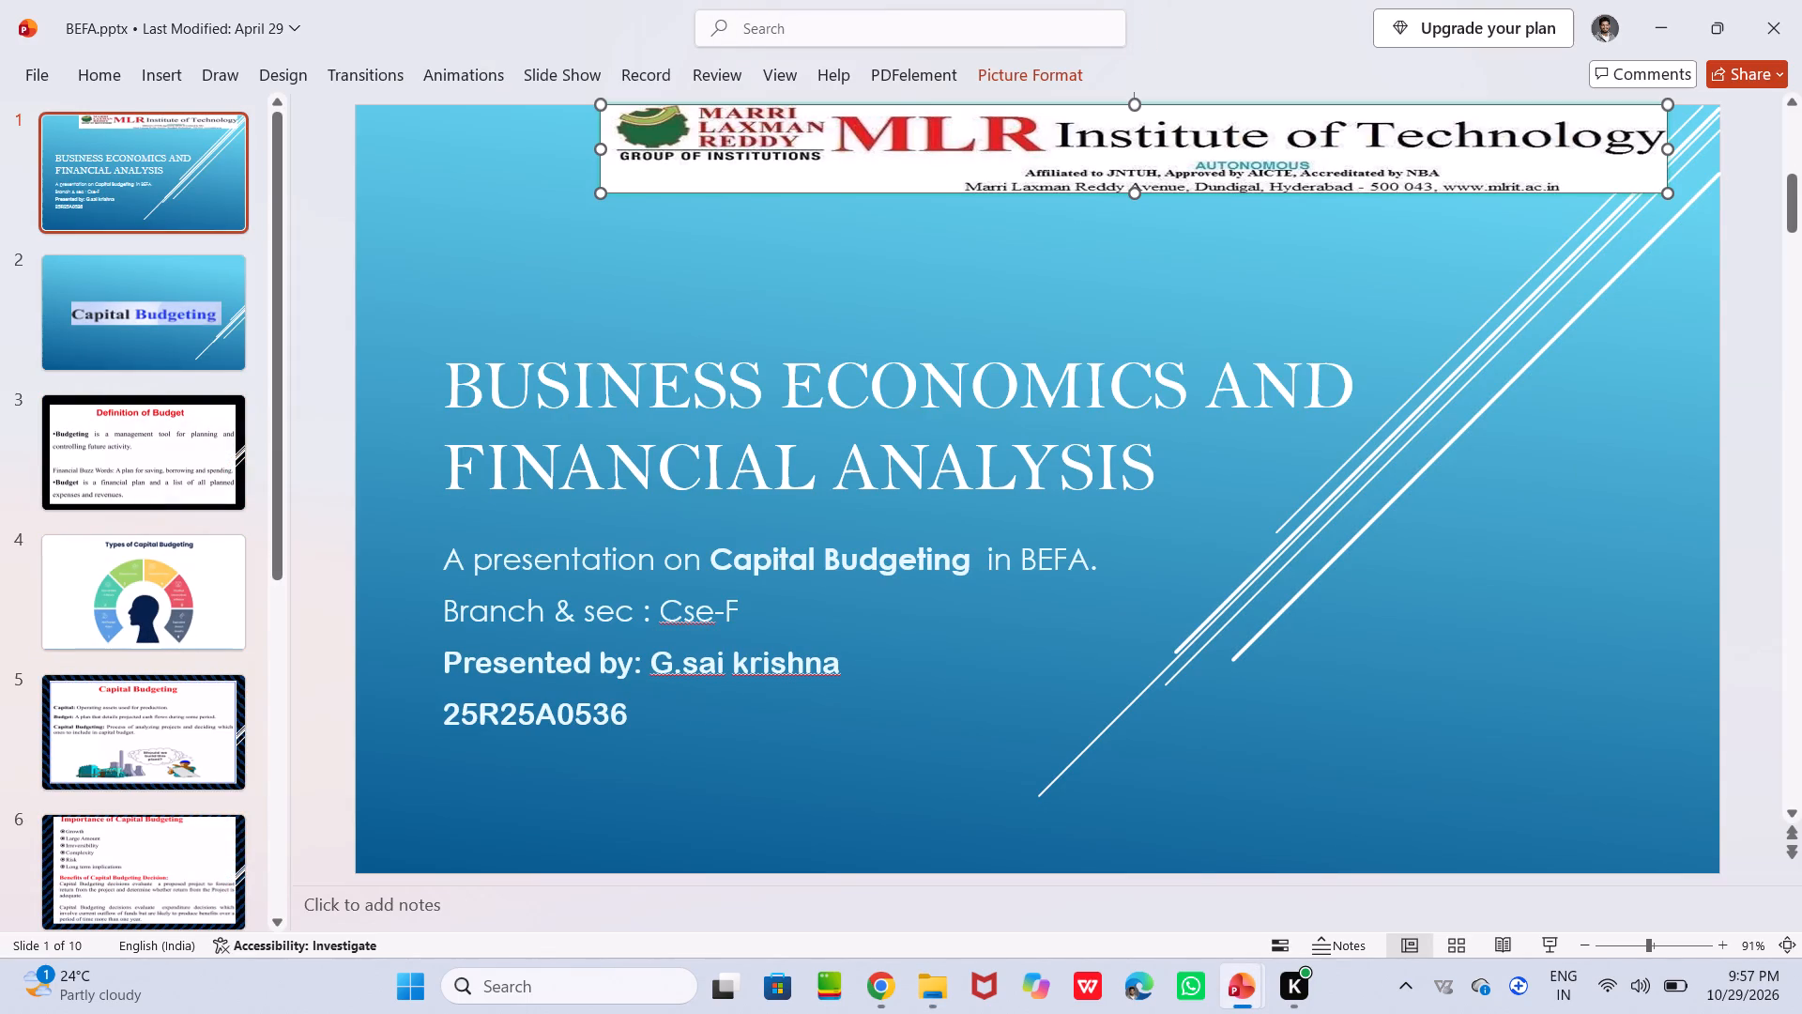
key(ctrl+c)
click(1655, 0)
click(1655, 0)
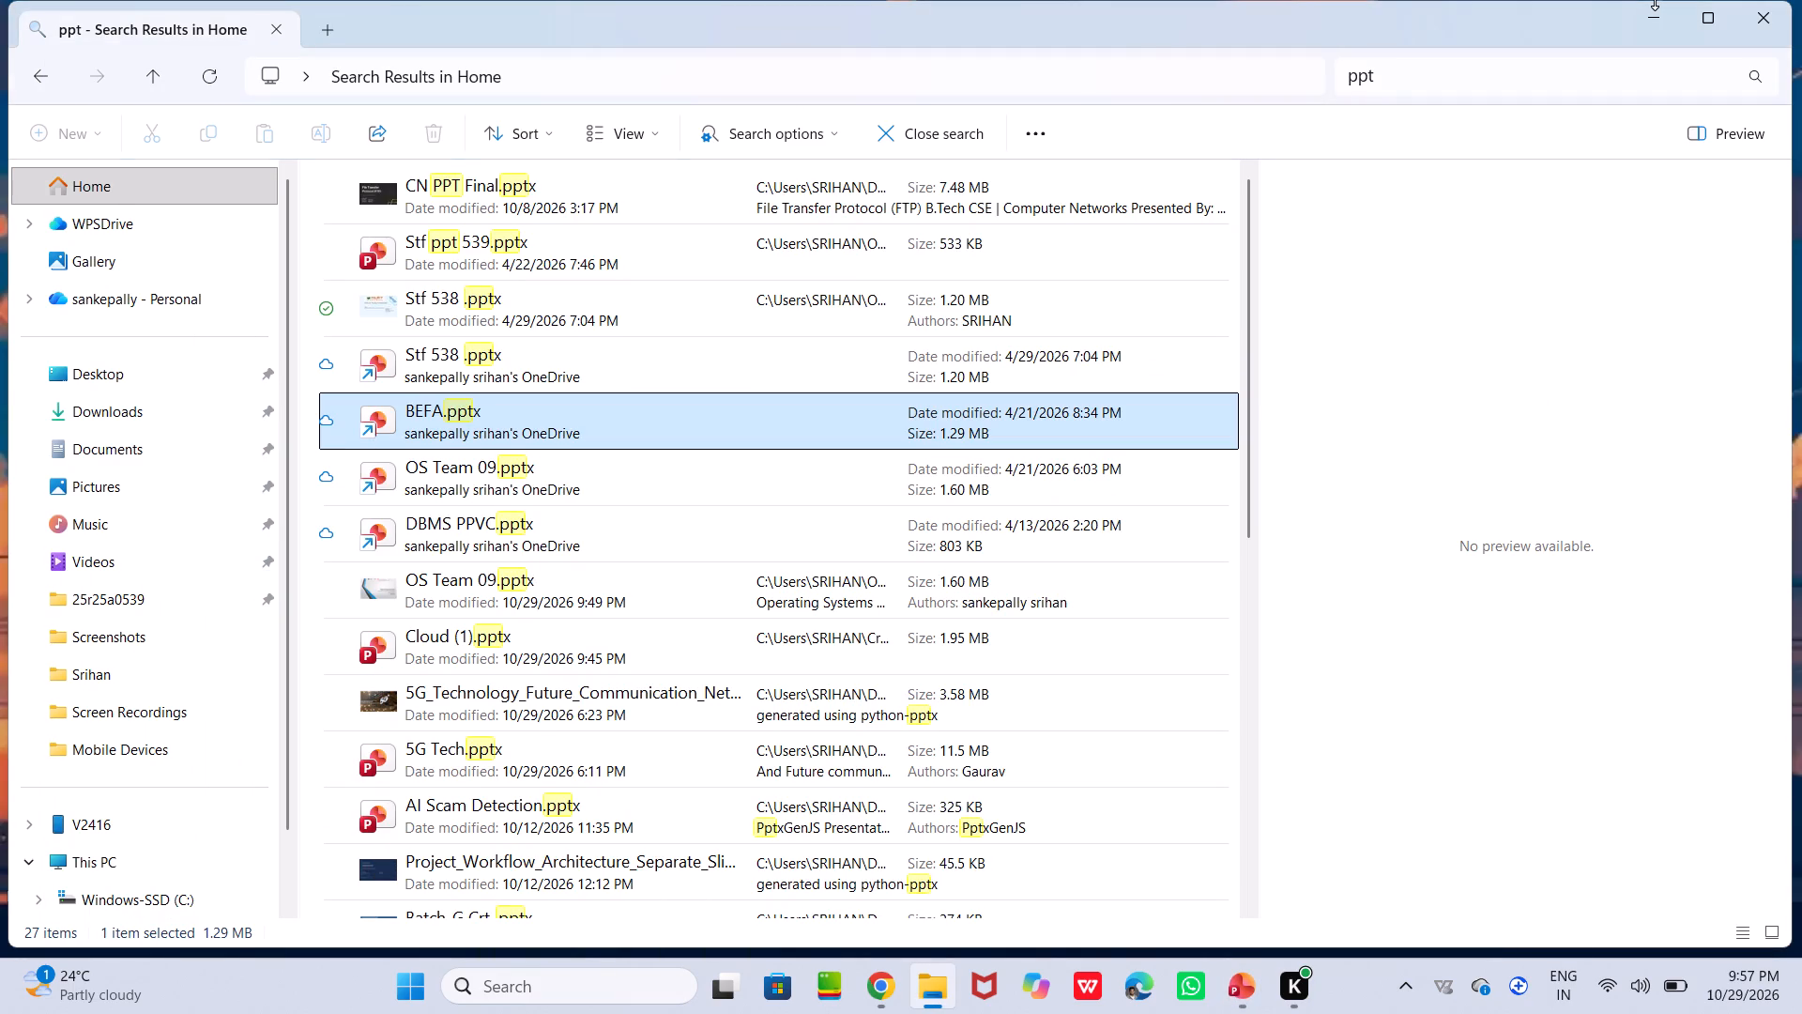
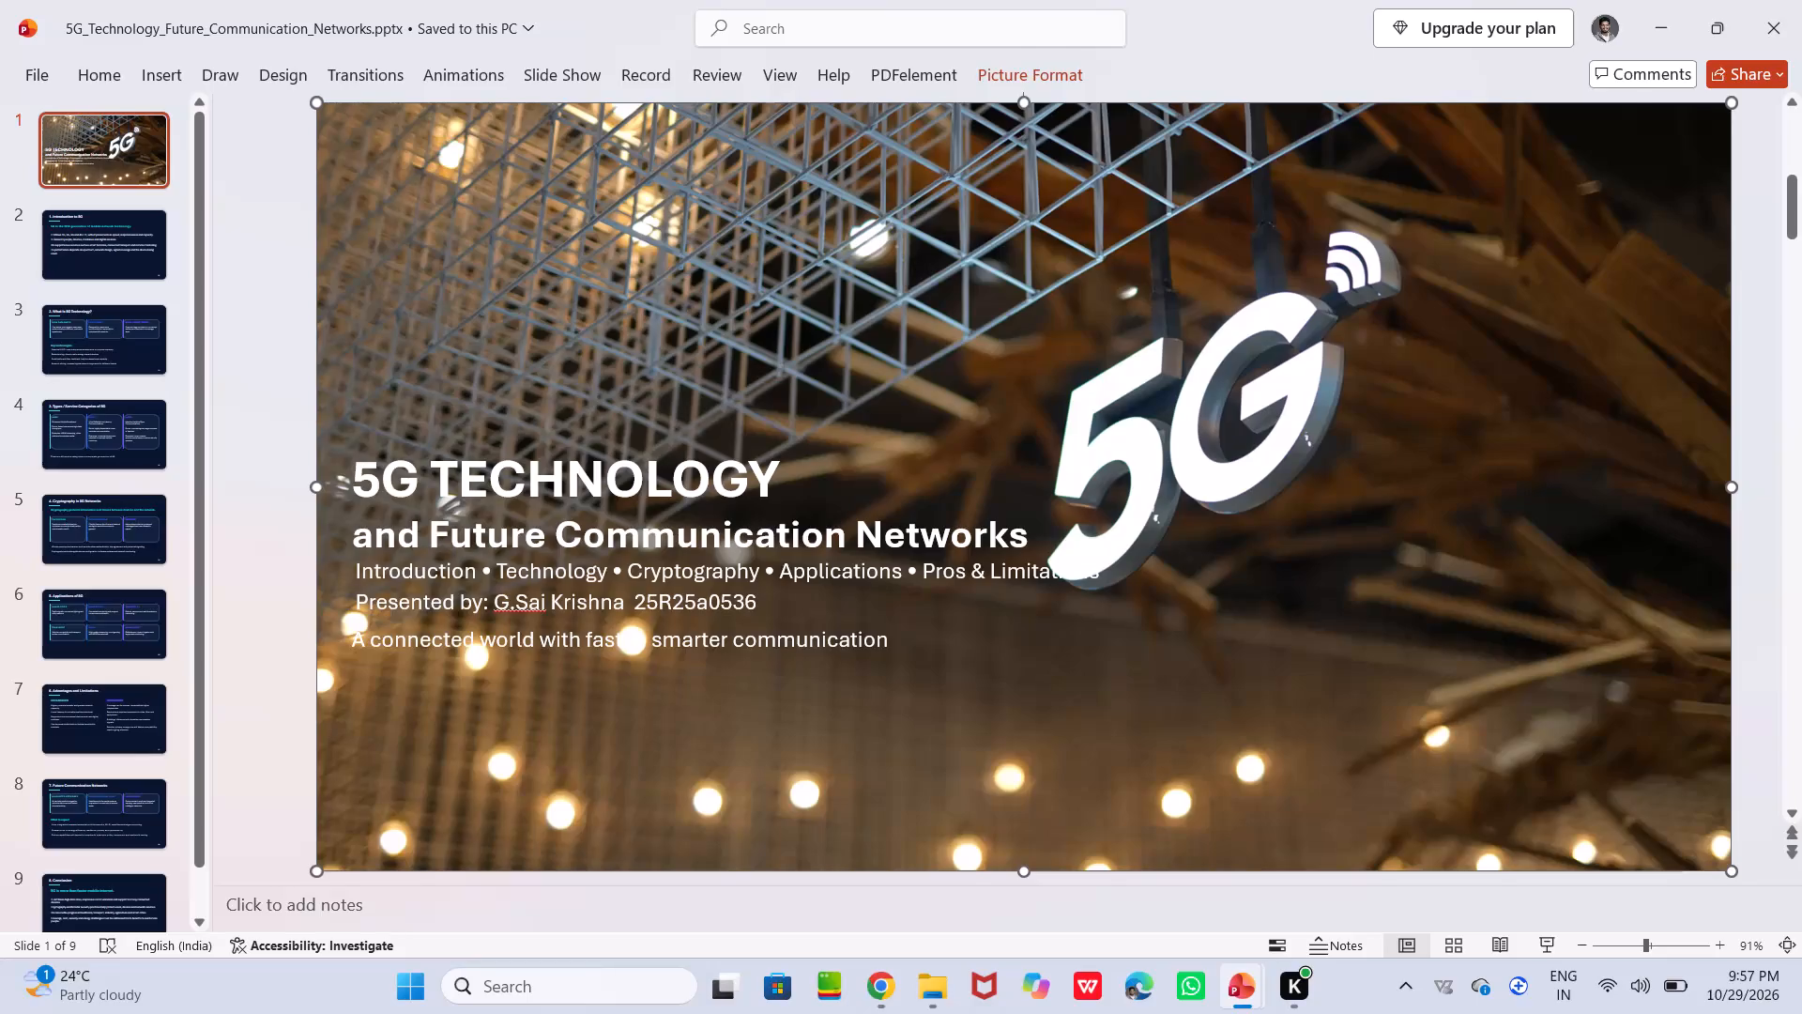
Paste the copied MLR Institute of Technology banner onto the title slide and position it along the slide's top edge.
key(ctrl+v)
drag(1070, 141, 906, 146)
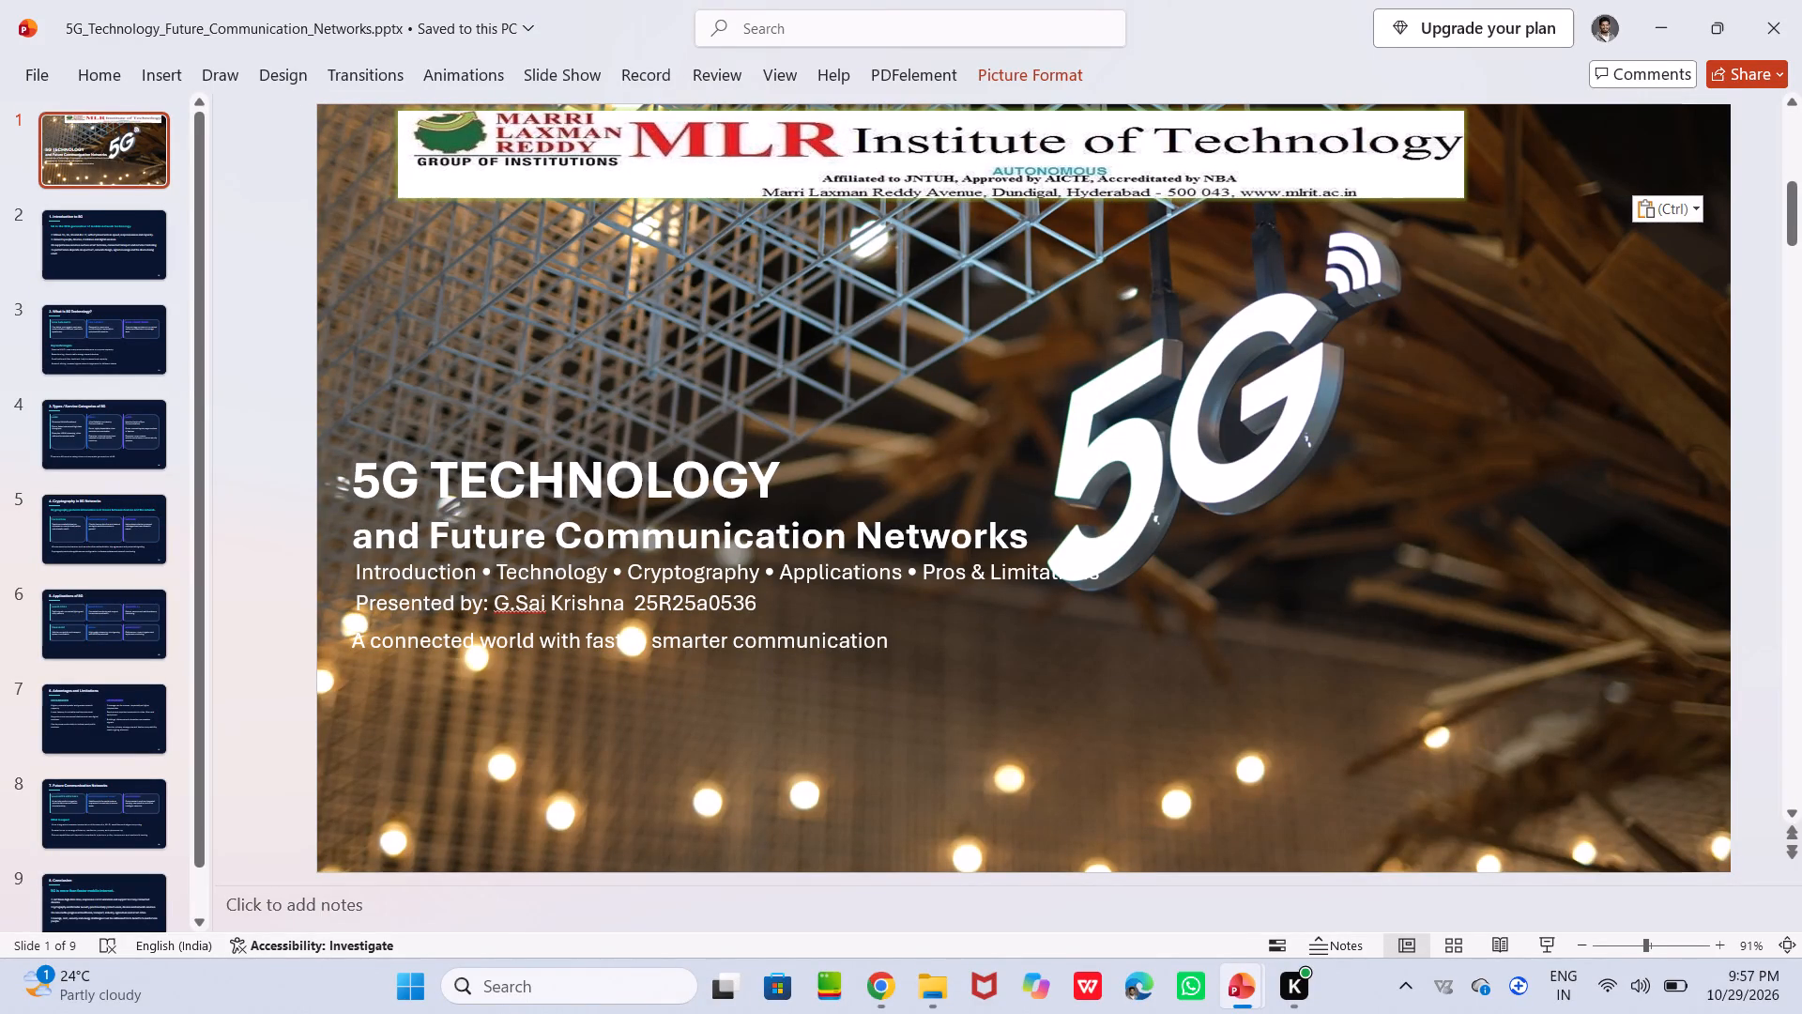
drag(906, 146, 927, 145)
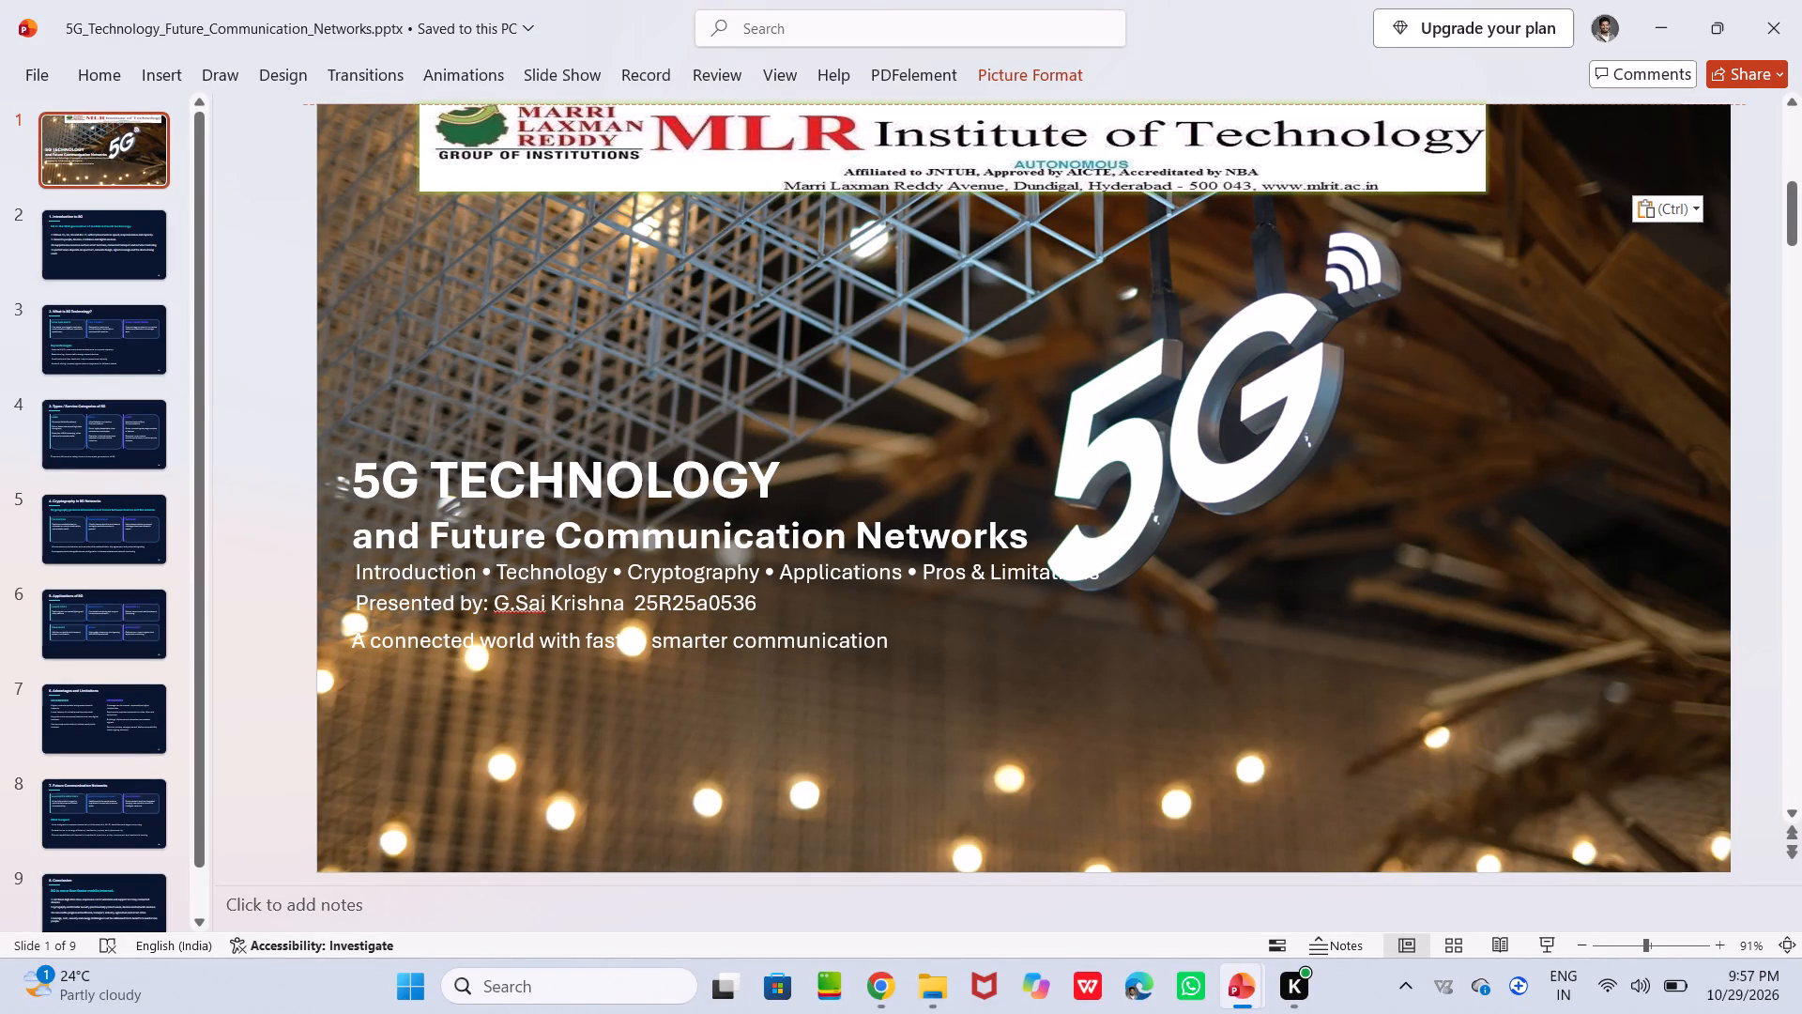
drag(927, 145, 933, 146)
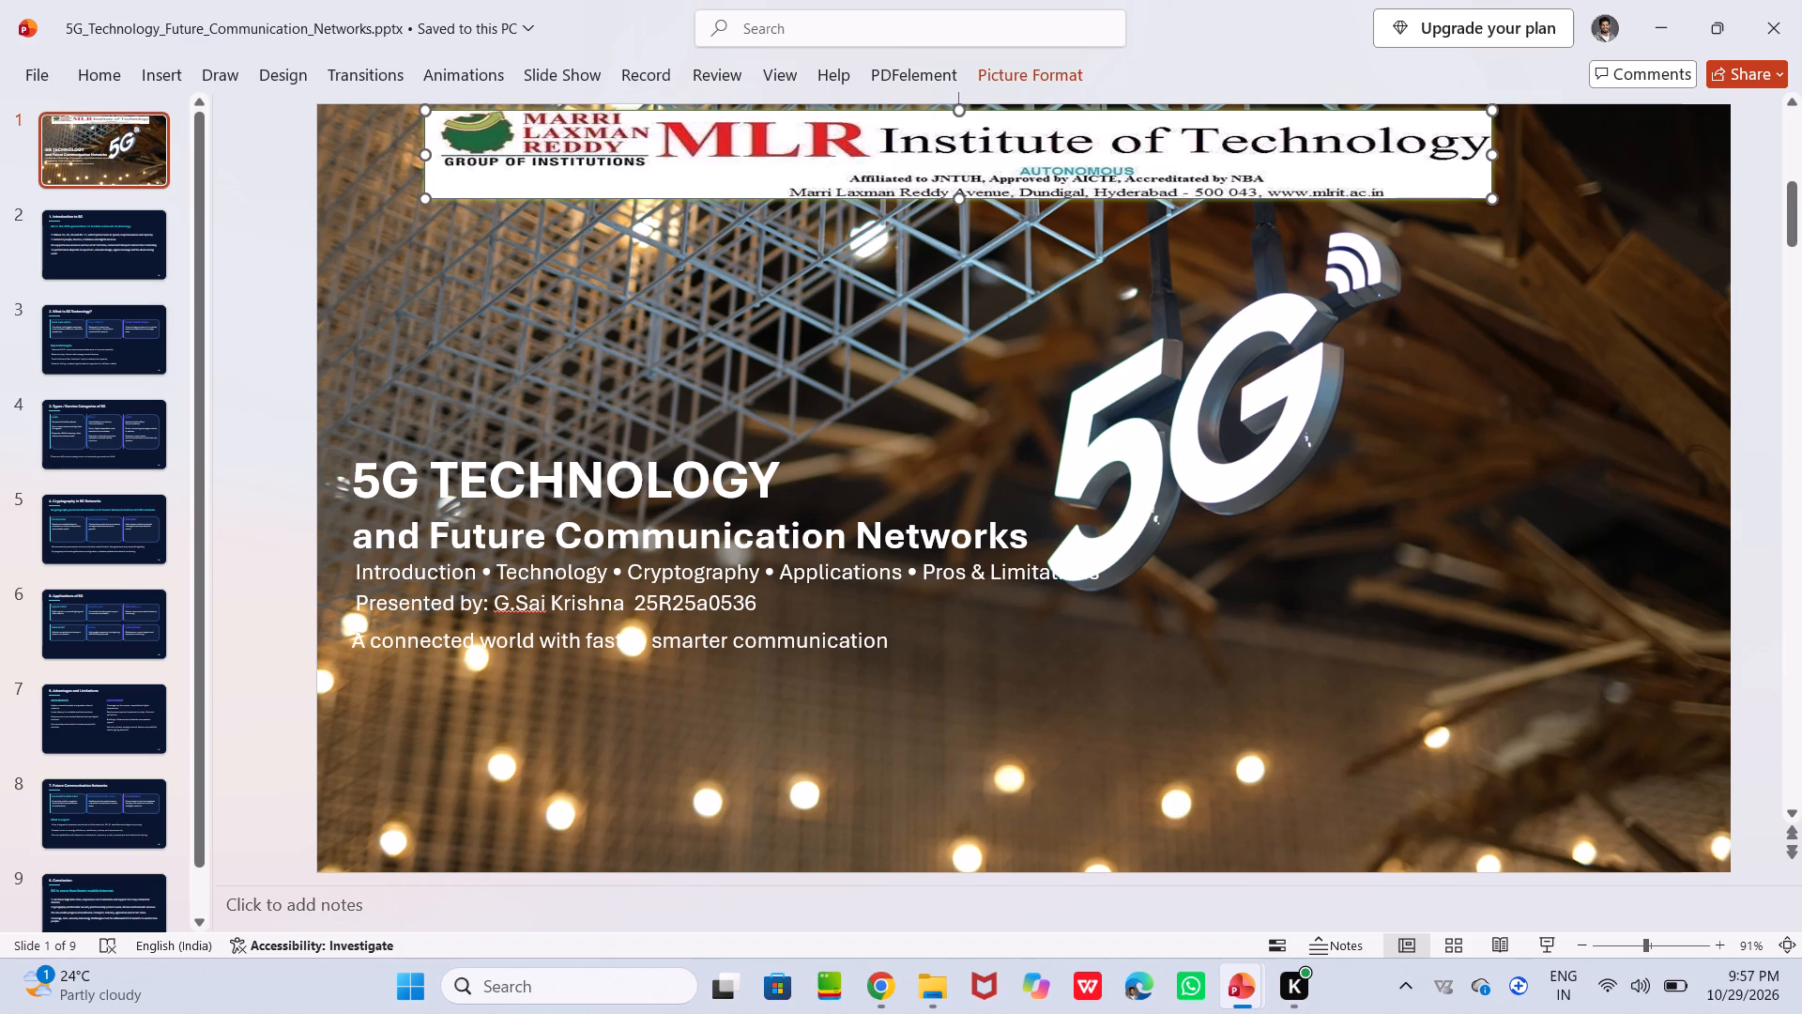
Undo the placement and pasting of the white banner, and undo the earlier removal of the transparent MLR banner.
key(ctrl+z)
key(ctrl+z)
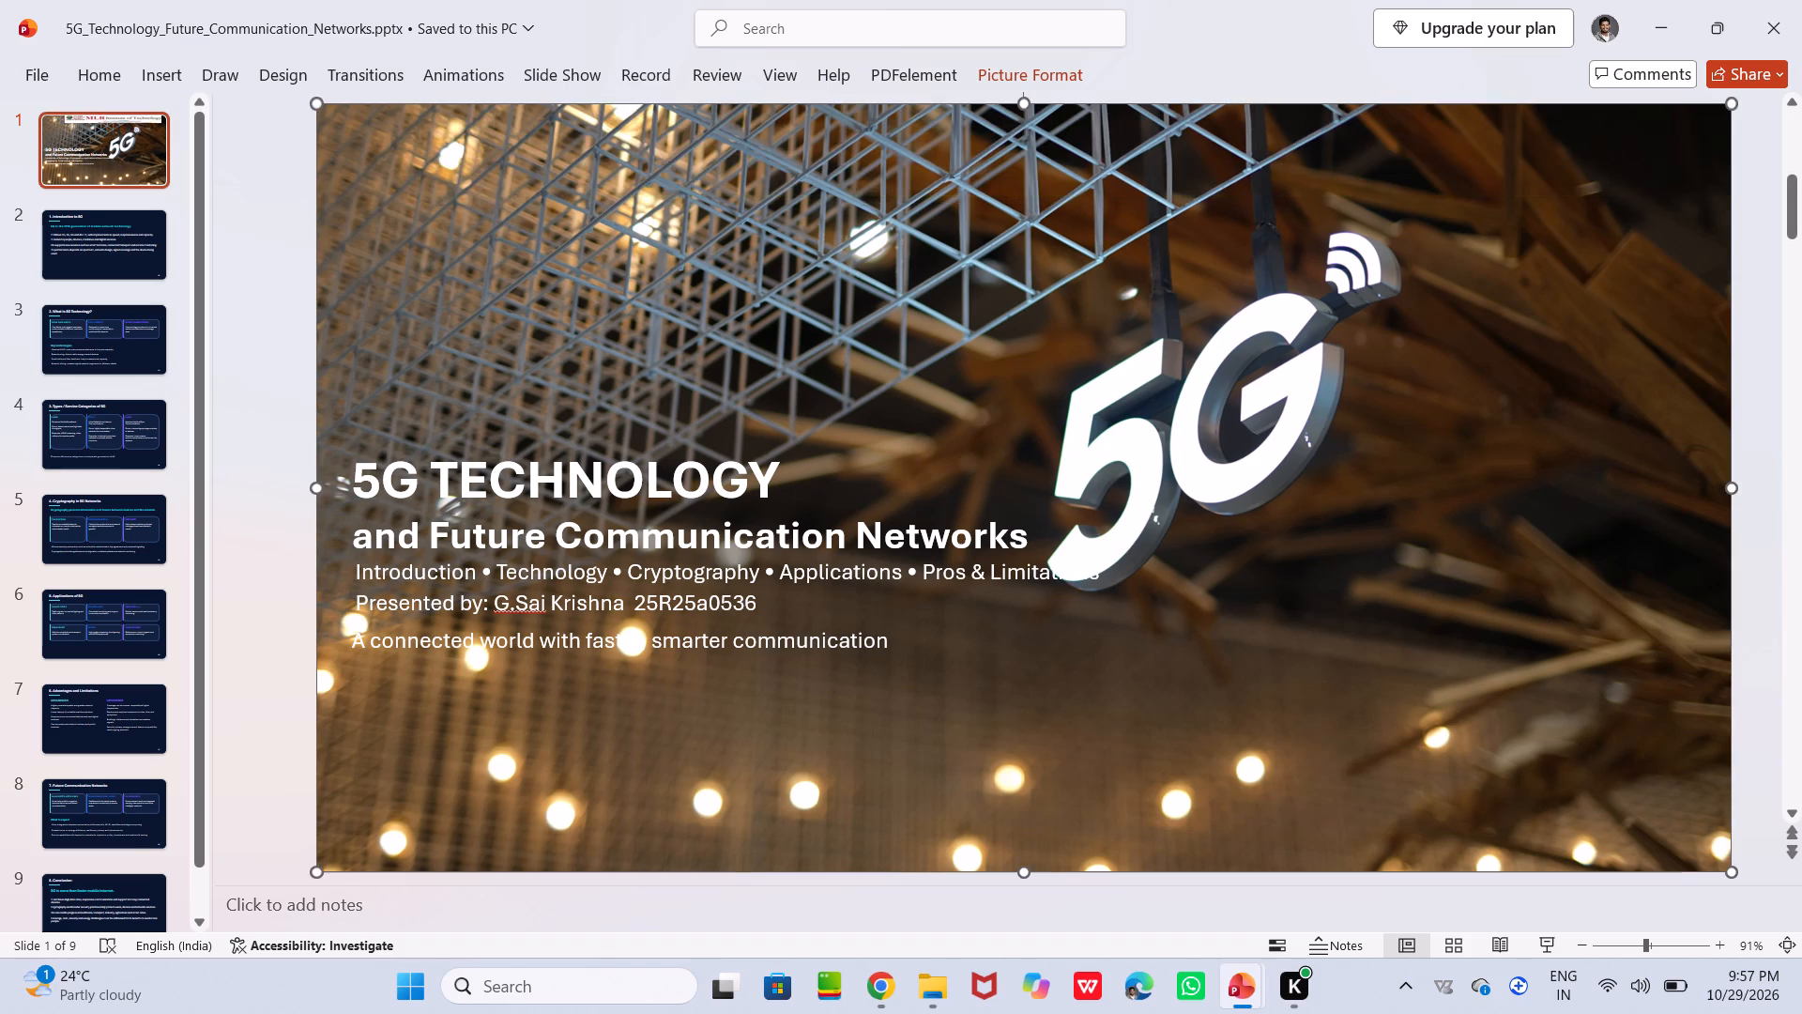
key(ctrl+z)
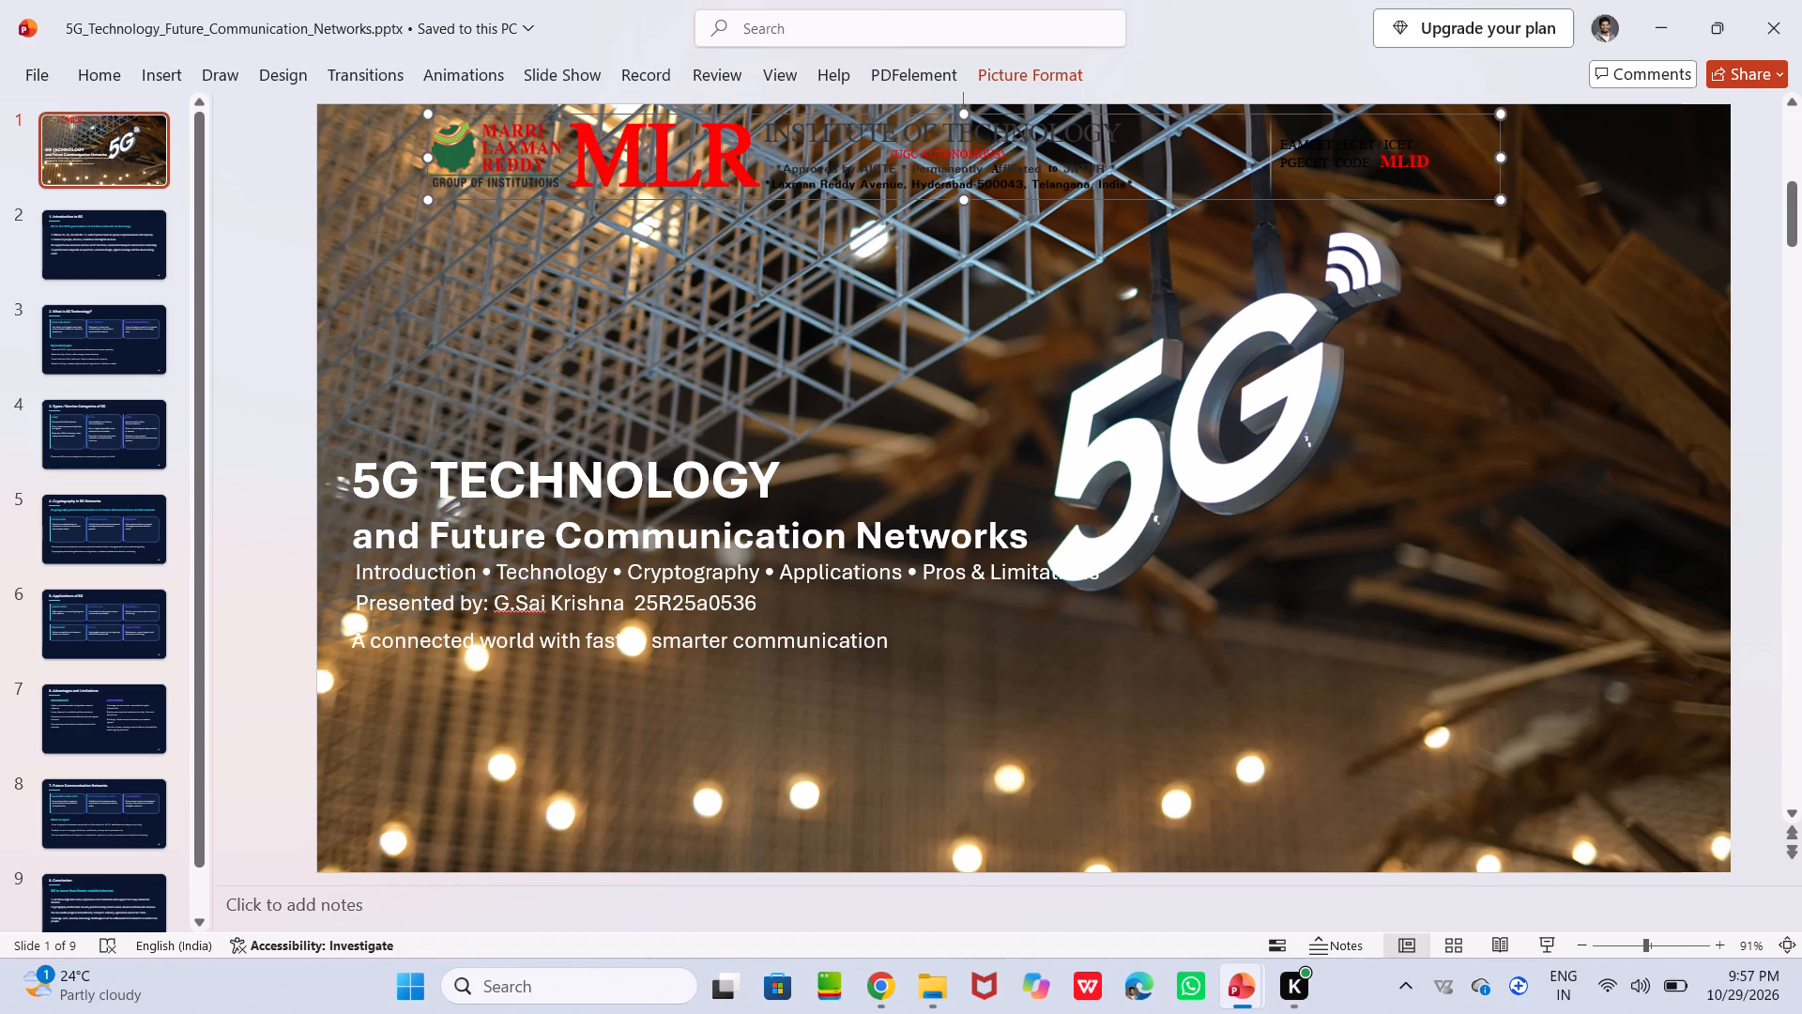
Apply the Perspective: Lower Left shadow effect to the transparent MLR banner on the title slide.
click(925, 151)
triple_click(925, 151)
double_click(925, 151)
click(1071, 61)
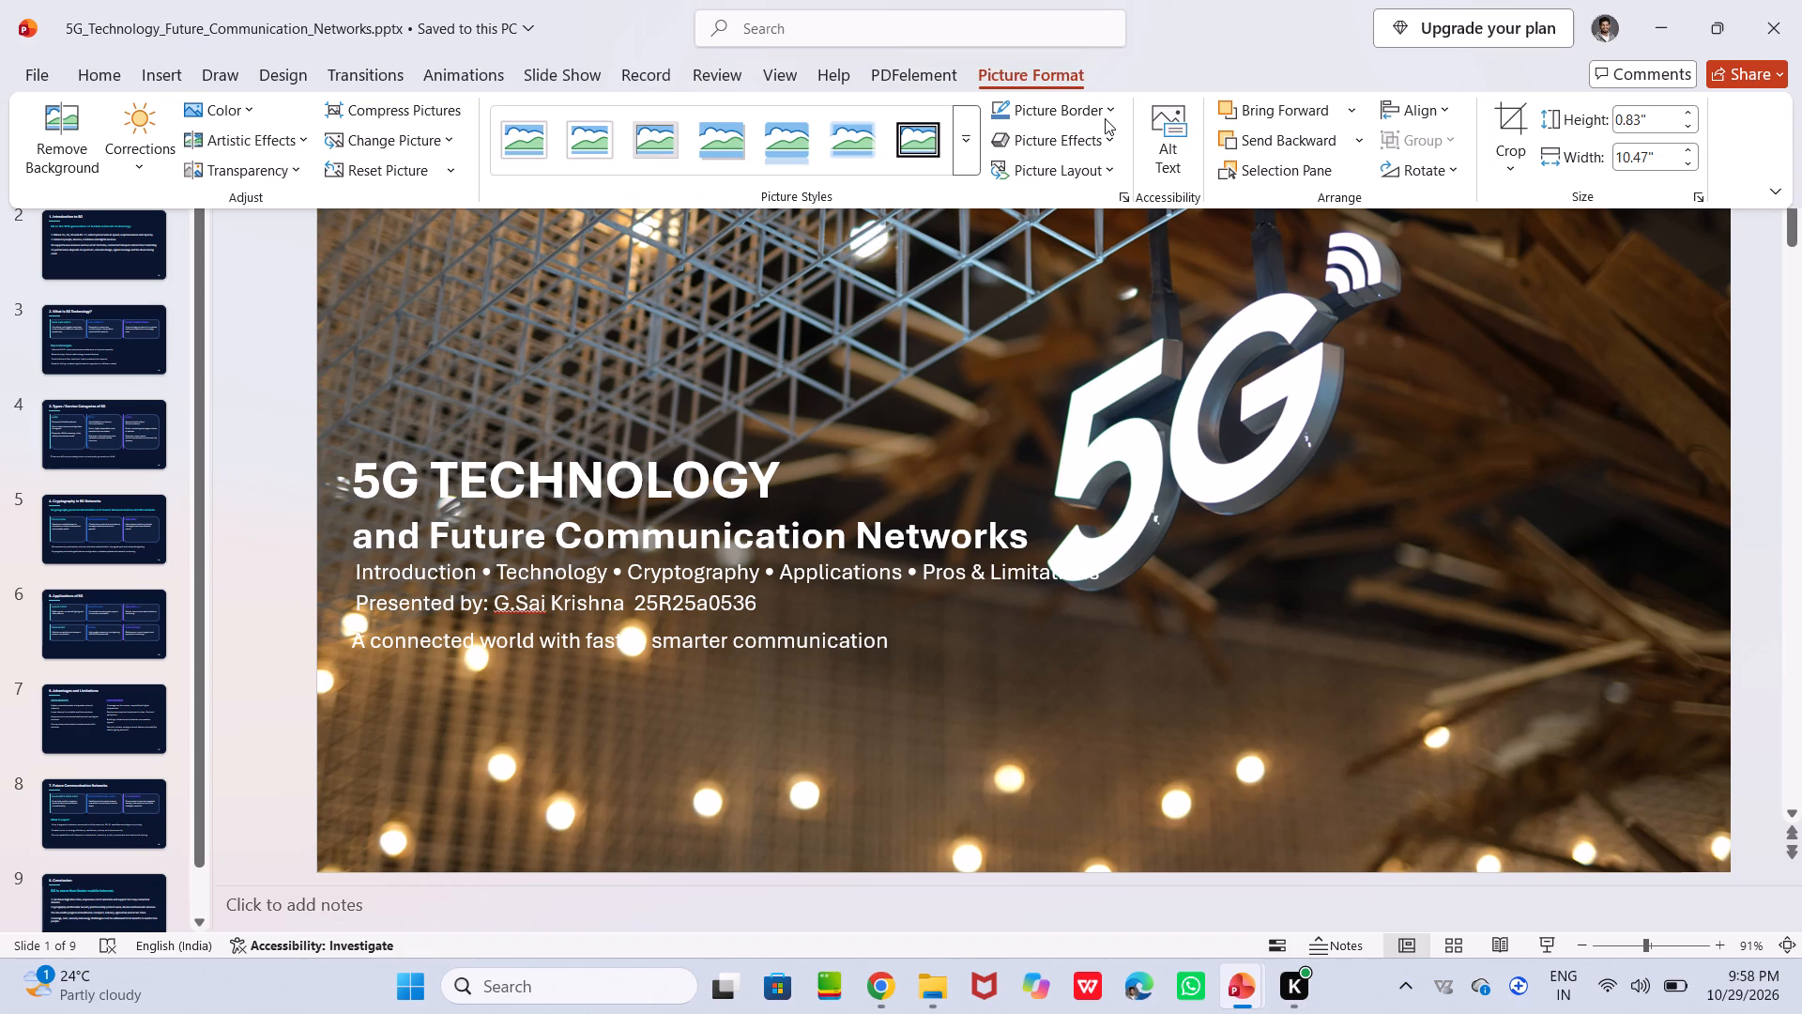
click(956, 143)
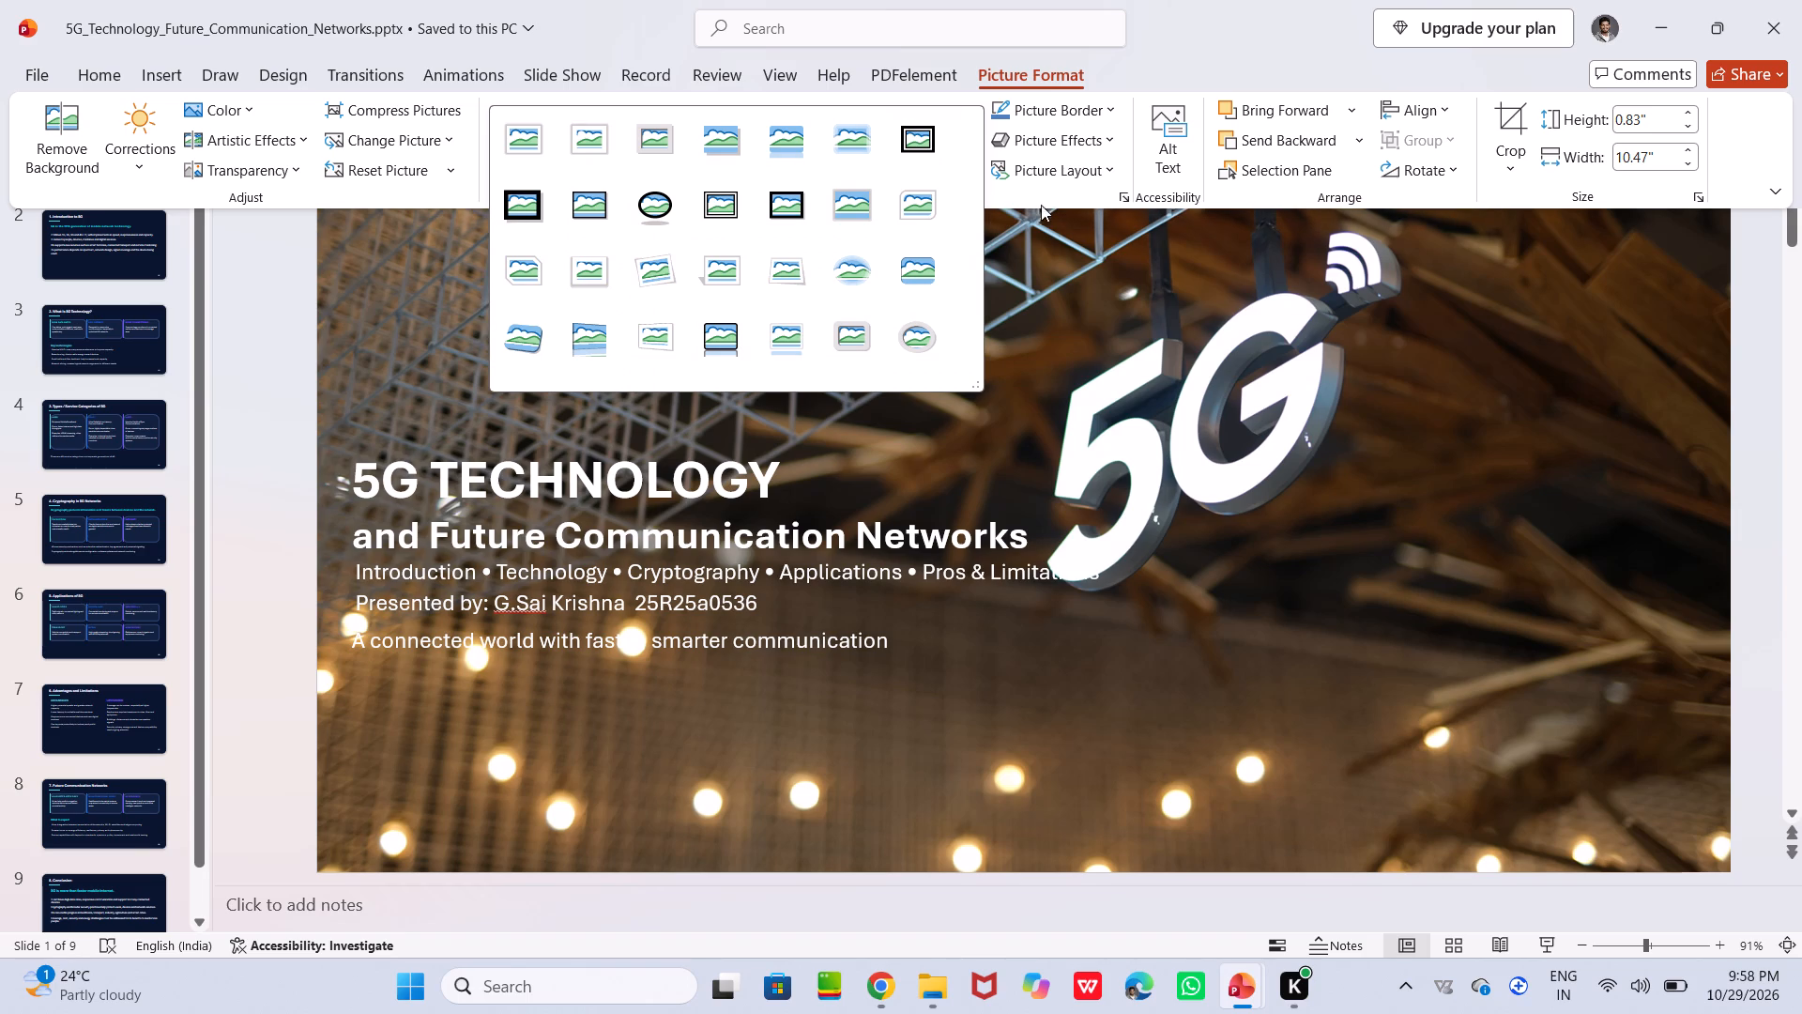
click(1103, 110)
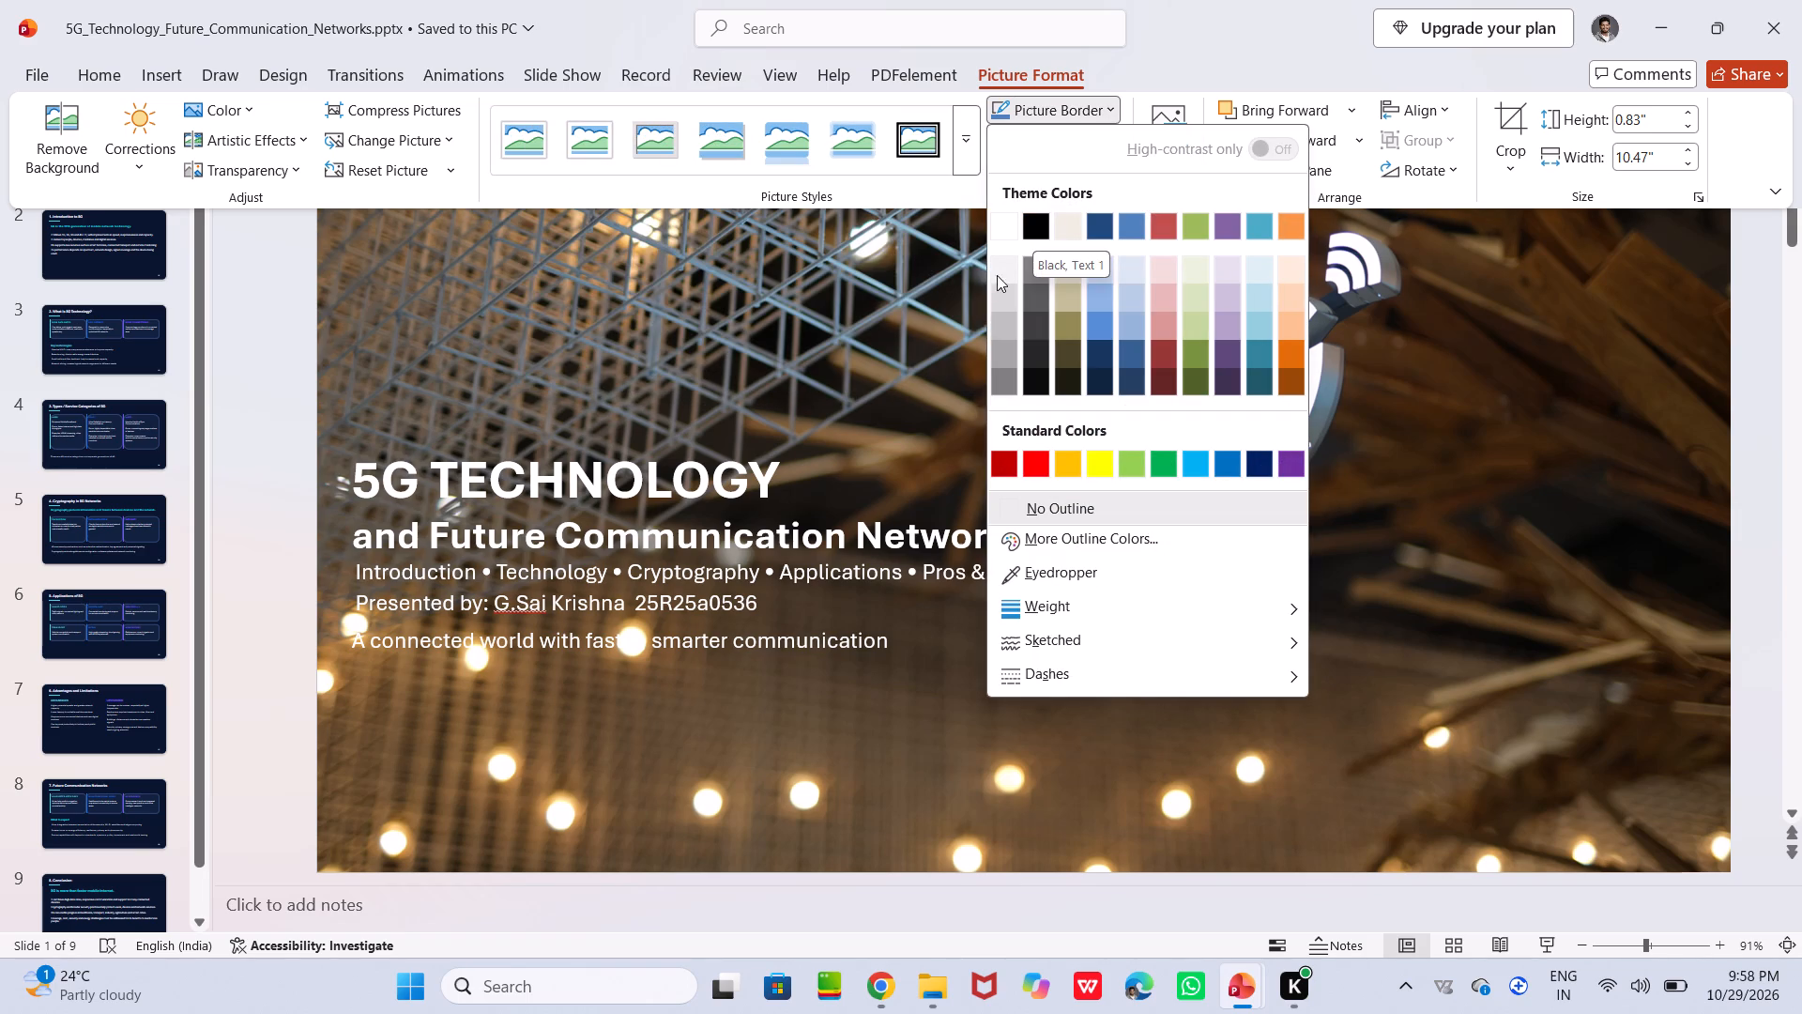
click(963, 165)
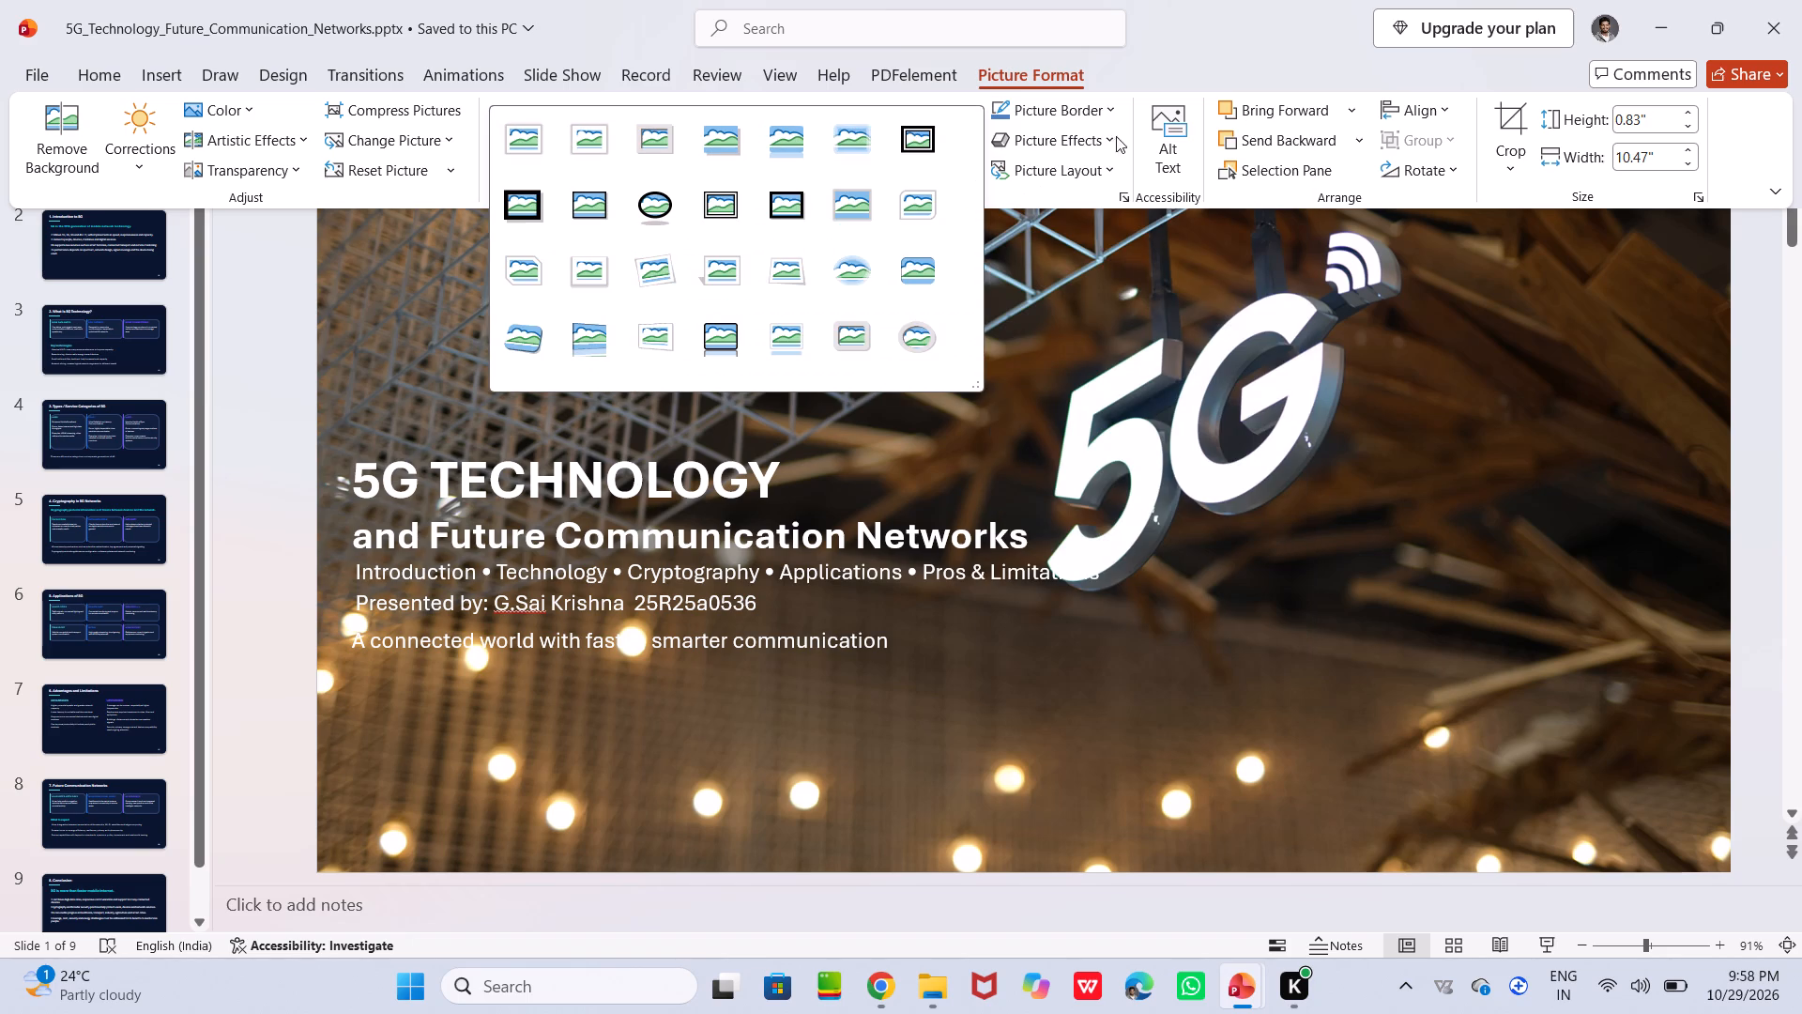
click(1121, 139)
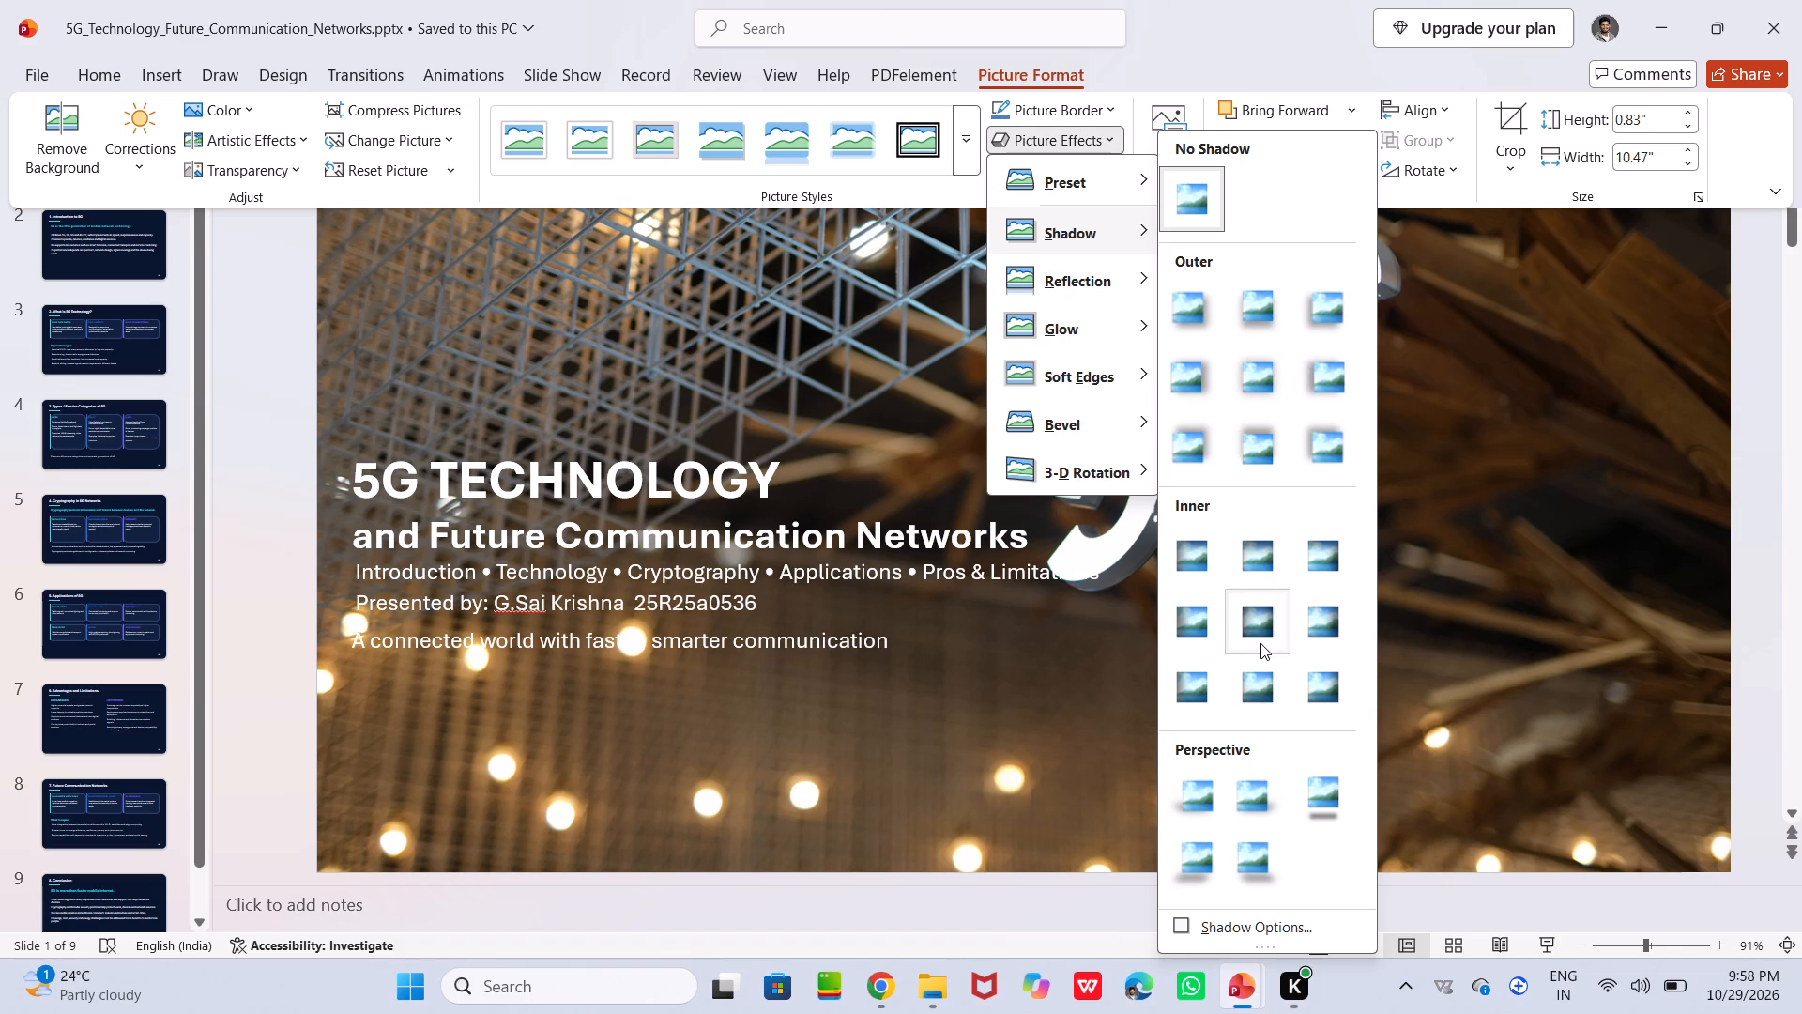
click(1255, 853)
click(1385, 515)
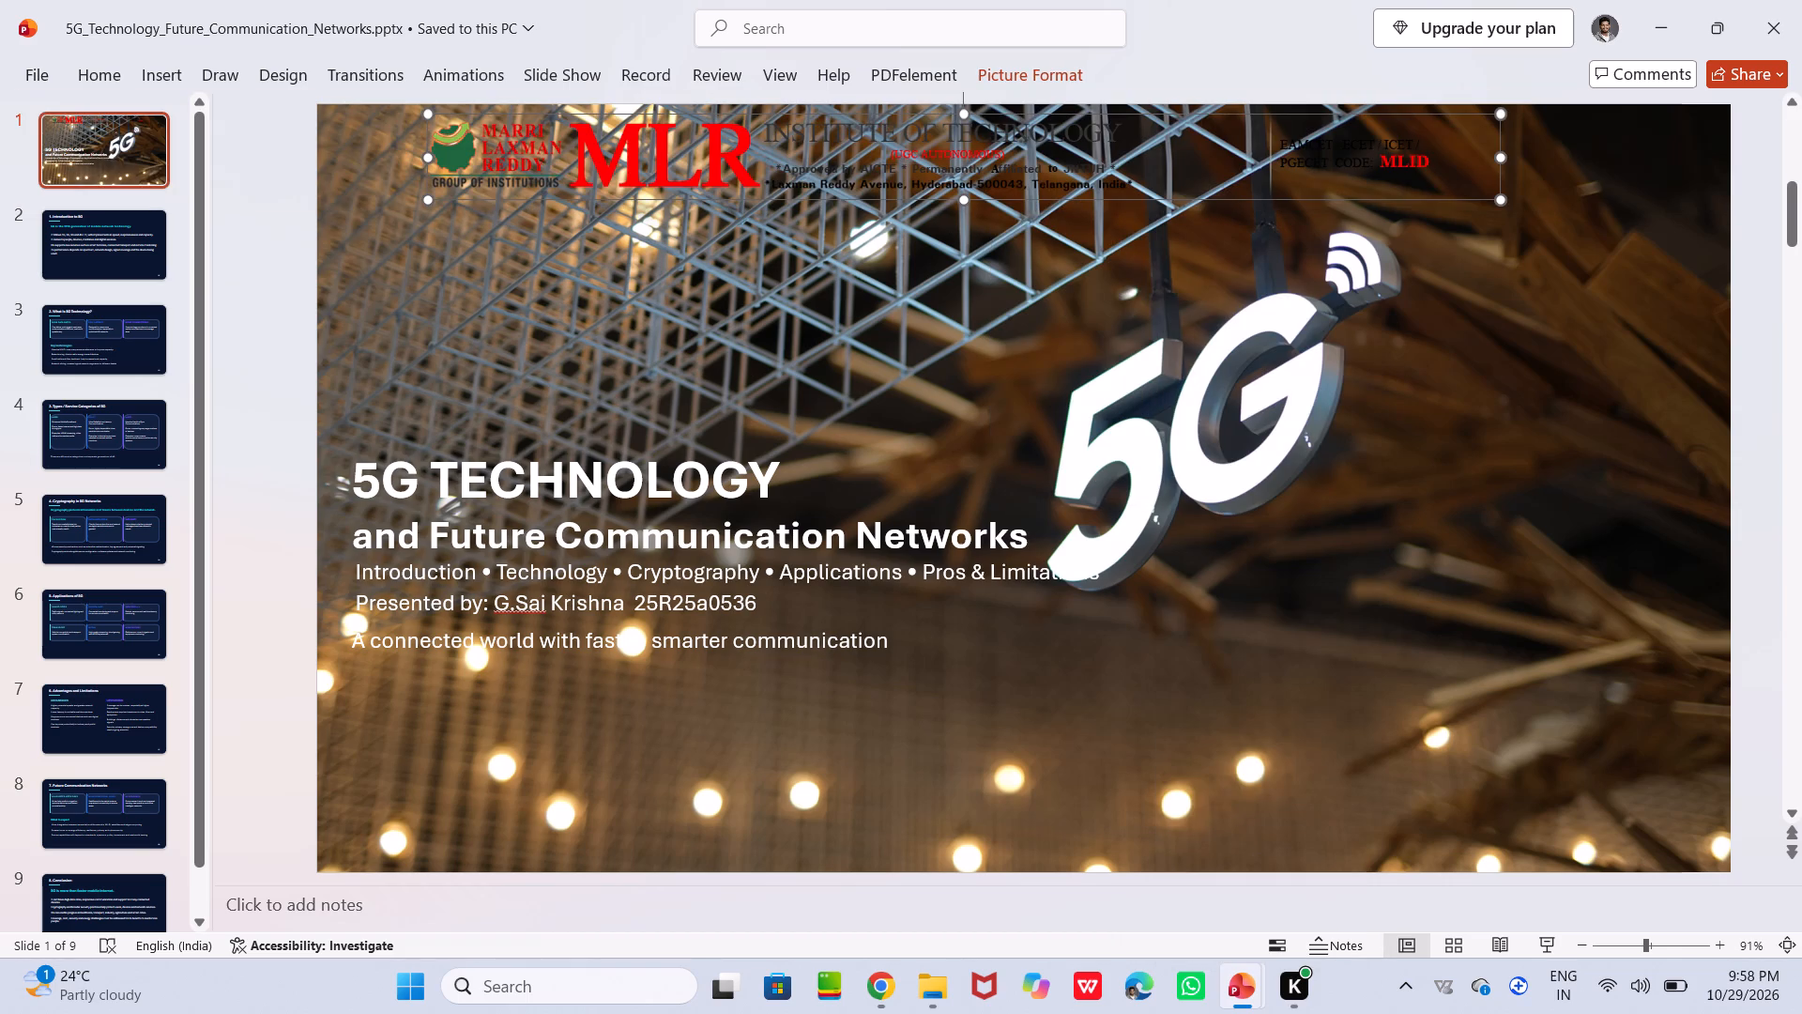
Move the MLR banner closer to the slide's left edge, keeping it along the top of the slide.
click(1428, 181)
drag(1016, 153, 942, 153)
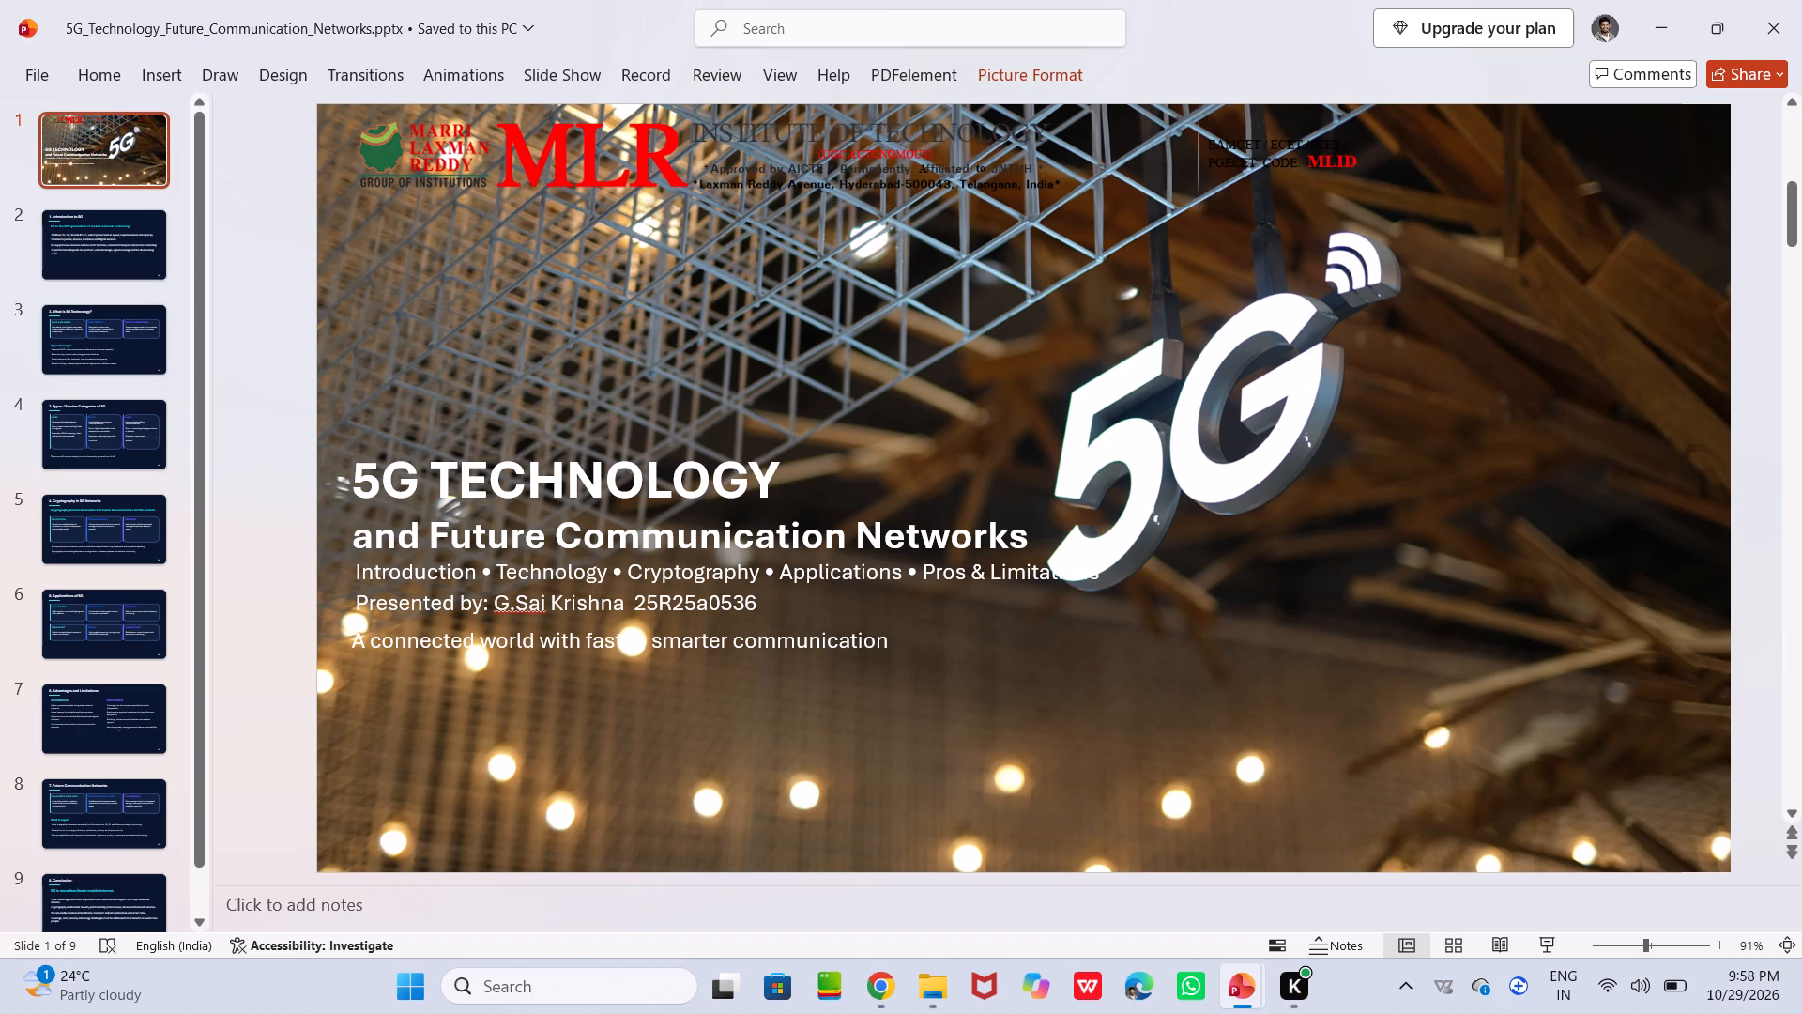
drag(942, 153, 954, 151)
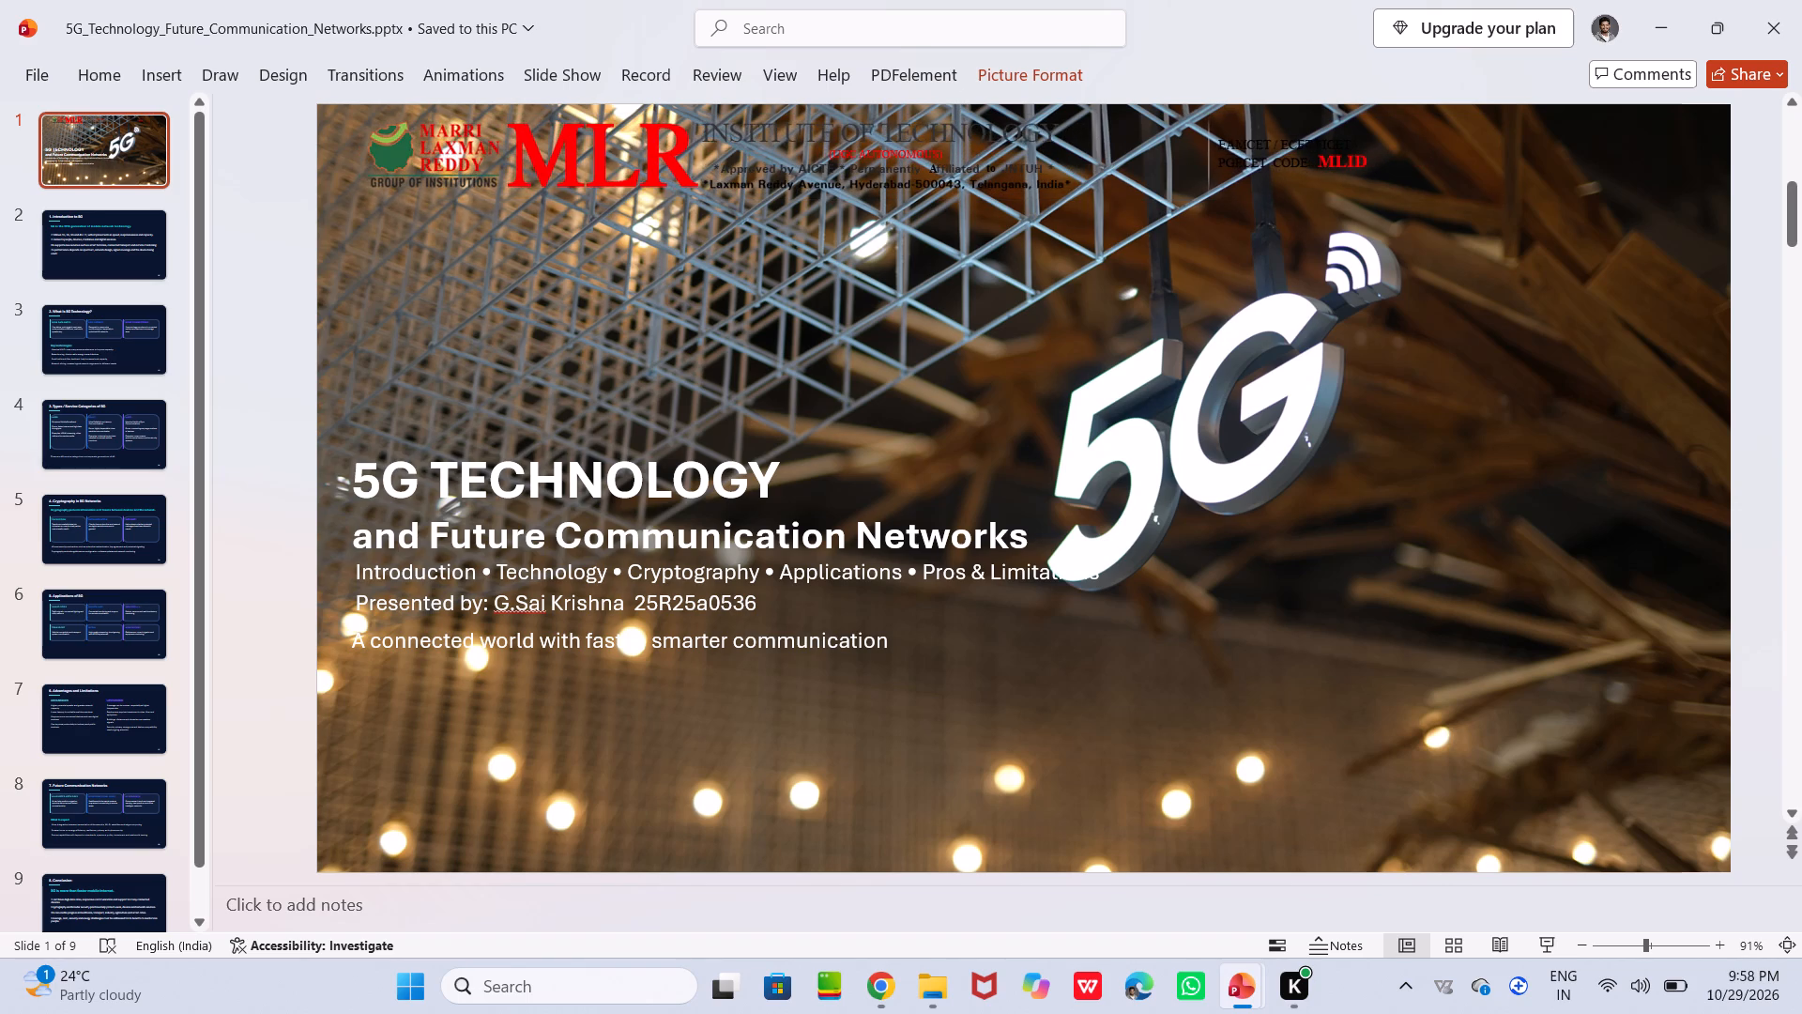
drag(954, 151, 952, 153)
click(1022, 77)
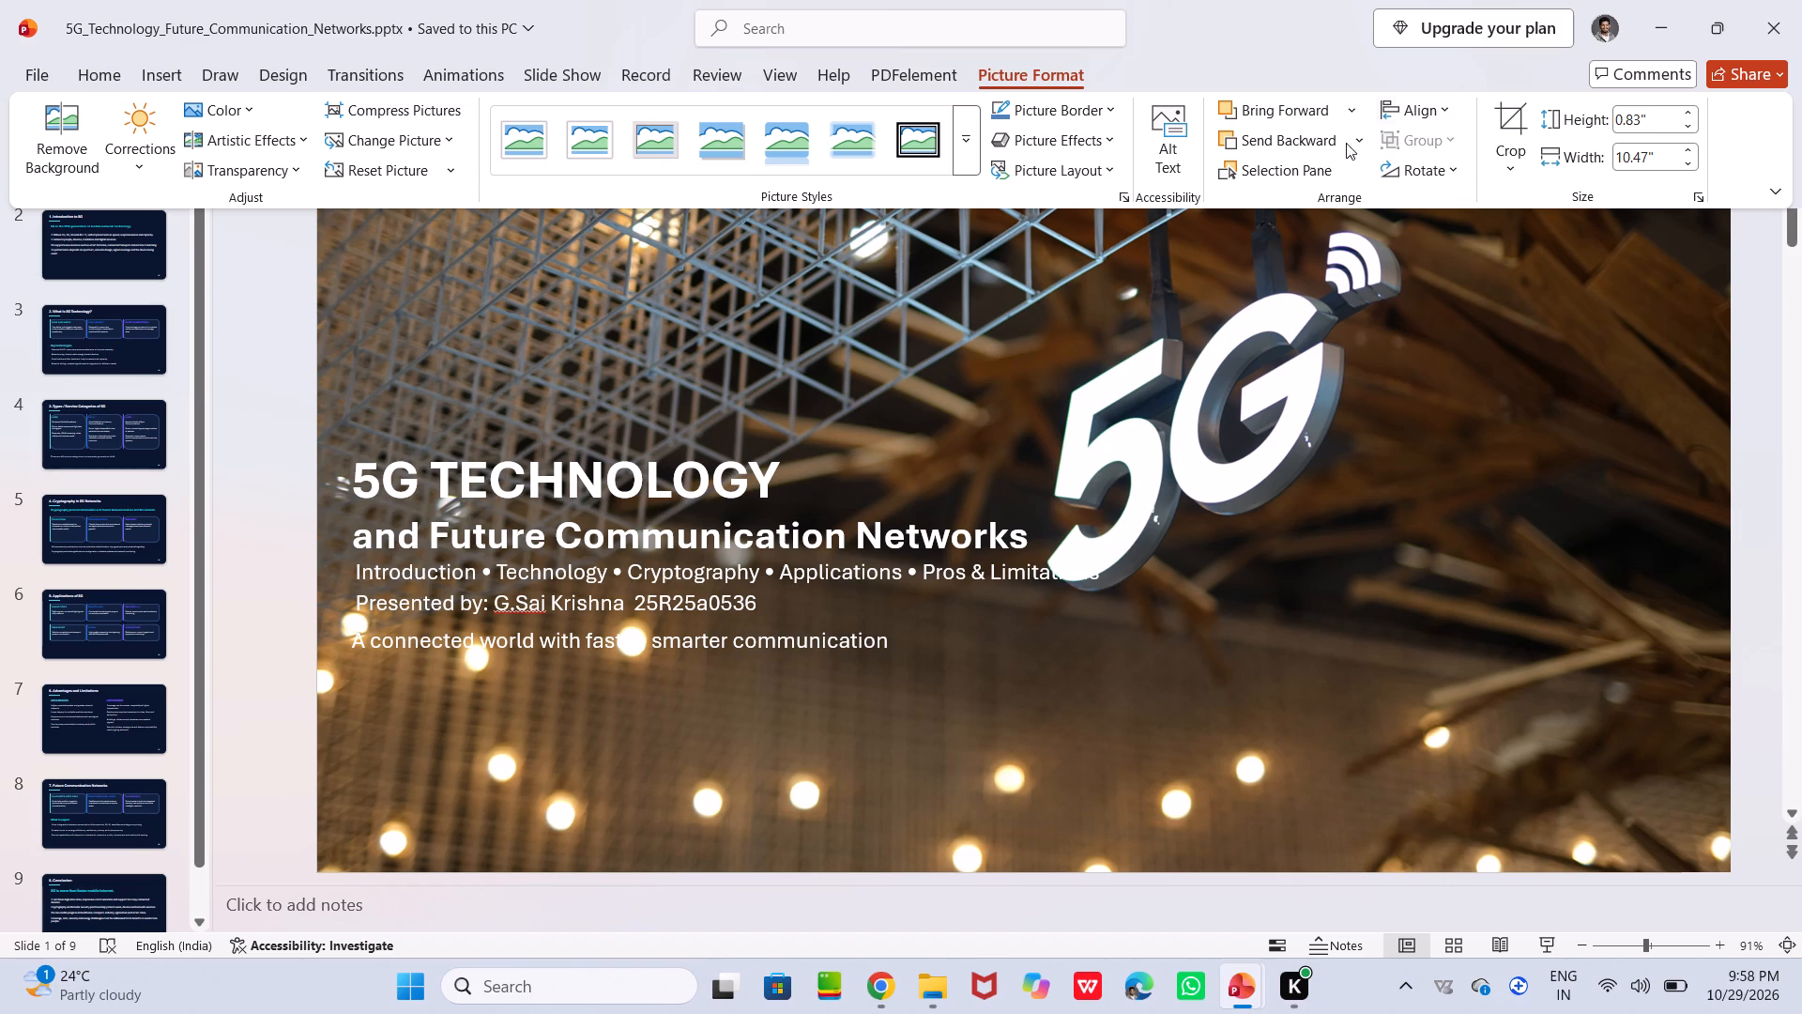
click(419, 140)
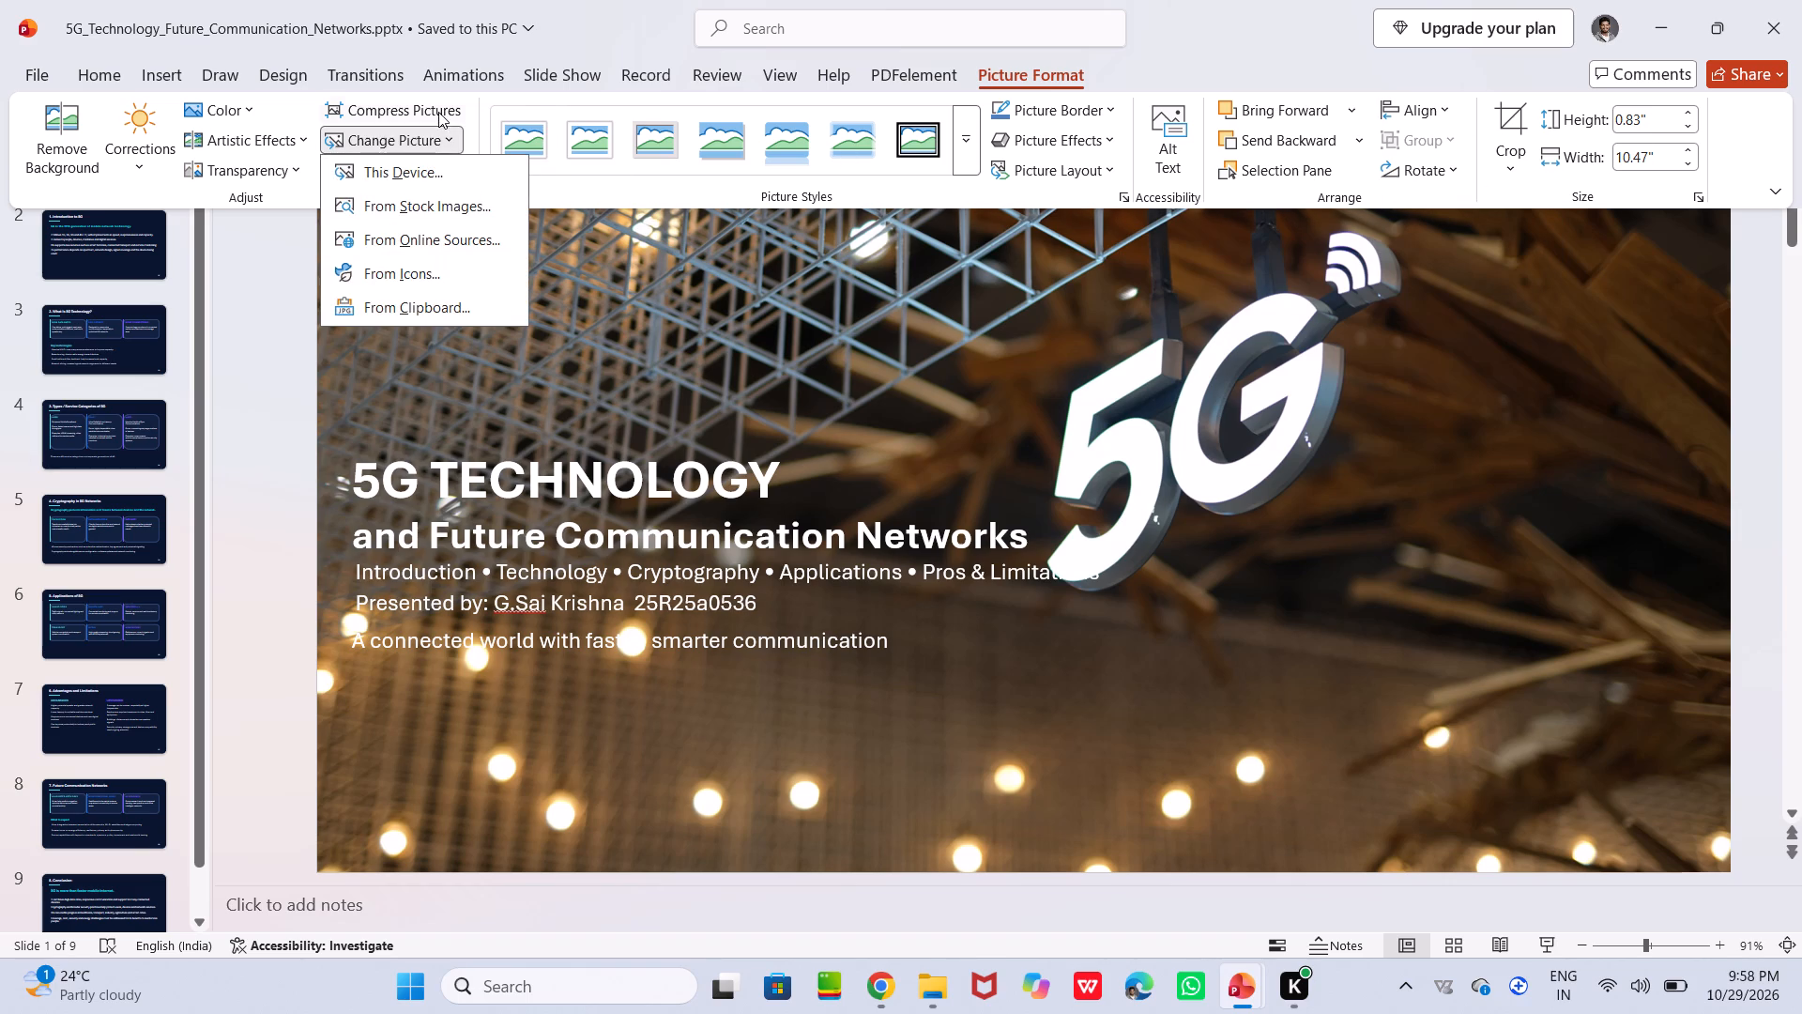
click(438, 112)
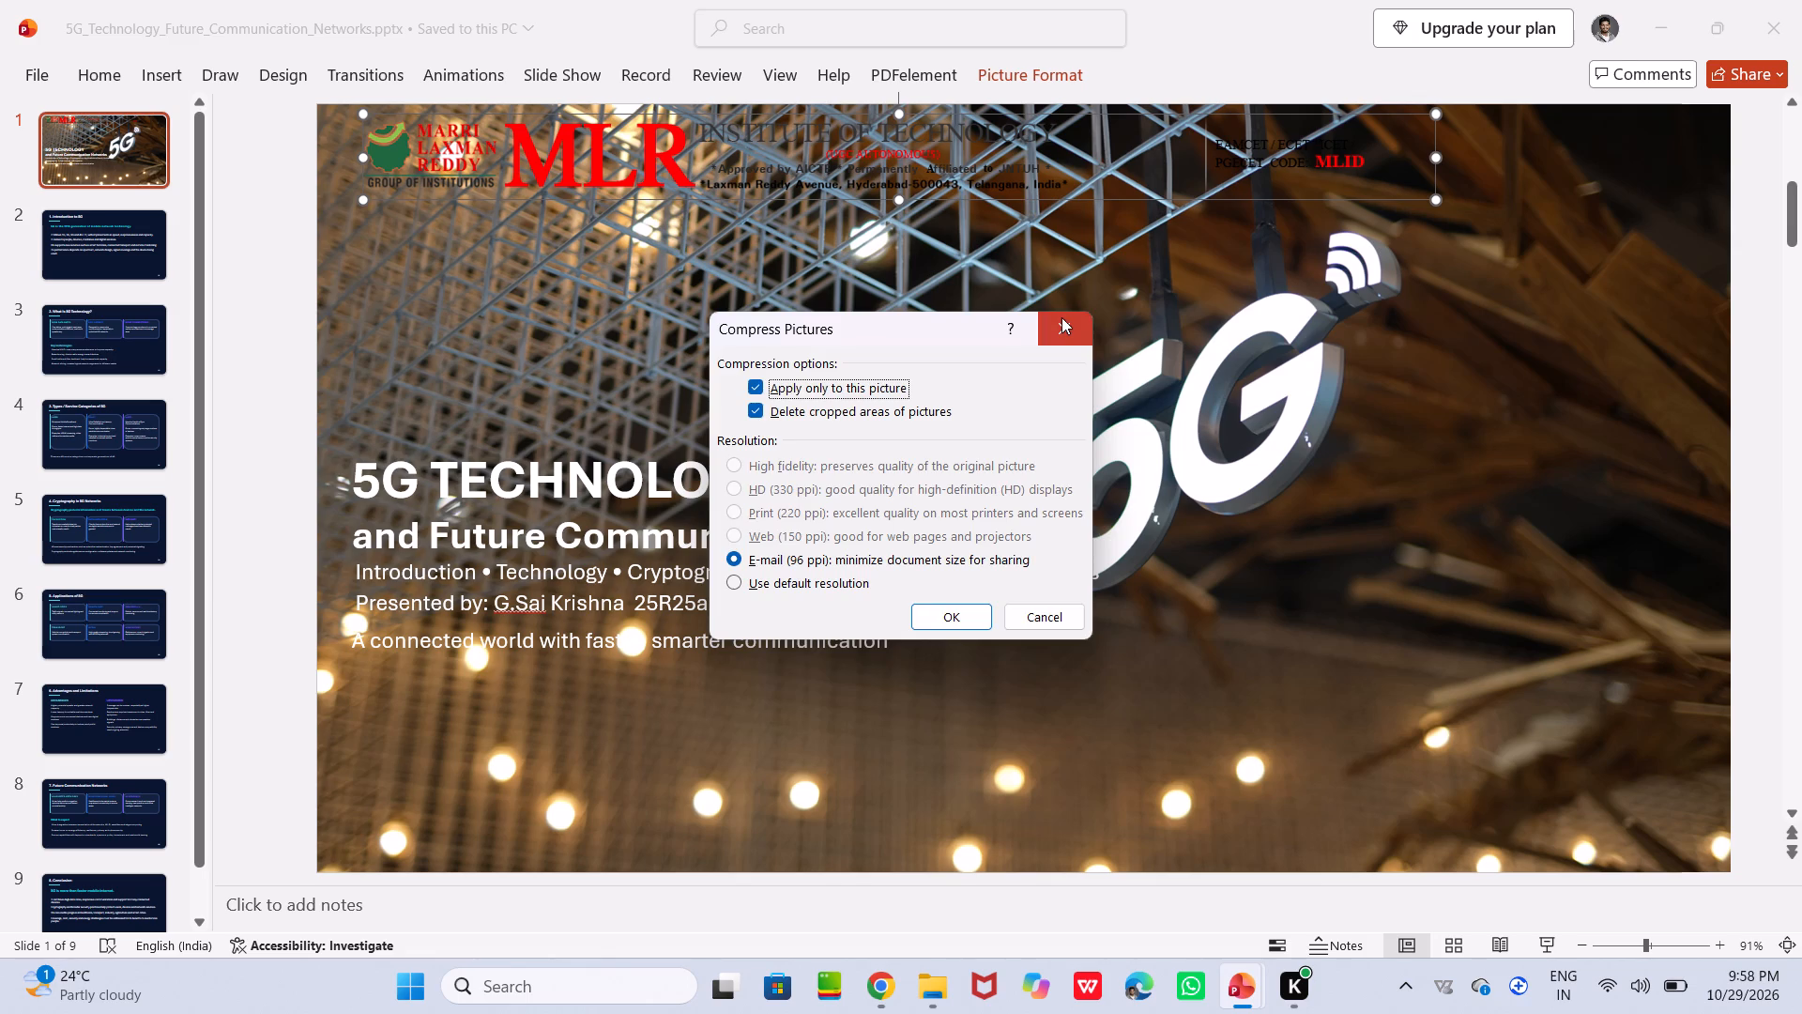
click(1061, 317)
Open the banner's picture effect options and set its shadow size to 92%.
click(1012, 86)
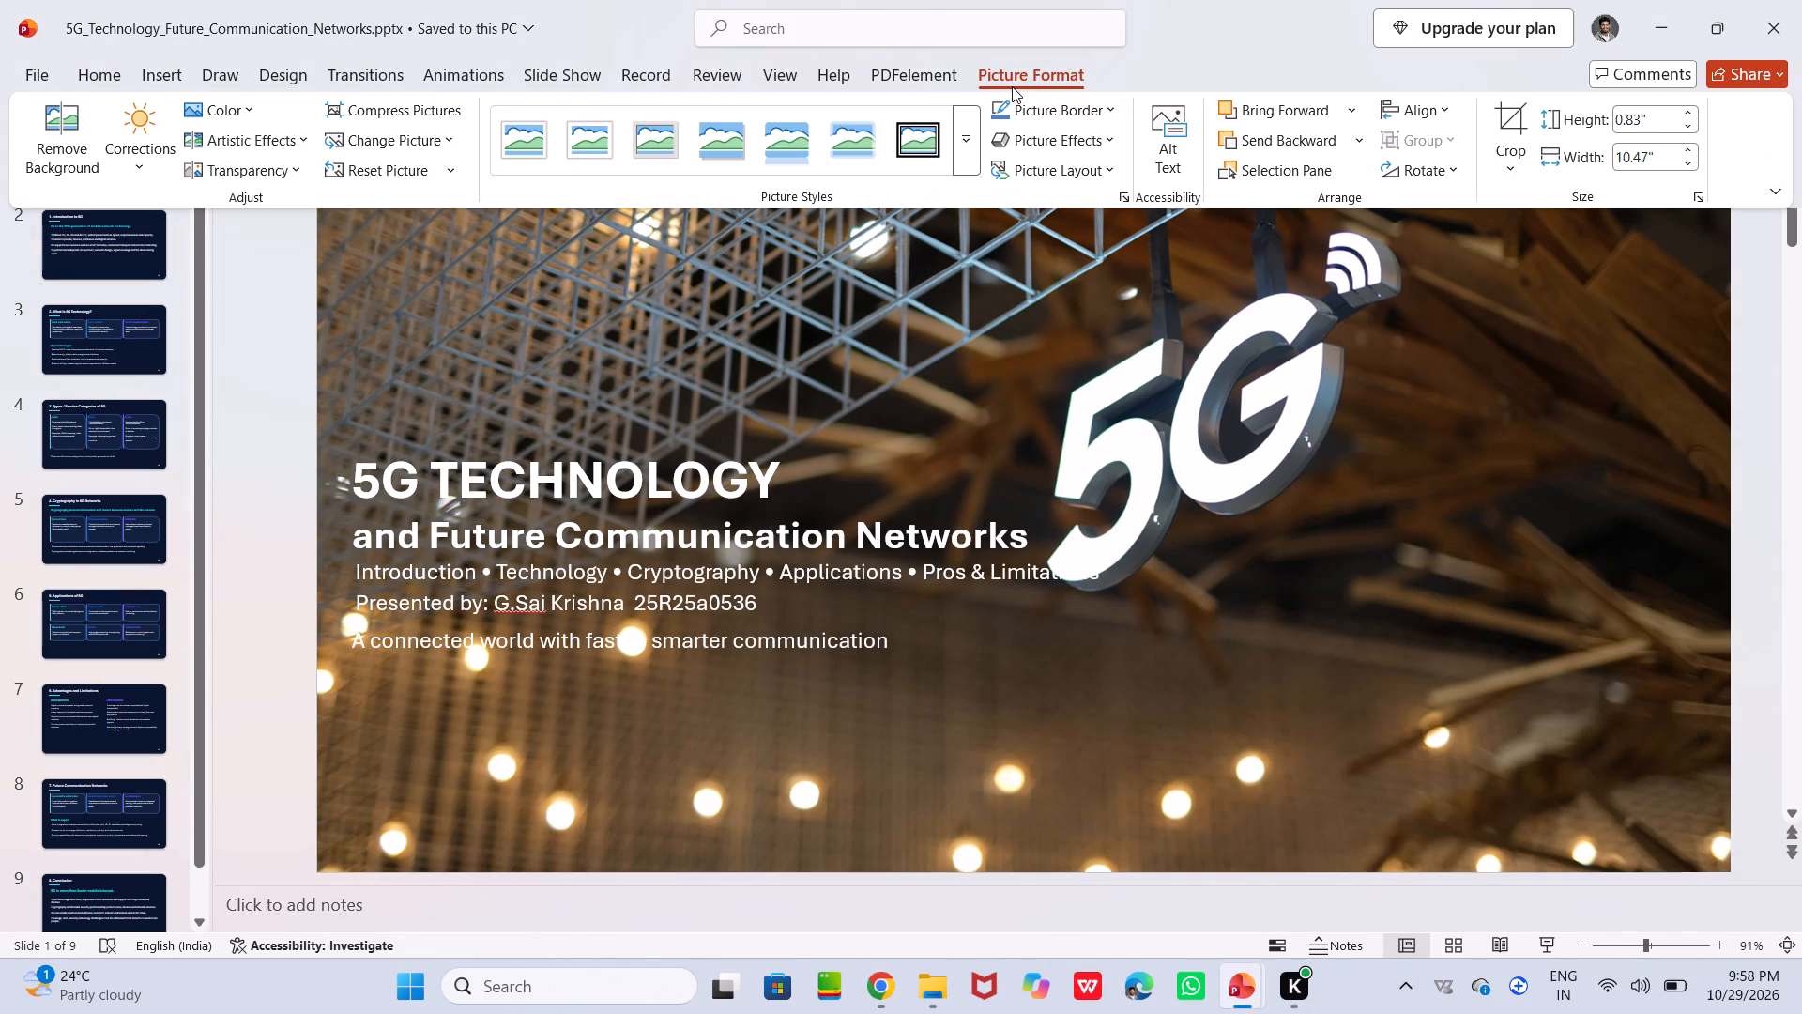
click(289, 134)
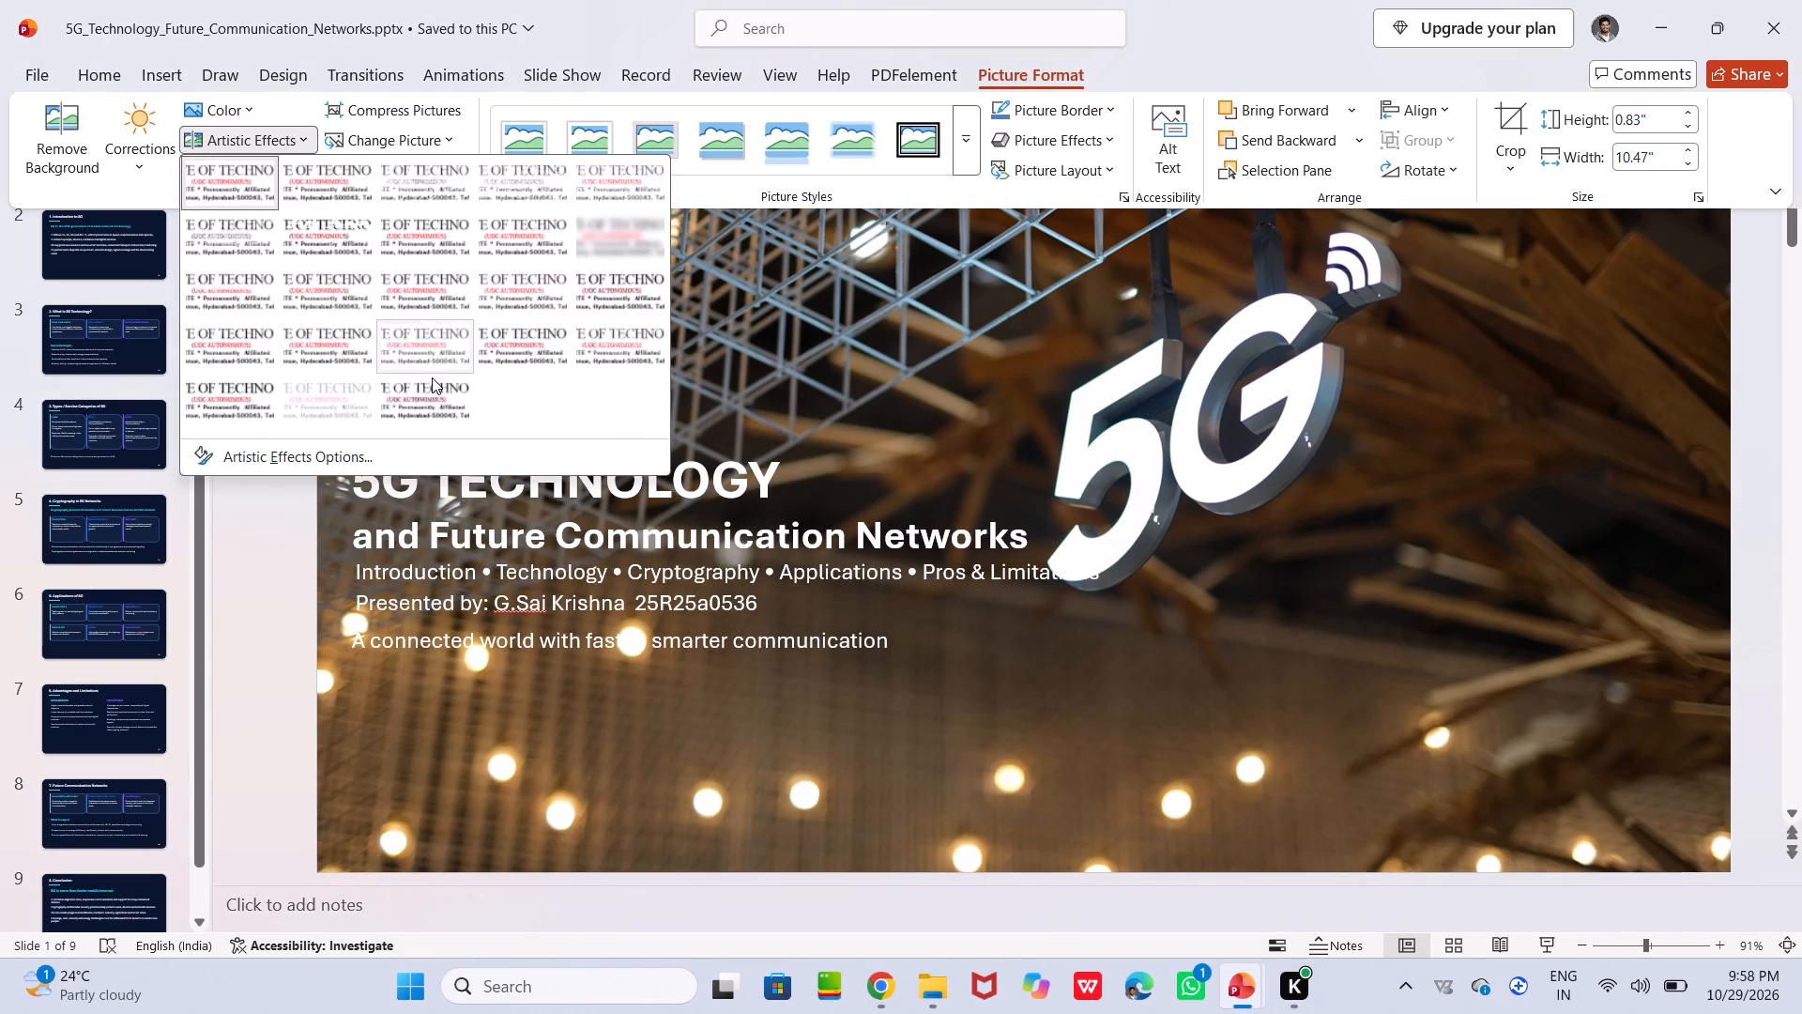
click(298, 460)
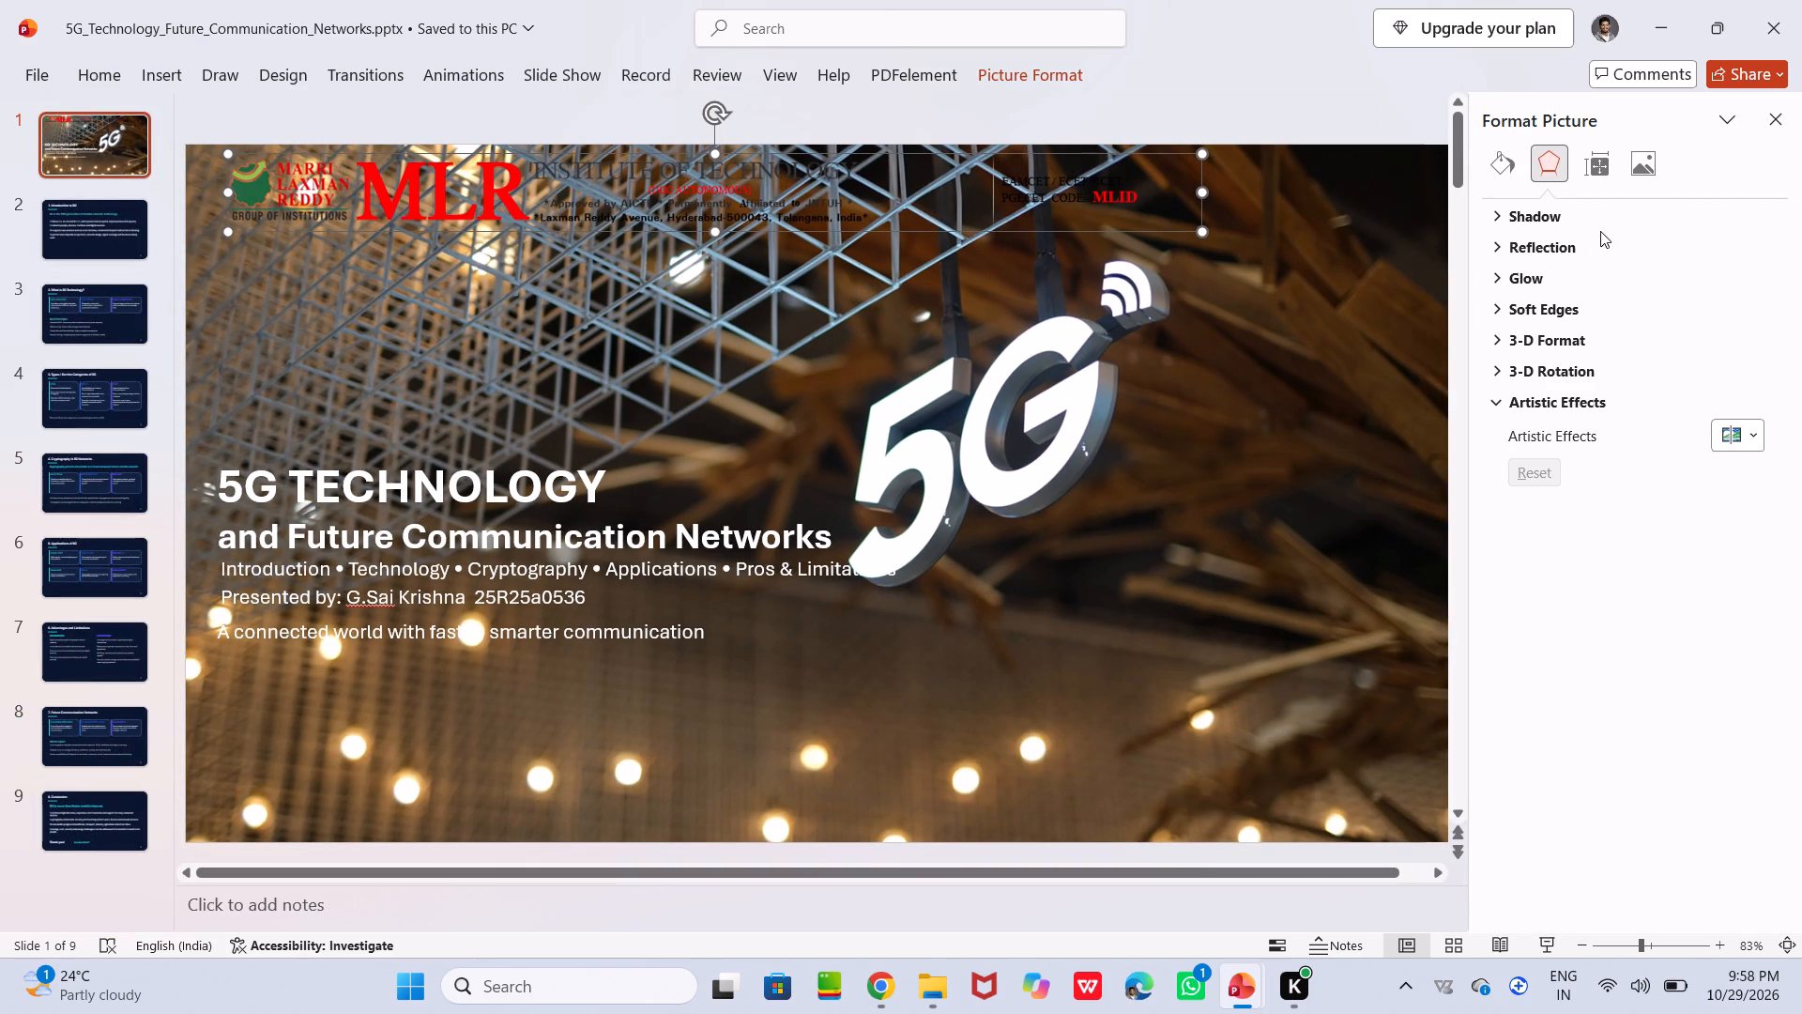
click(1540, 210)
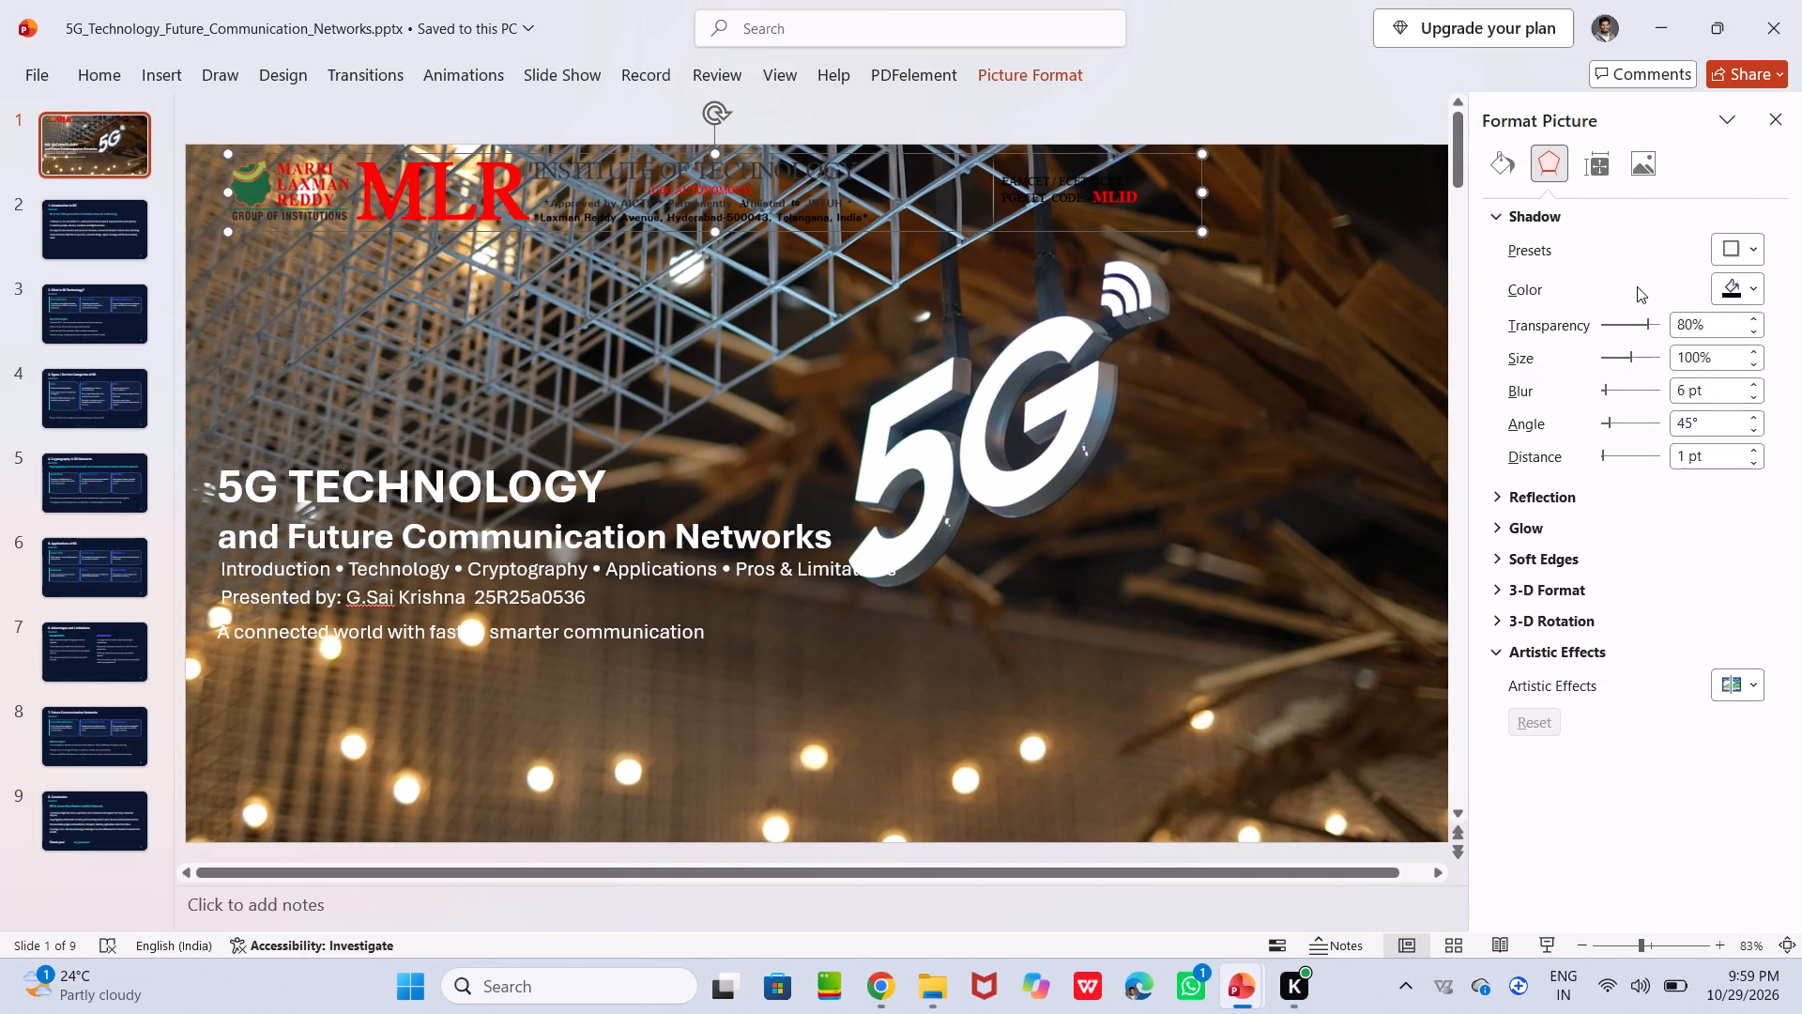
click(1631, 356)
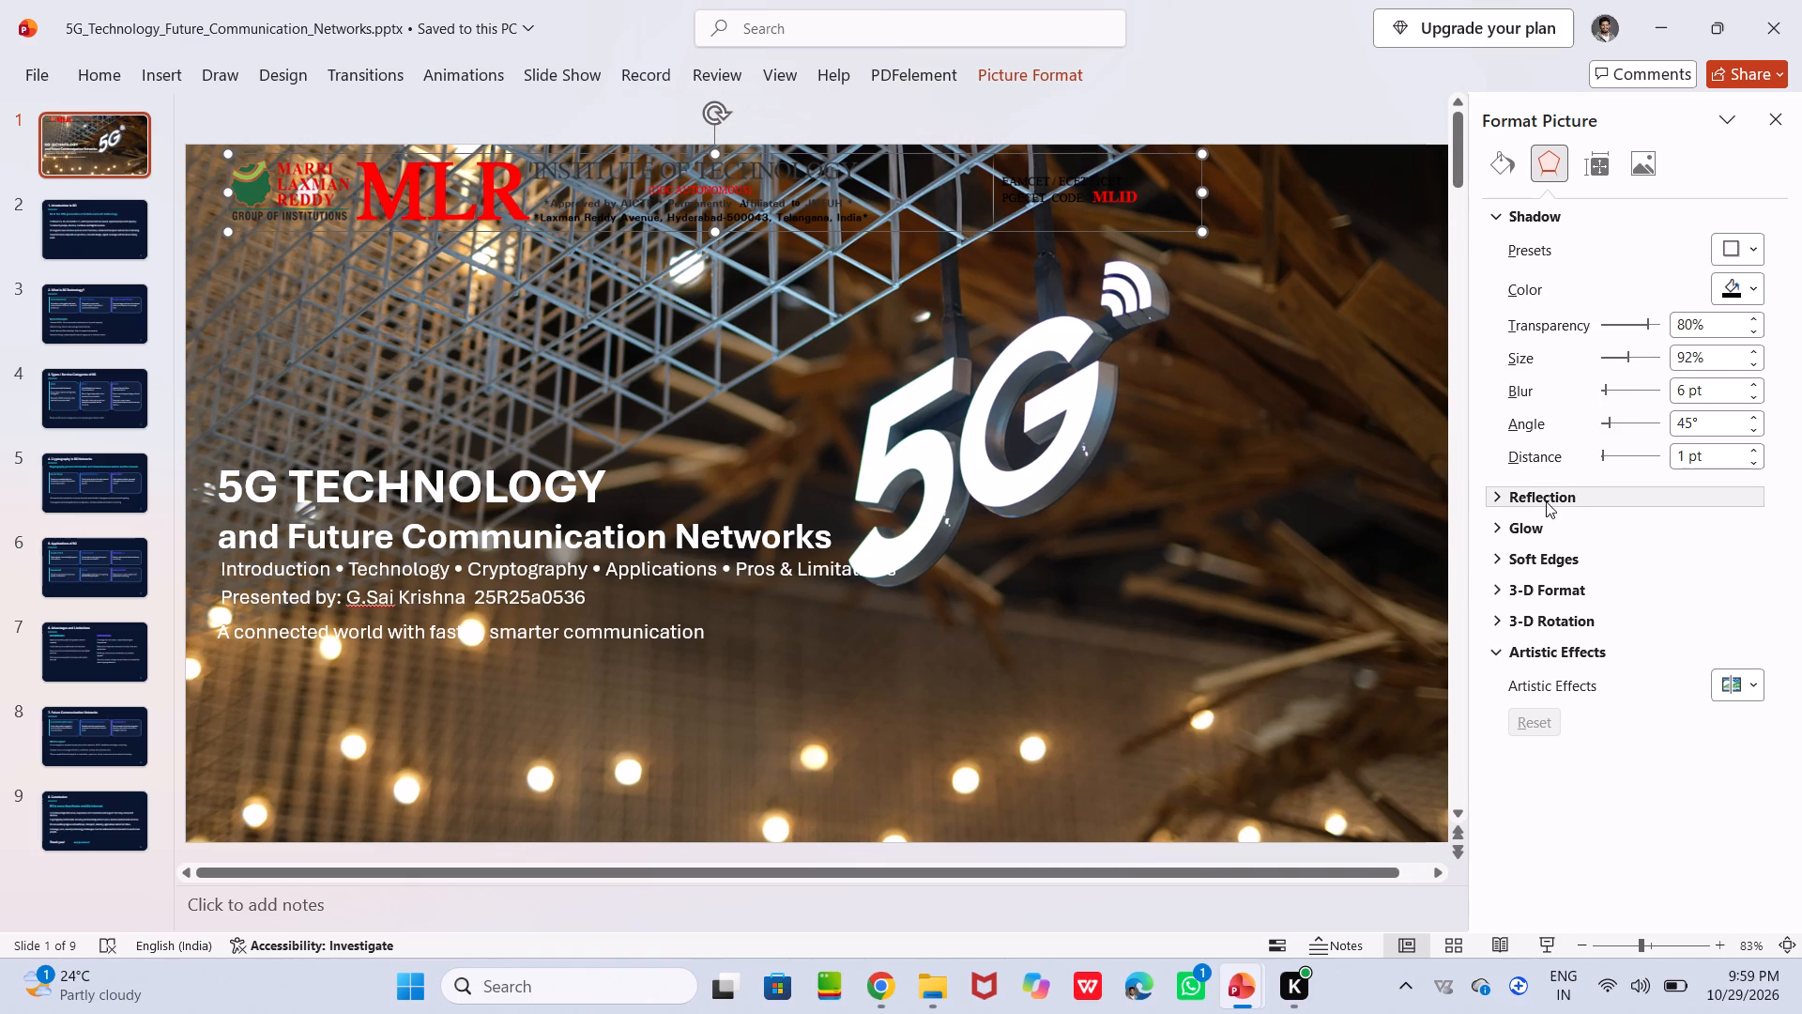
Add a 10 pt blue glow to the MLR banner and adjust the glow transparency to 43%.
click(1533, 524)
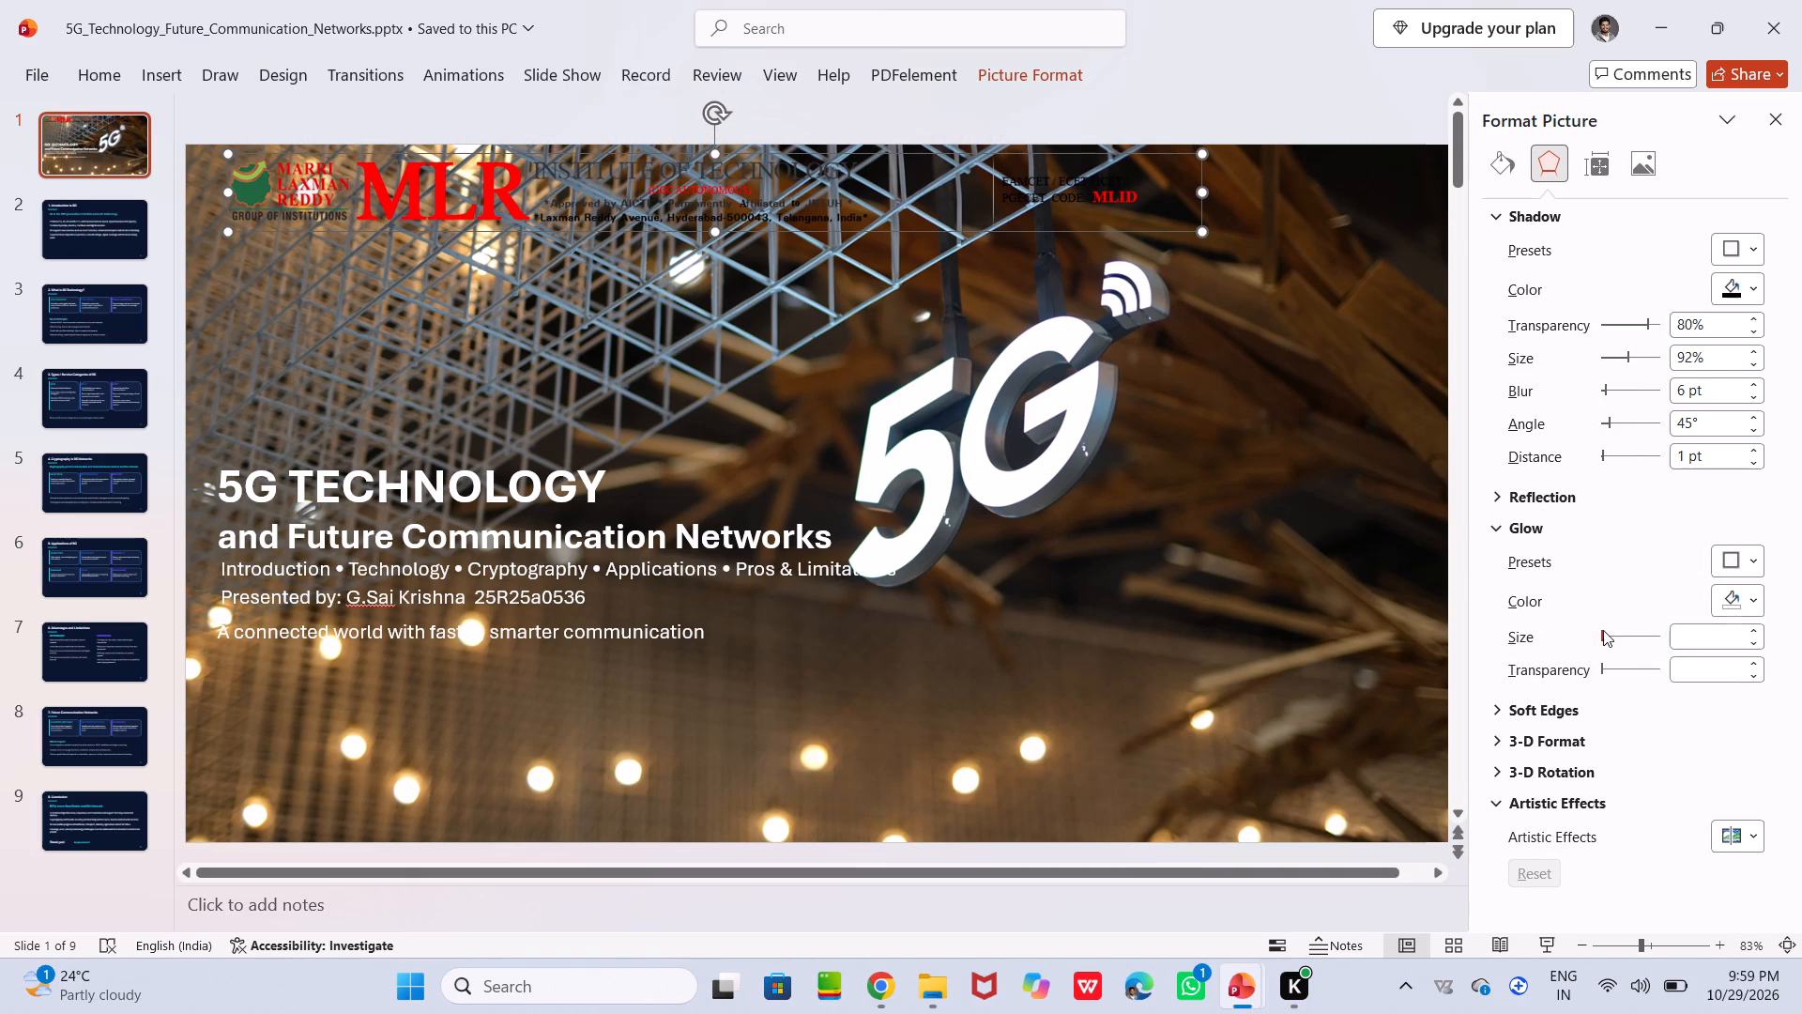
drag(1604, 667, 1672, 659)
drag(1672, 659, 1566, 663)
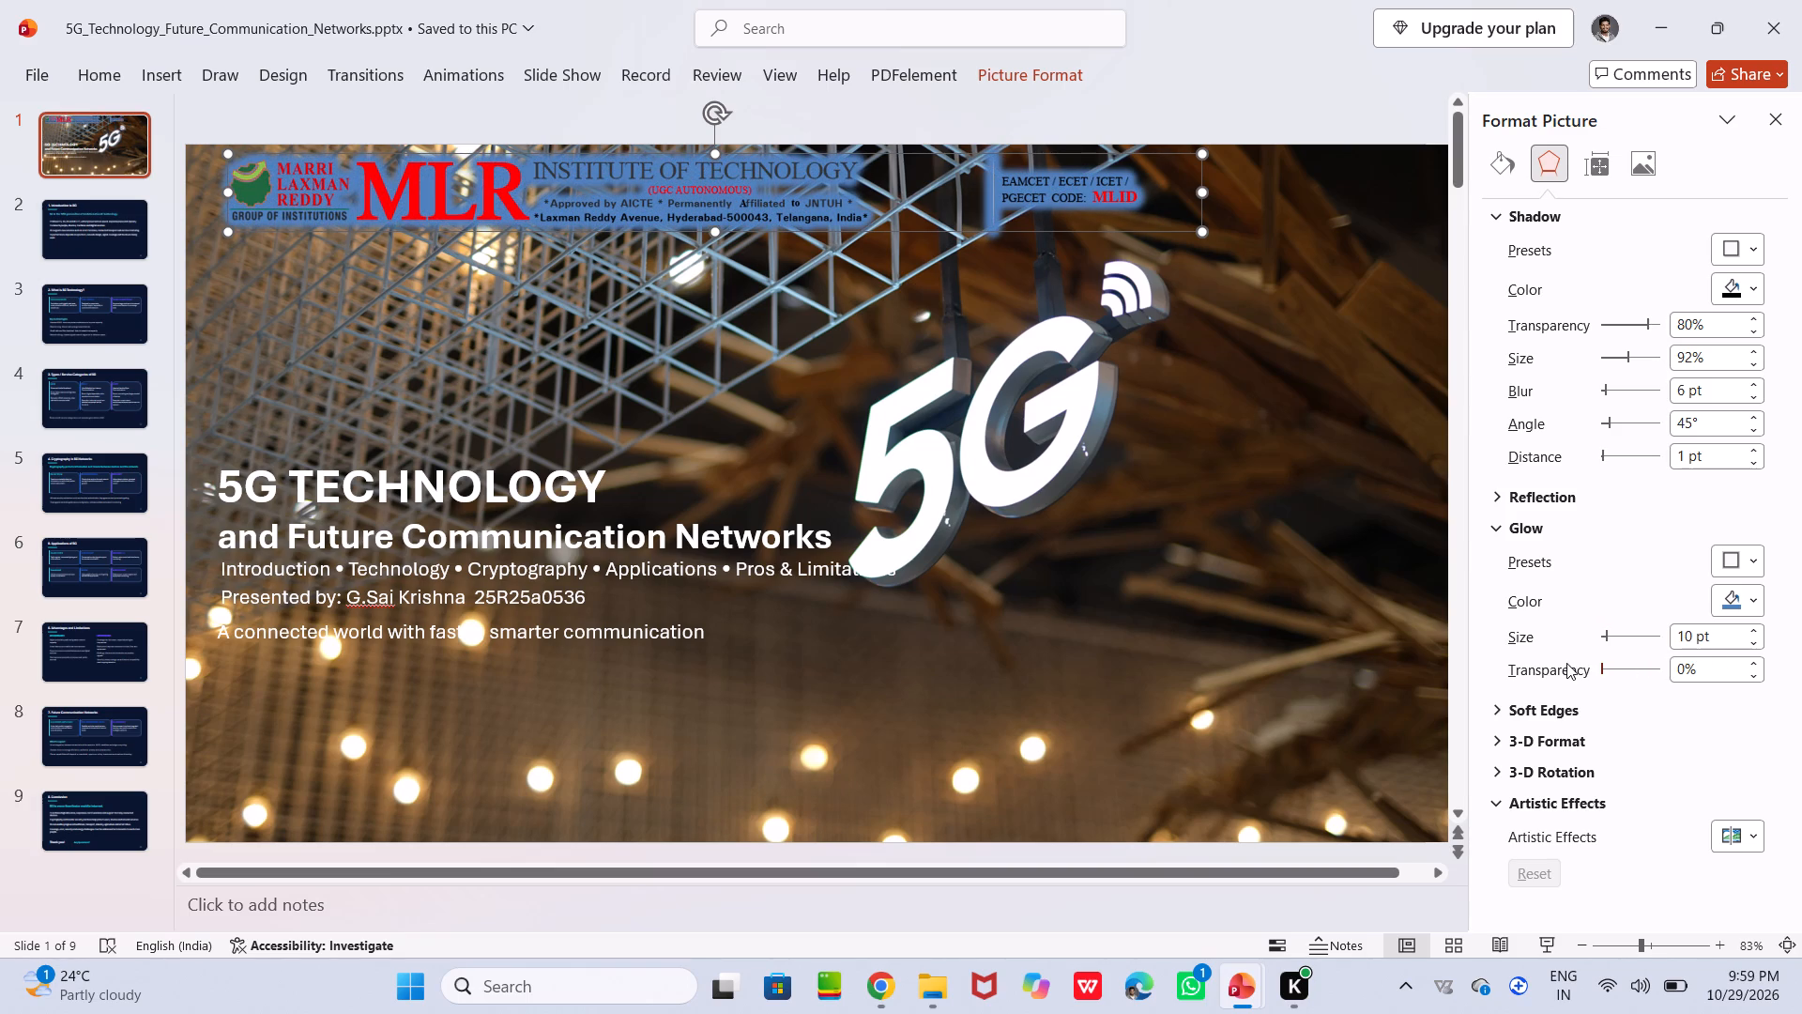
drag(1566, 663, 1613, 658)
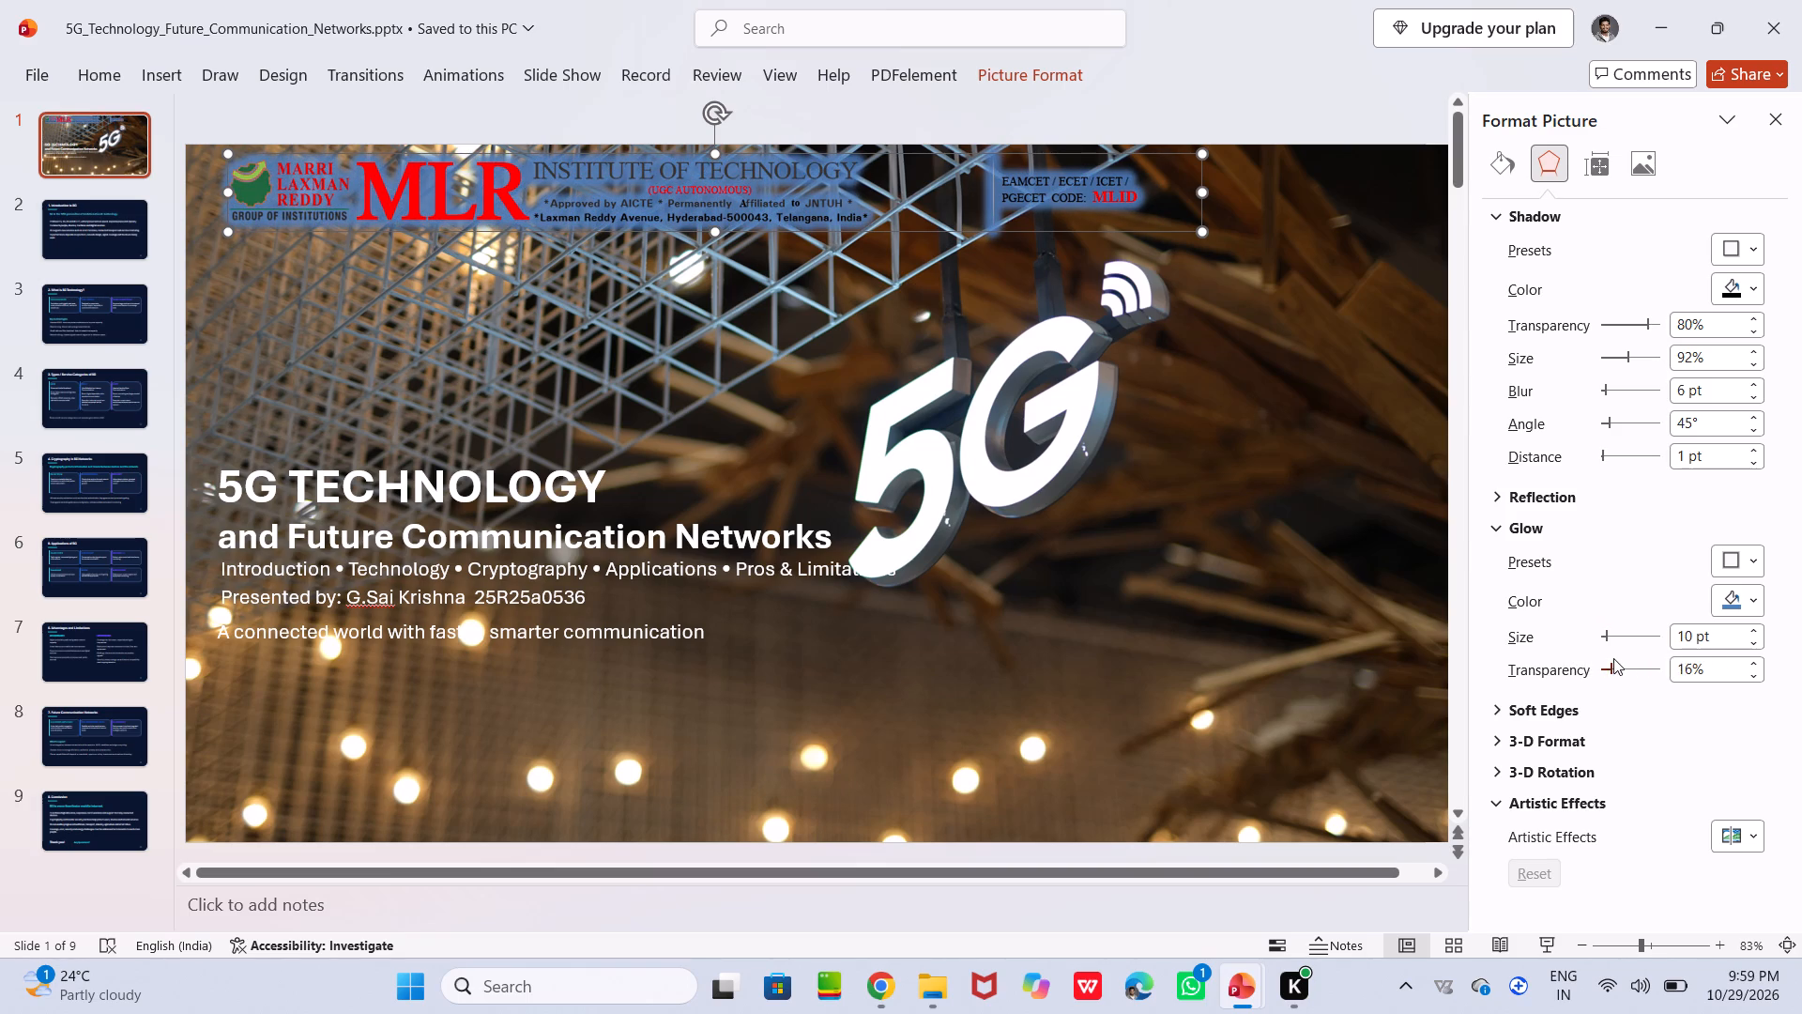
drag(1613, 658, 1635, 659)
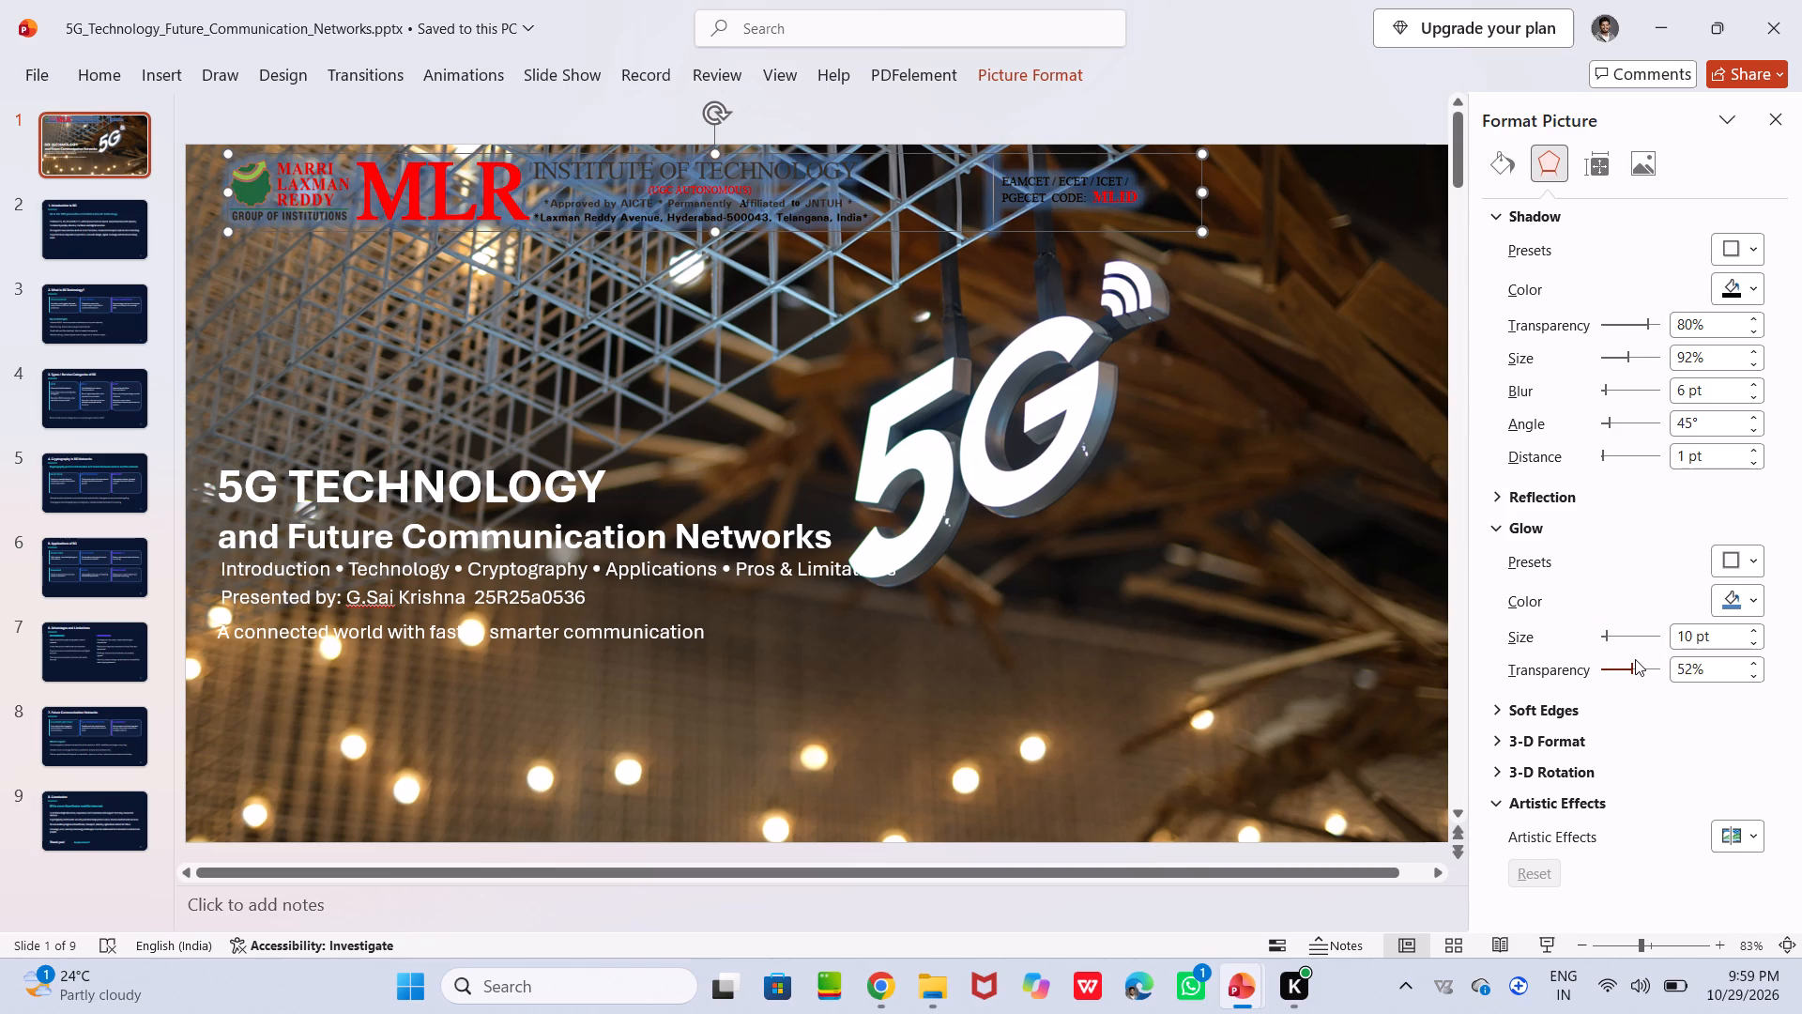
drag(1635, 659, 1635, 661)
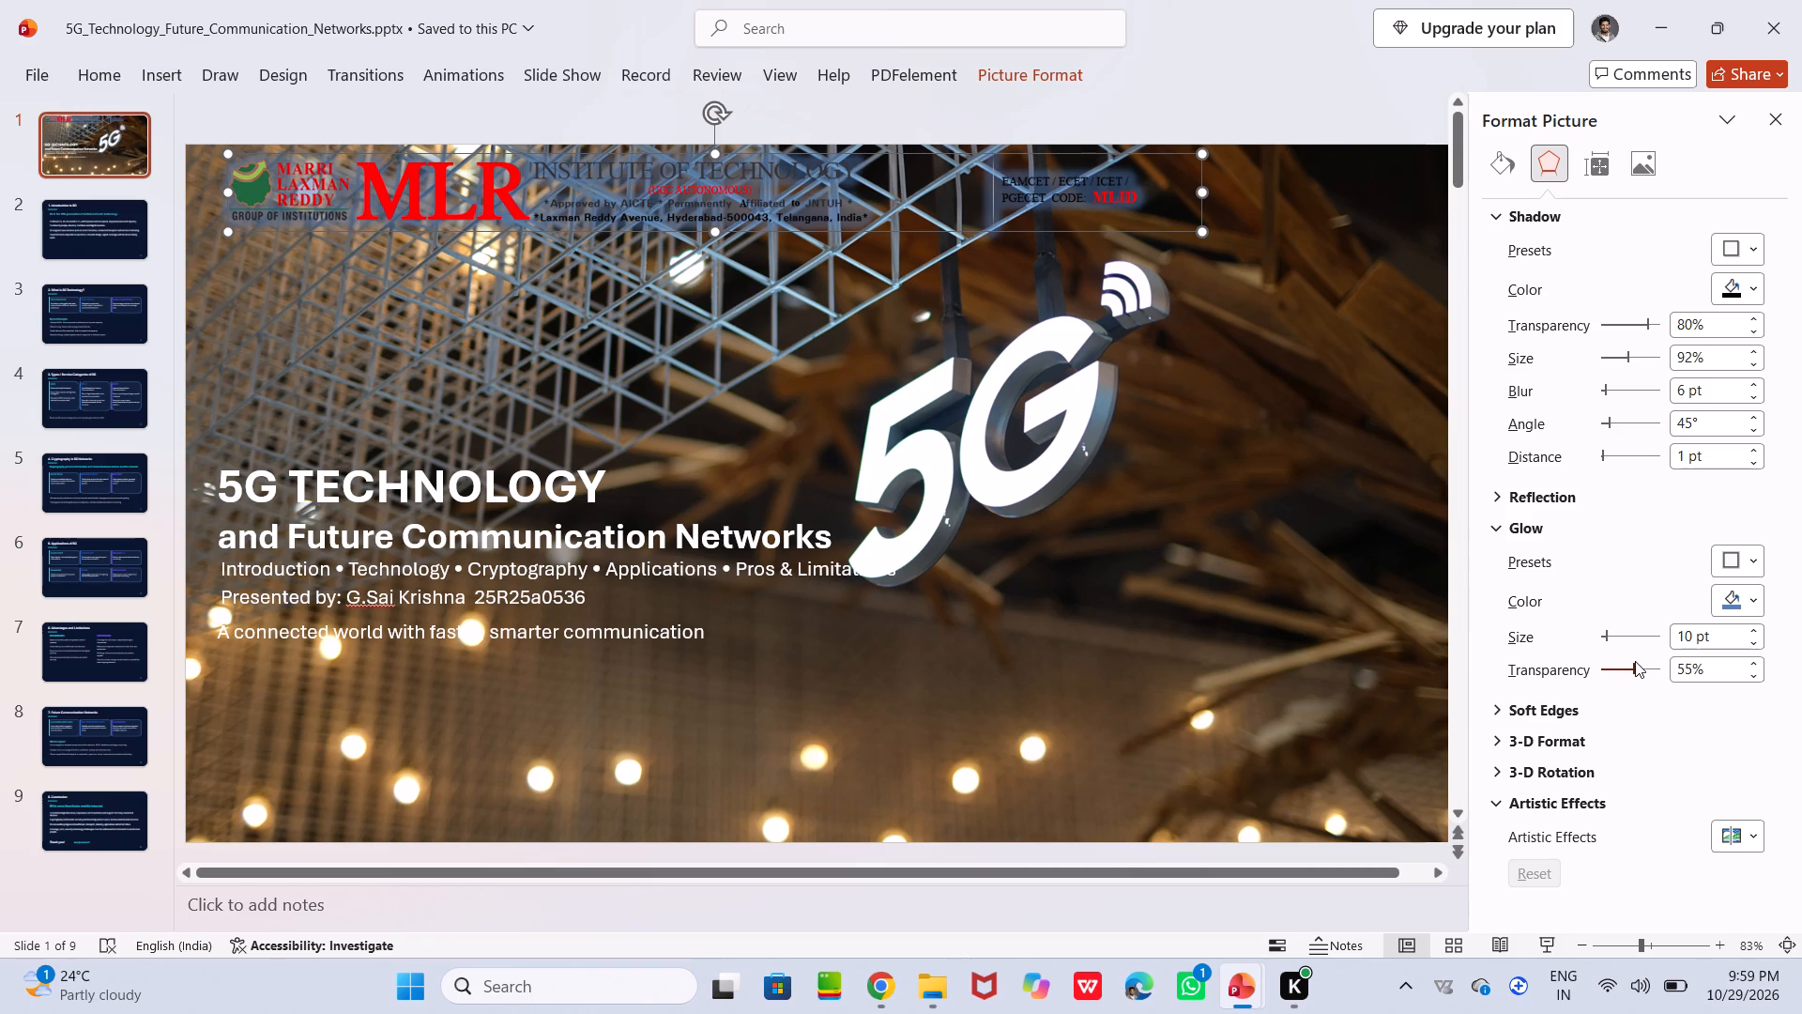
drag(1635, 661, 1629, 660)
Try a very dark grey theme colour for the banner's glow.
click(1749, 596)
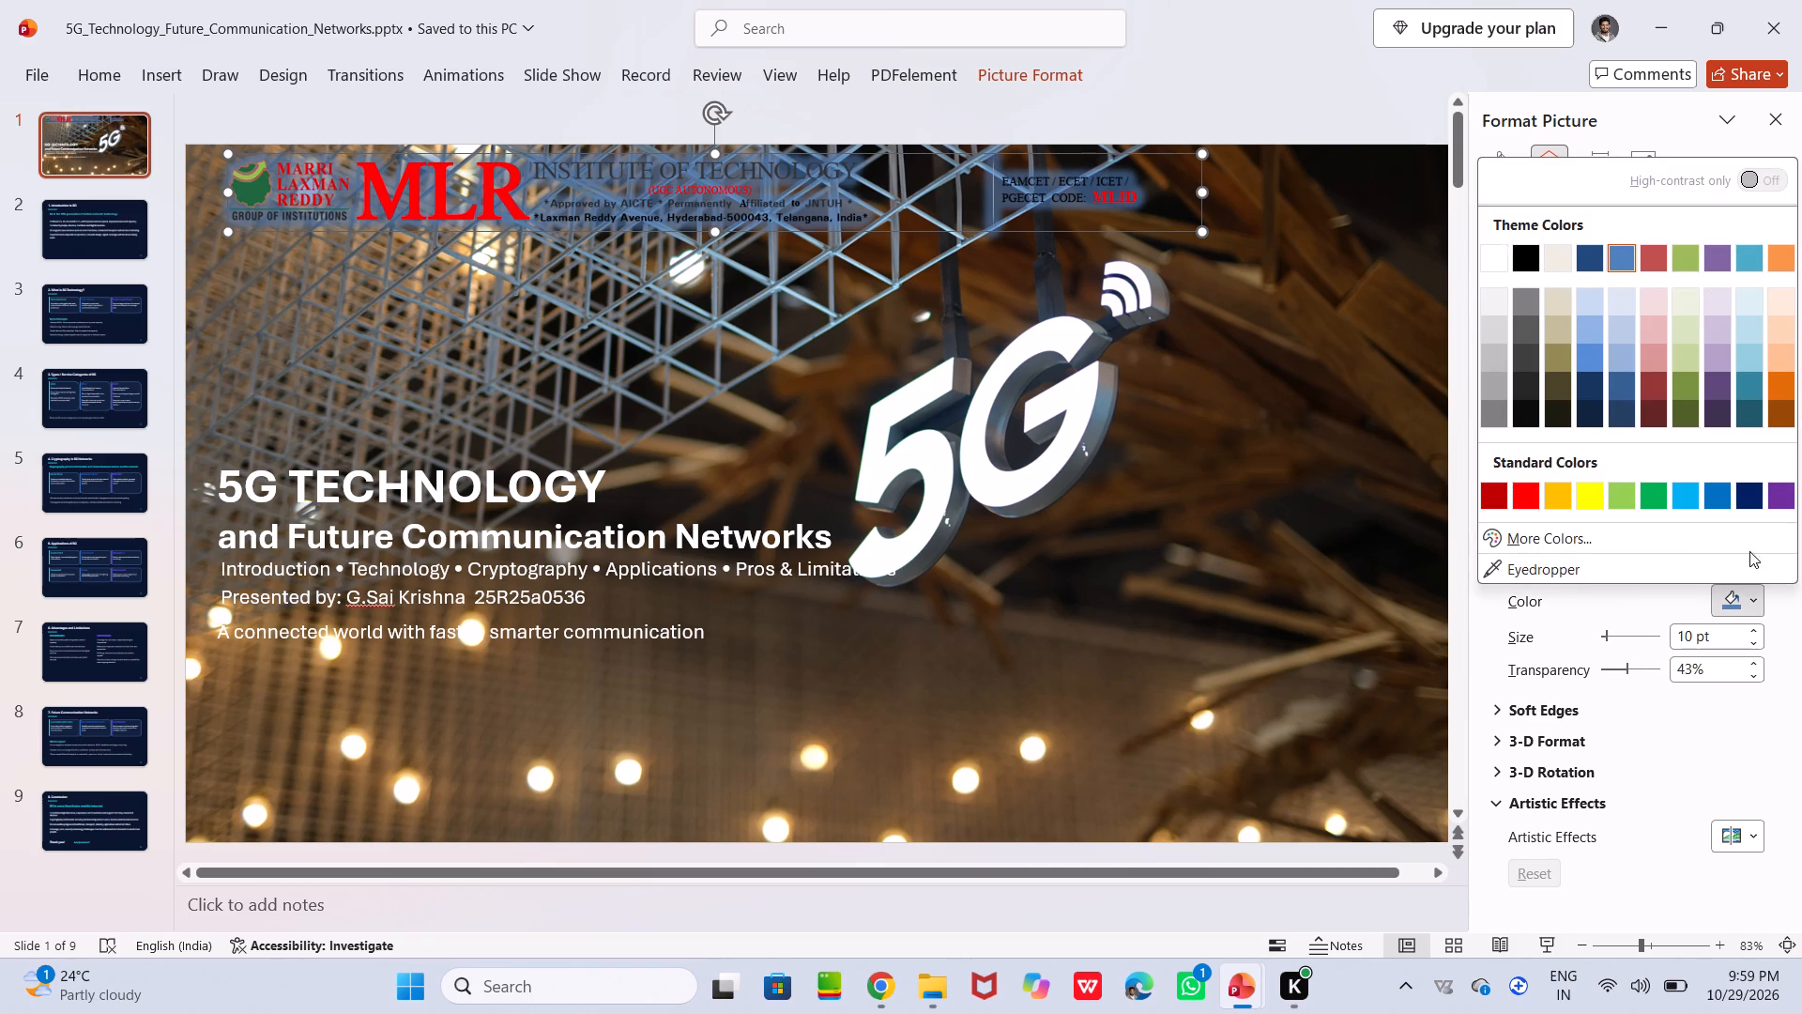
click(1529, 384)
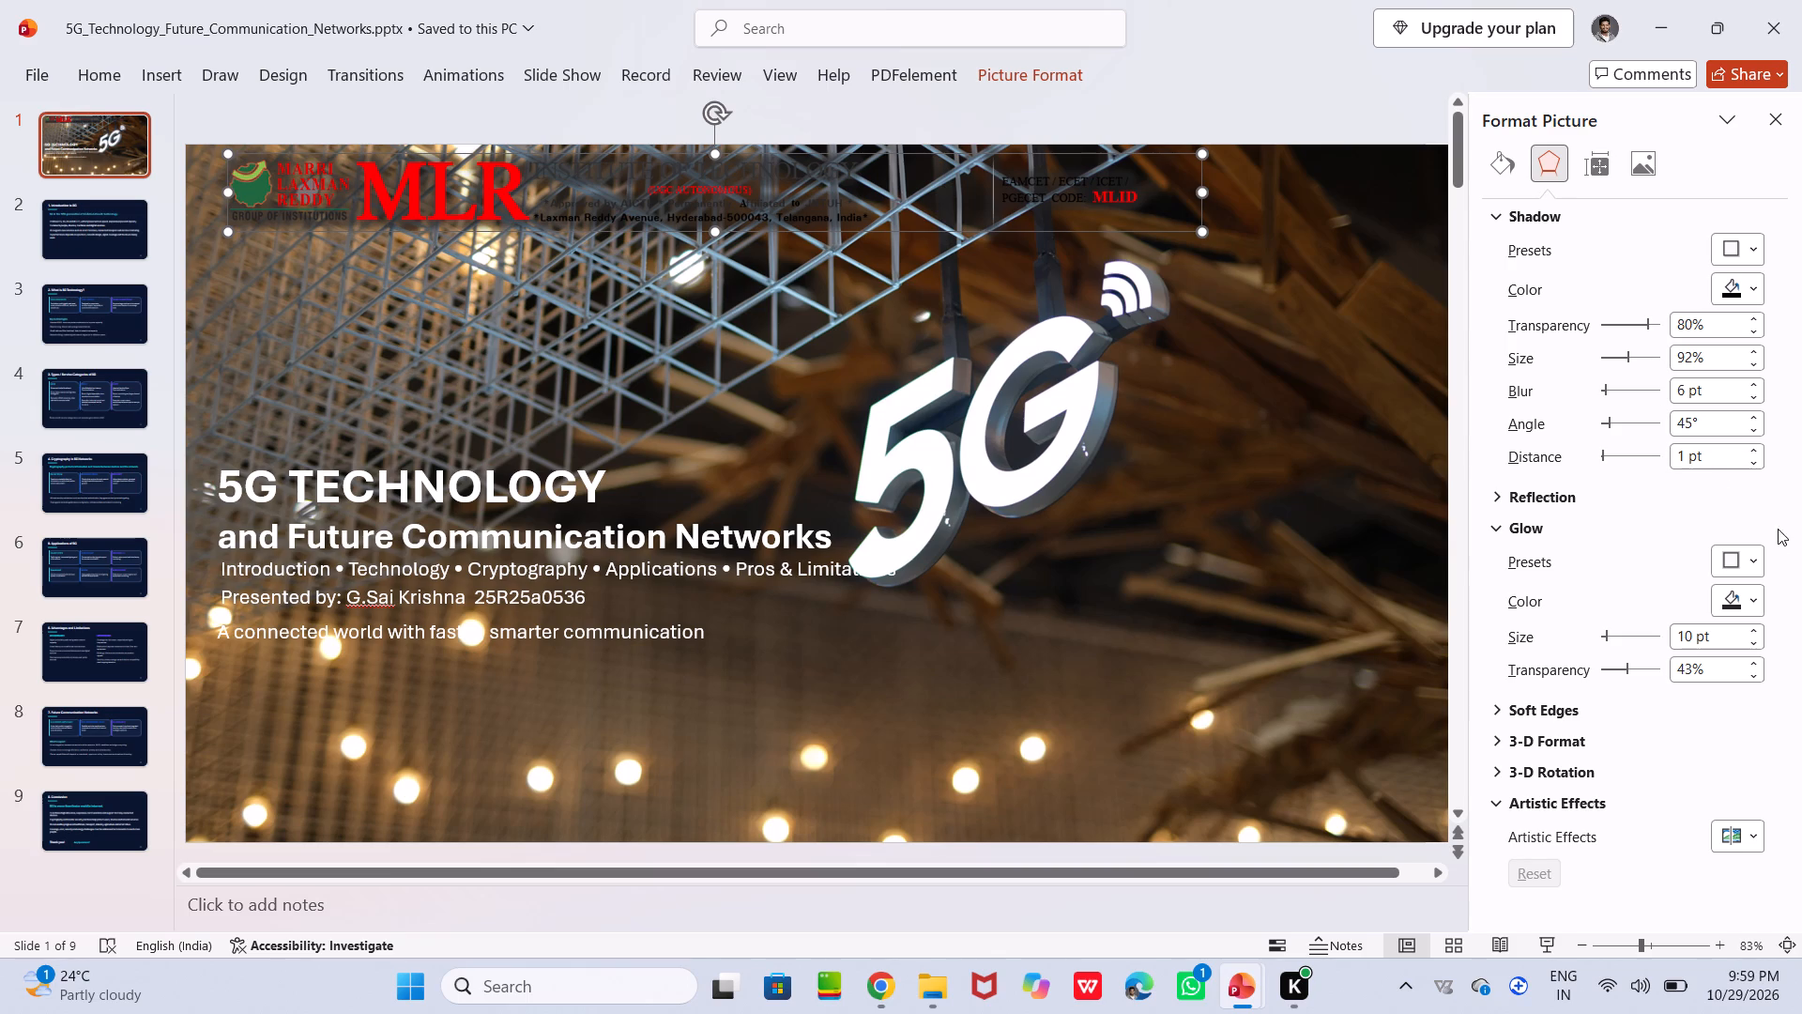
Set the banner's glow colour to white and its glow transparency to 34%.
click(1752, 599)
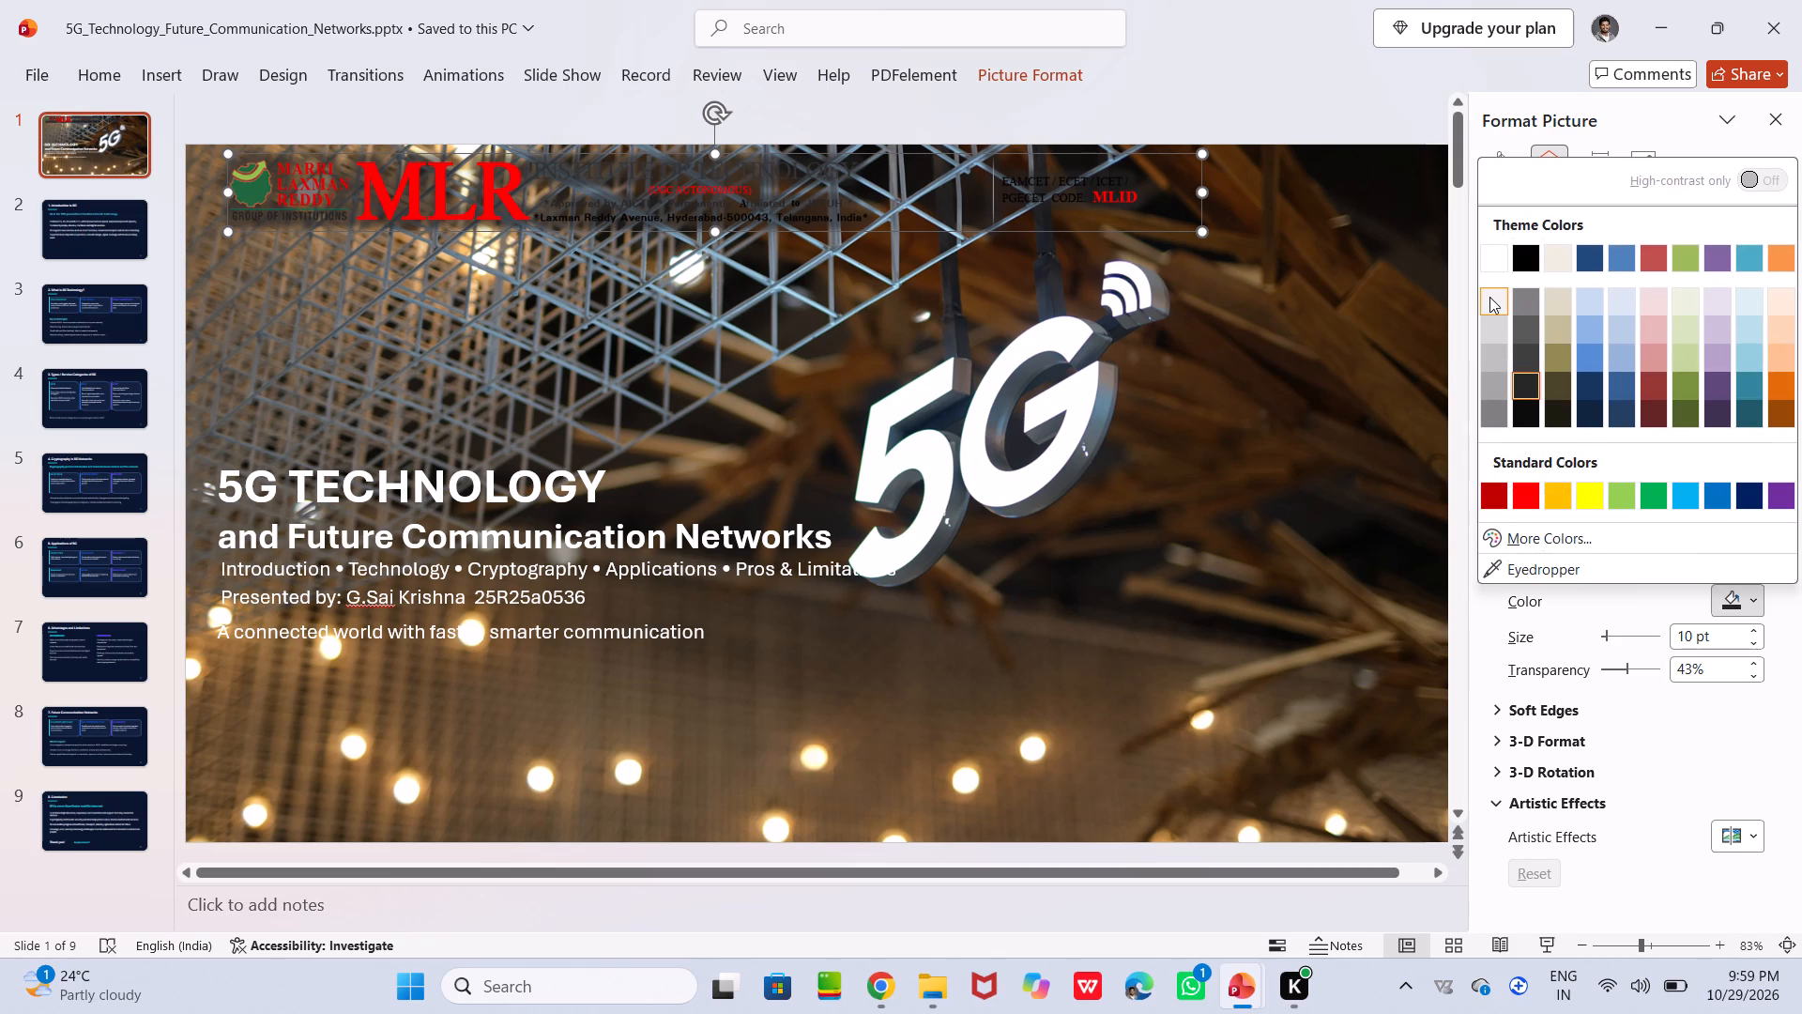
click(1498, 264)
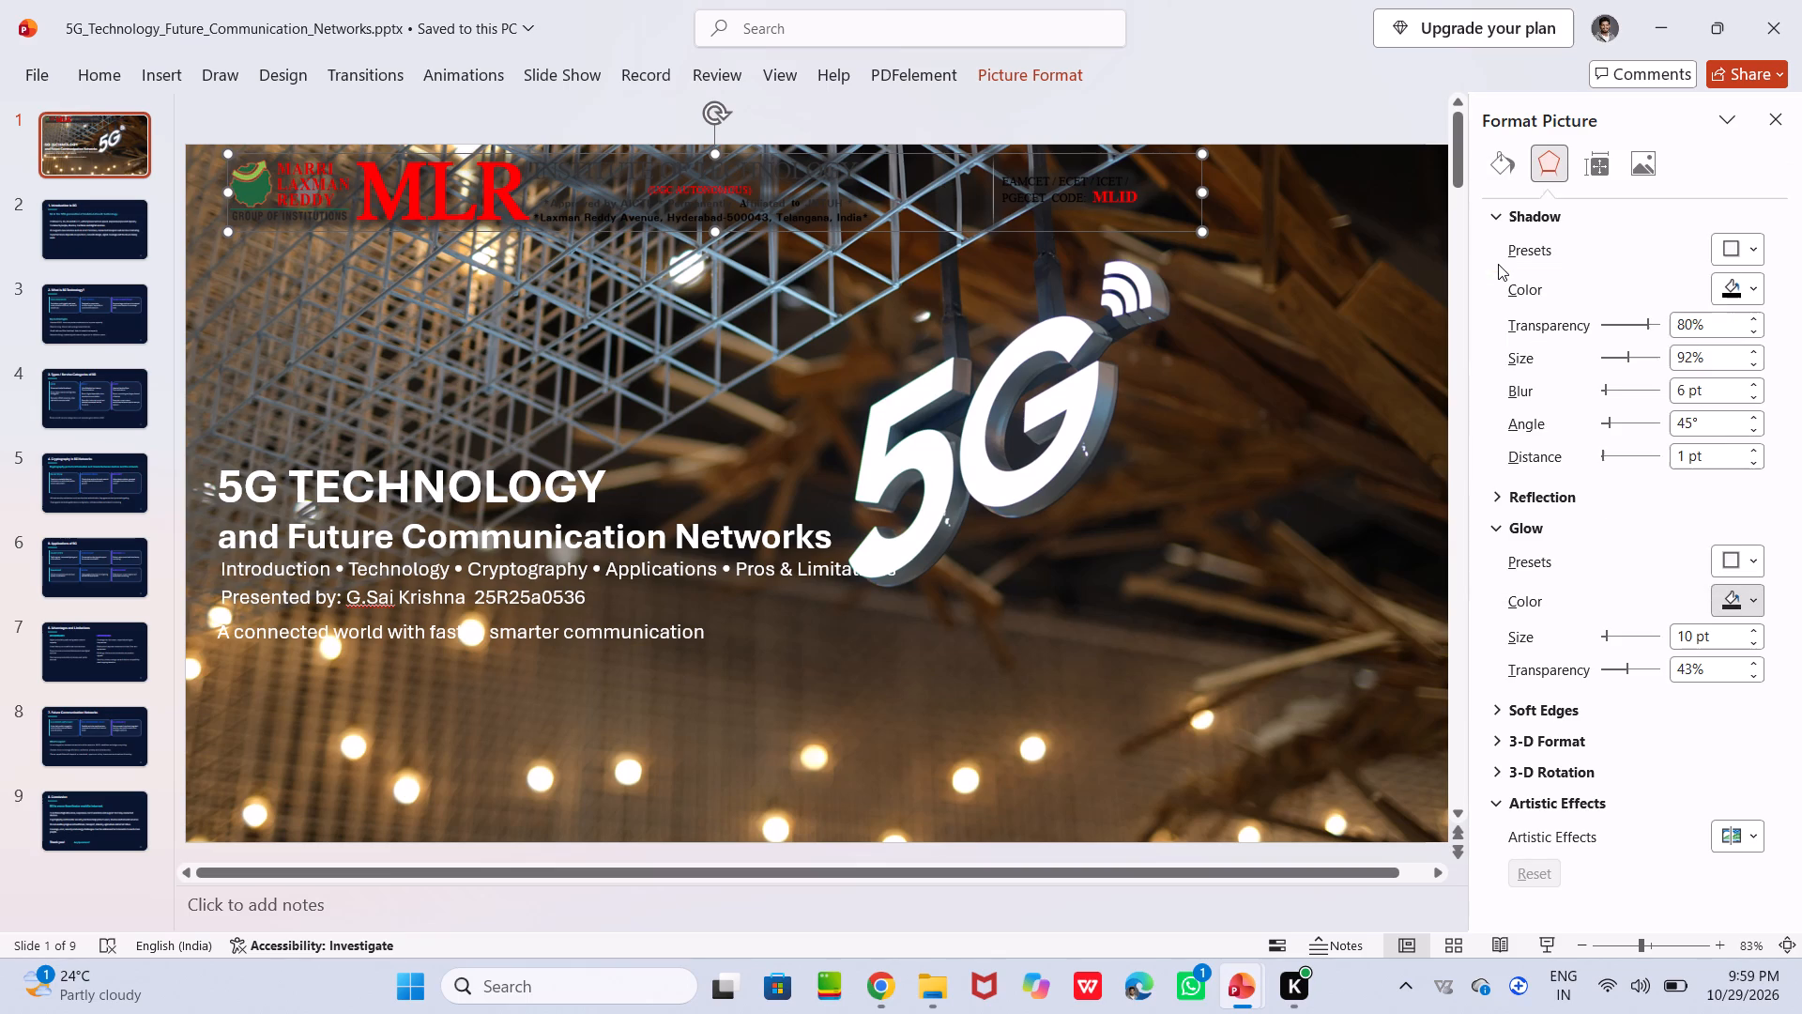
click(1630, 669)
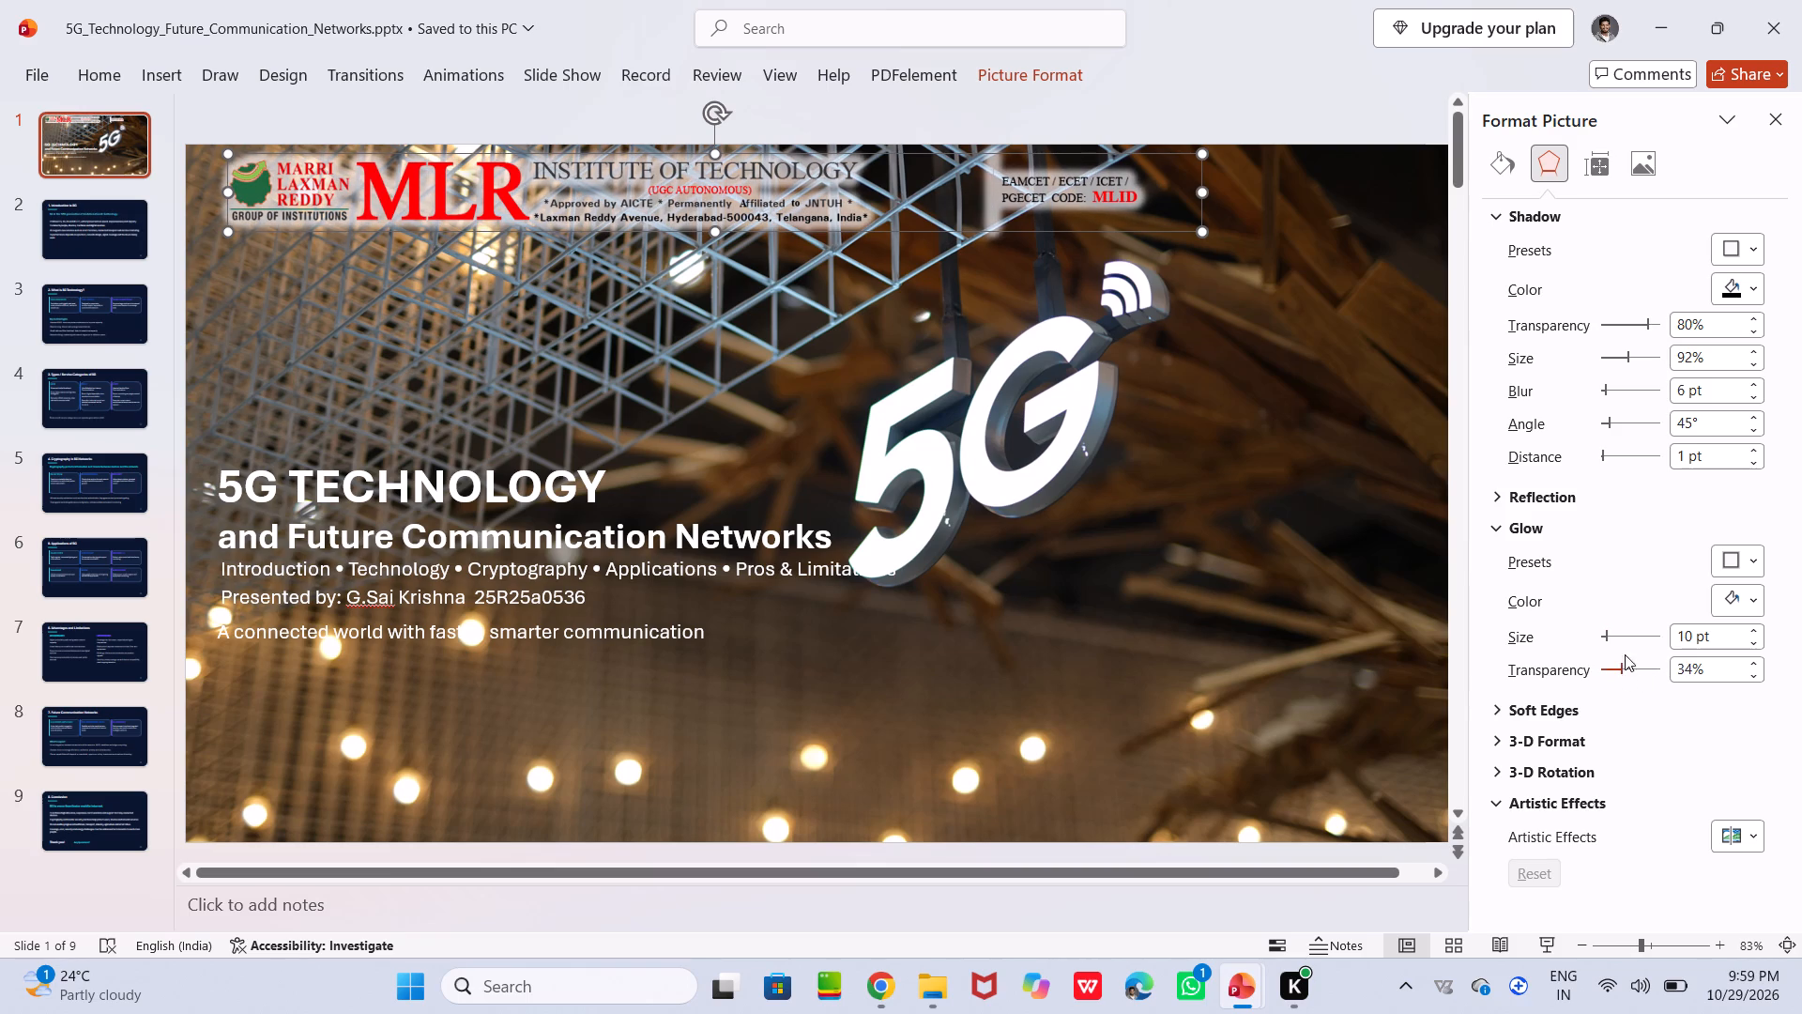
Try several glow sizes on the banner and settle on a 44 pt glow.
drag(1604, 636, 1661, 637)
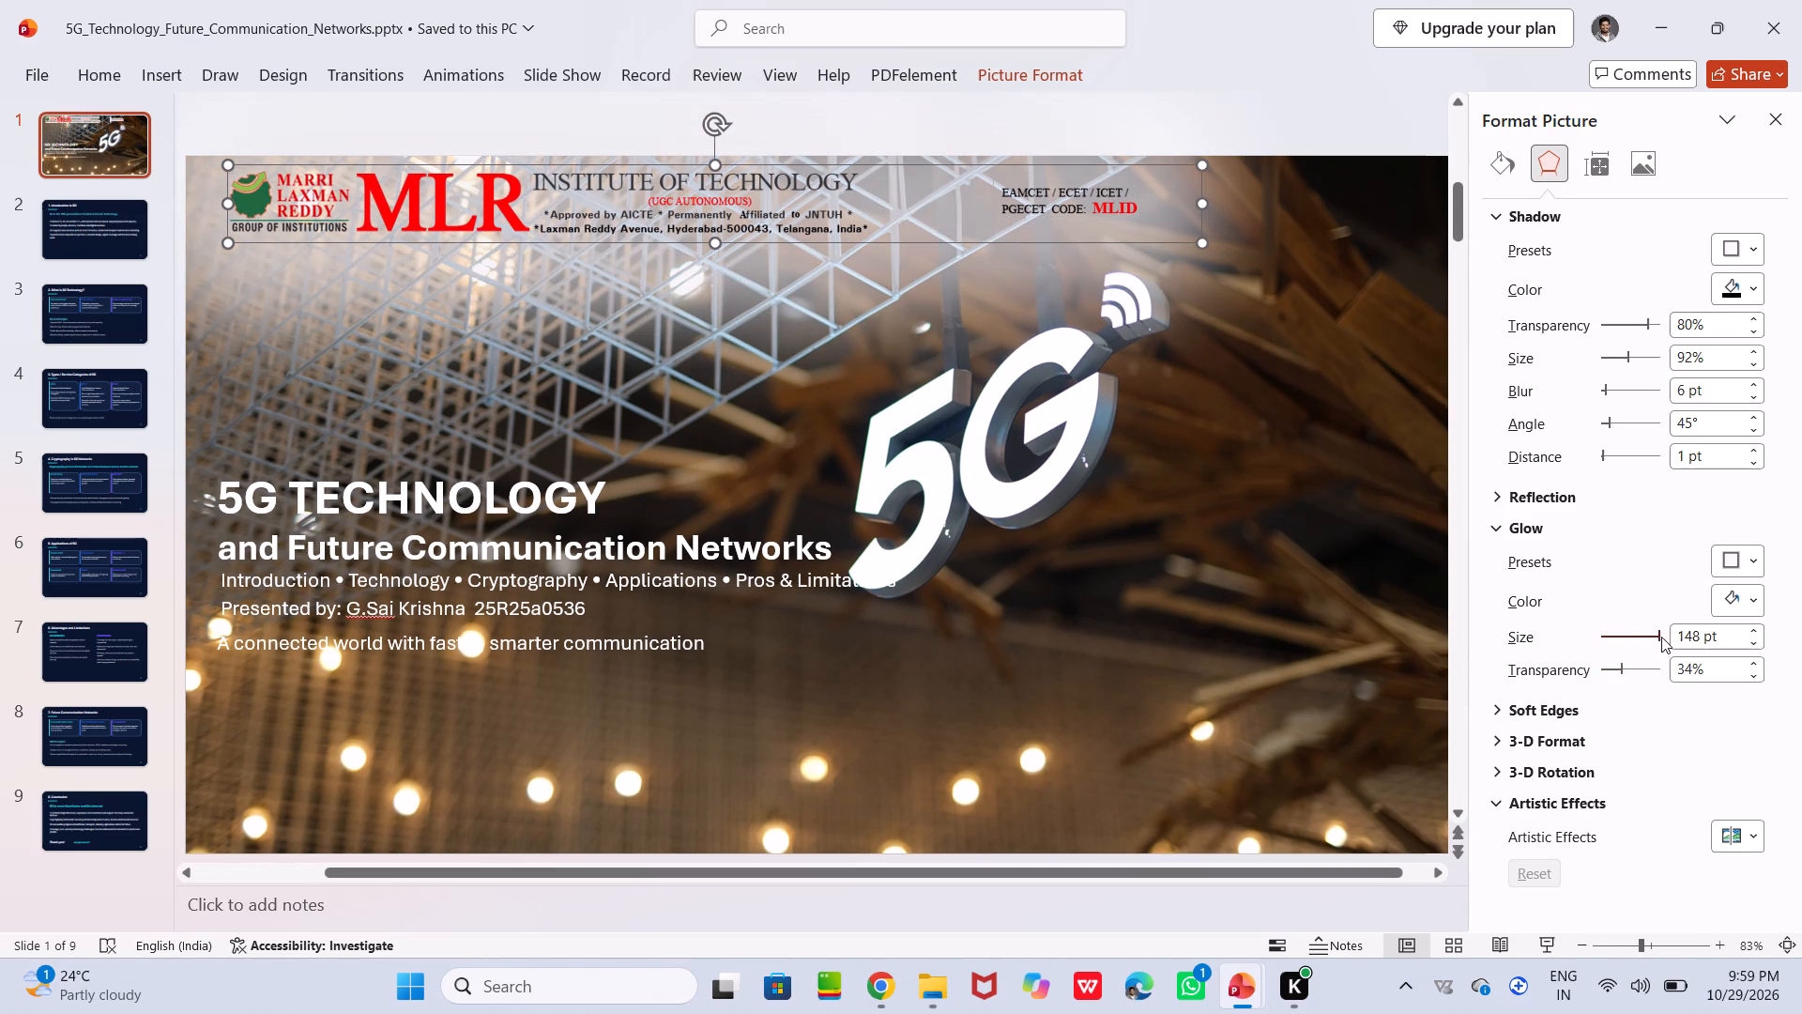
drag(1661, 637, 1636, 640)
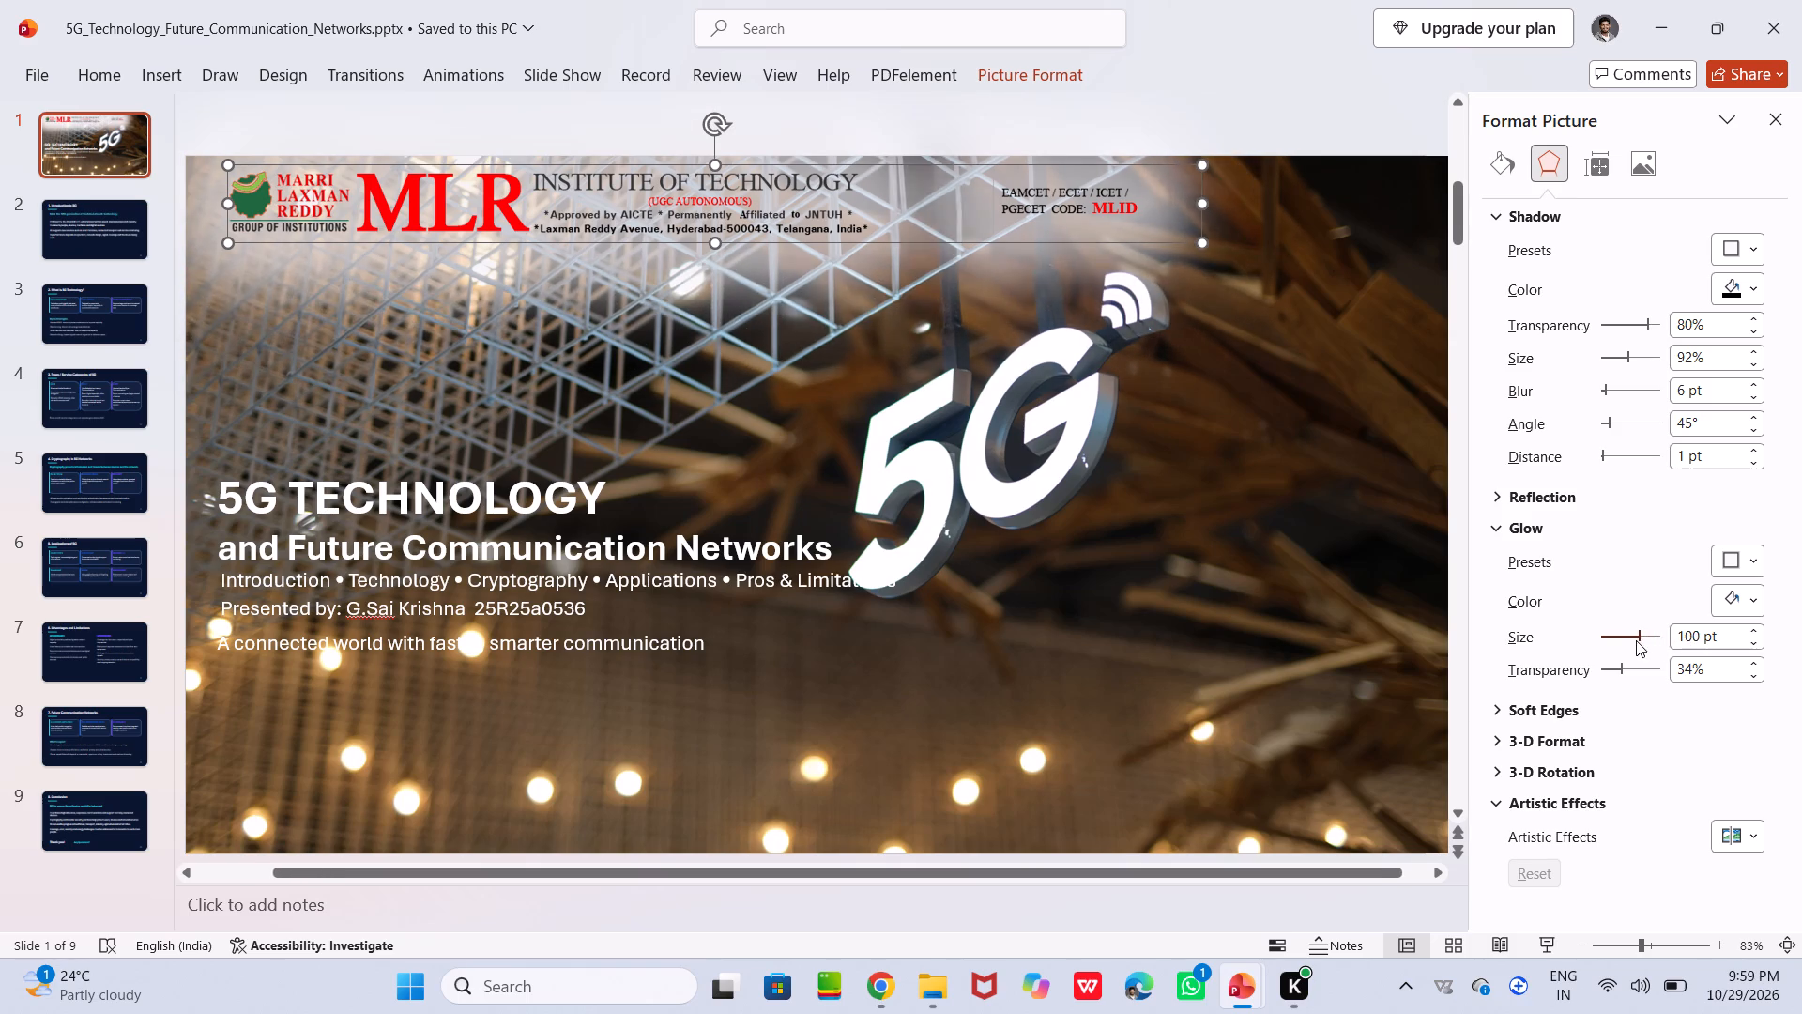
drag(1636, 640, 1630, 646)
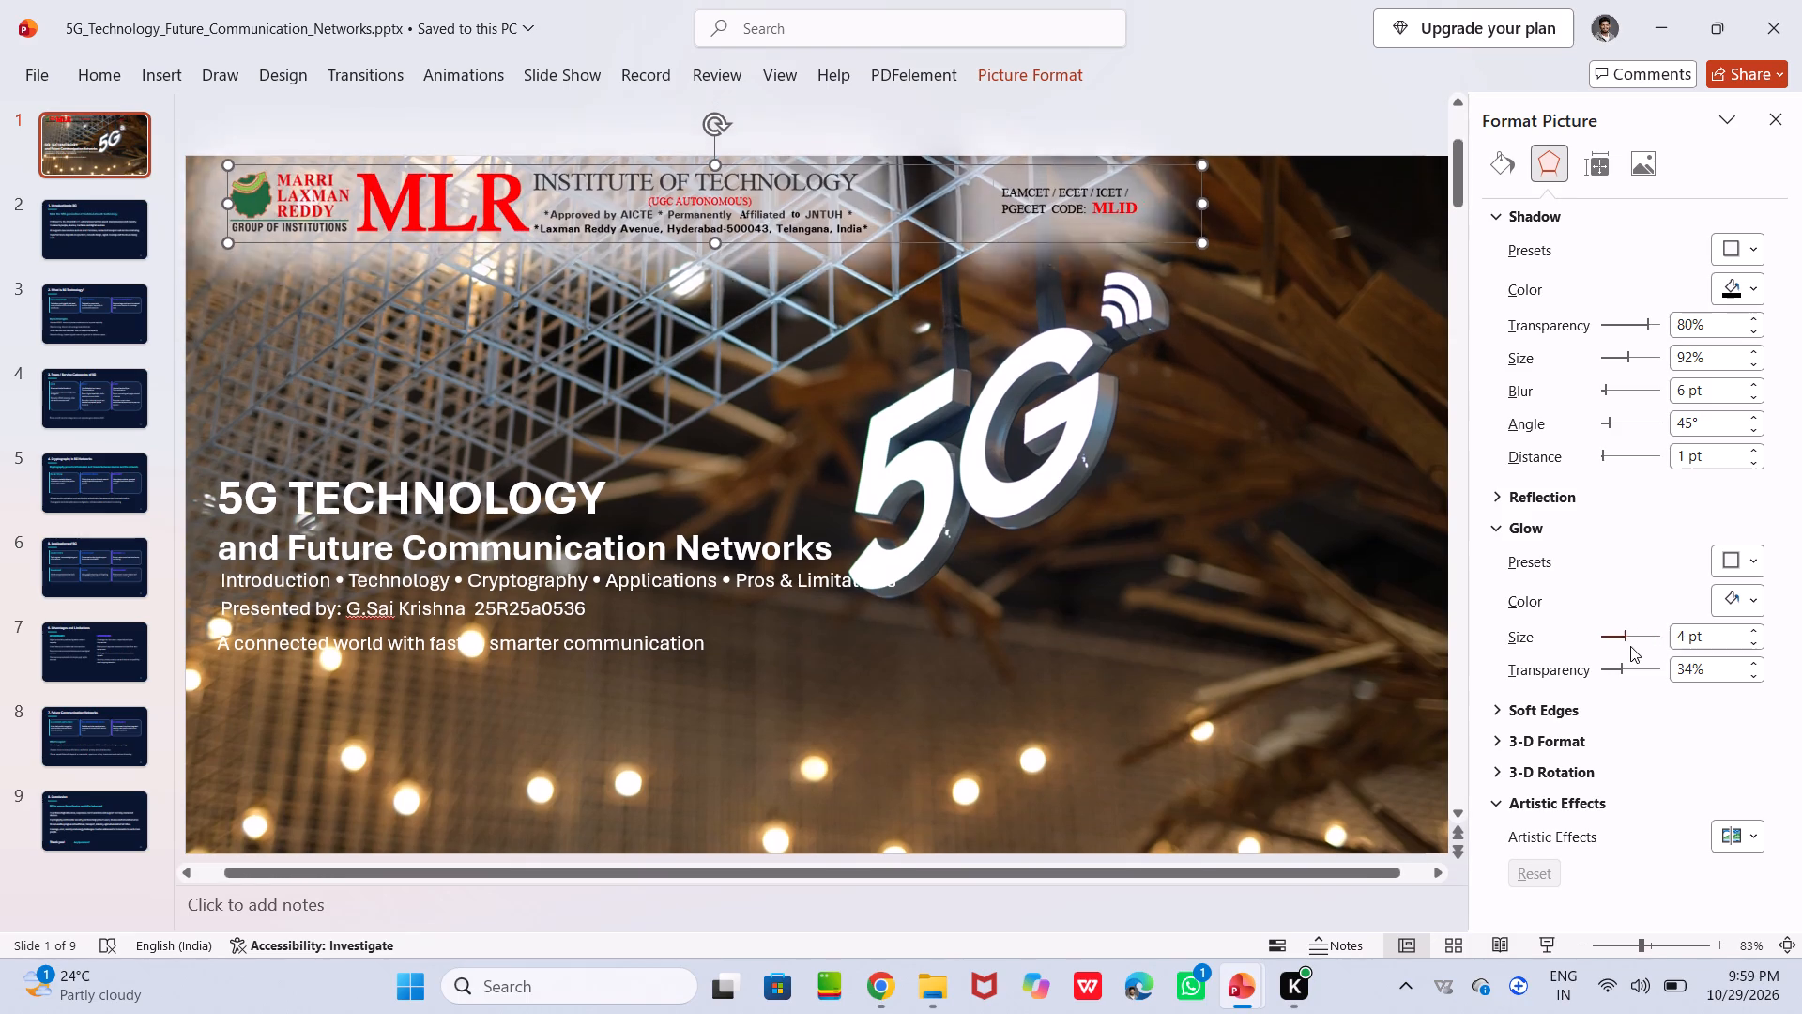
drag(1630, 646, 1609, 650)
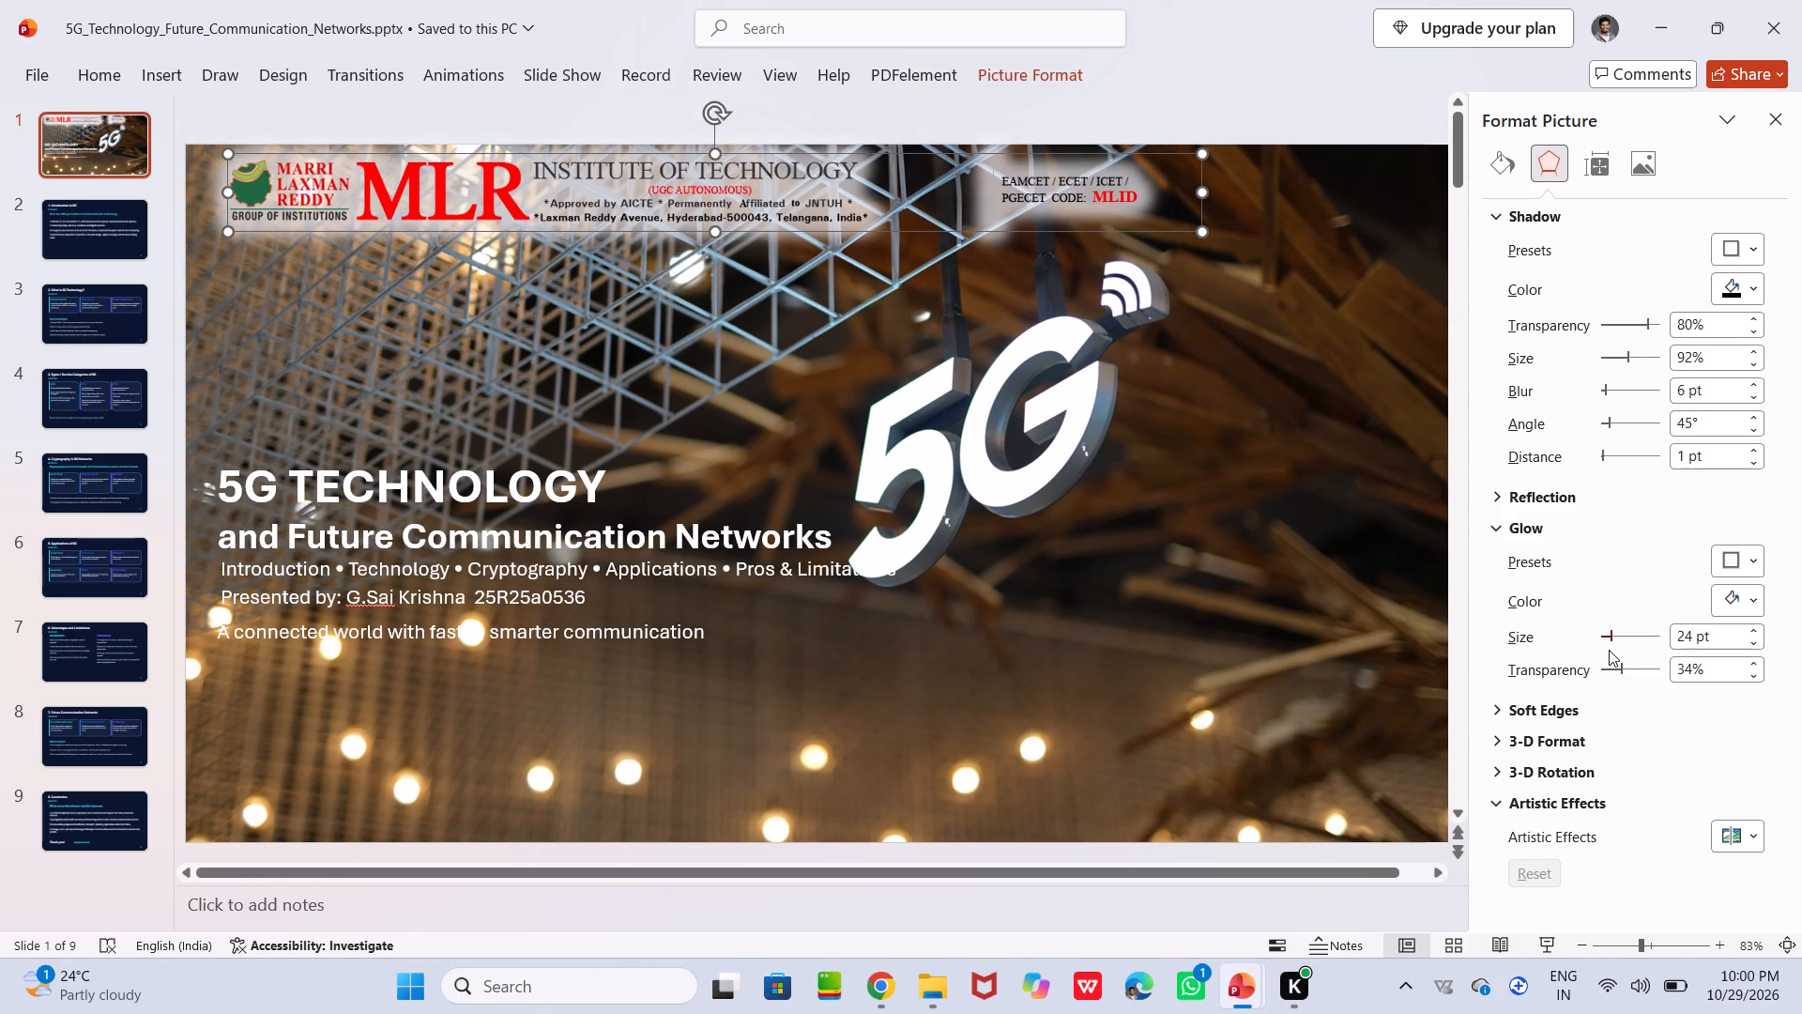
drag(1609, 650, 1617, 650)
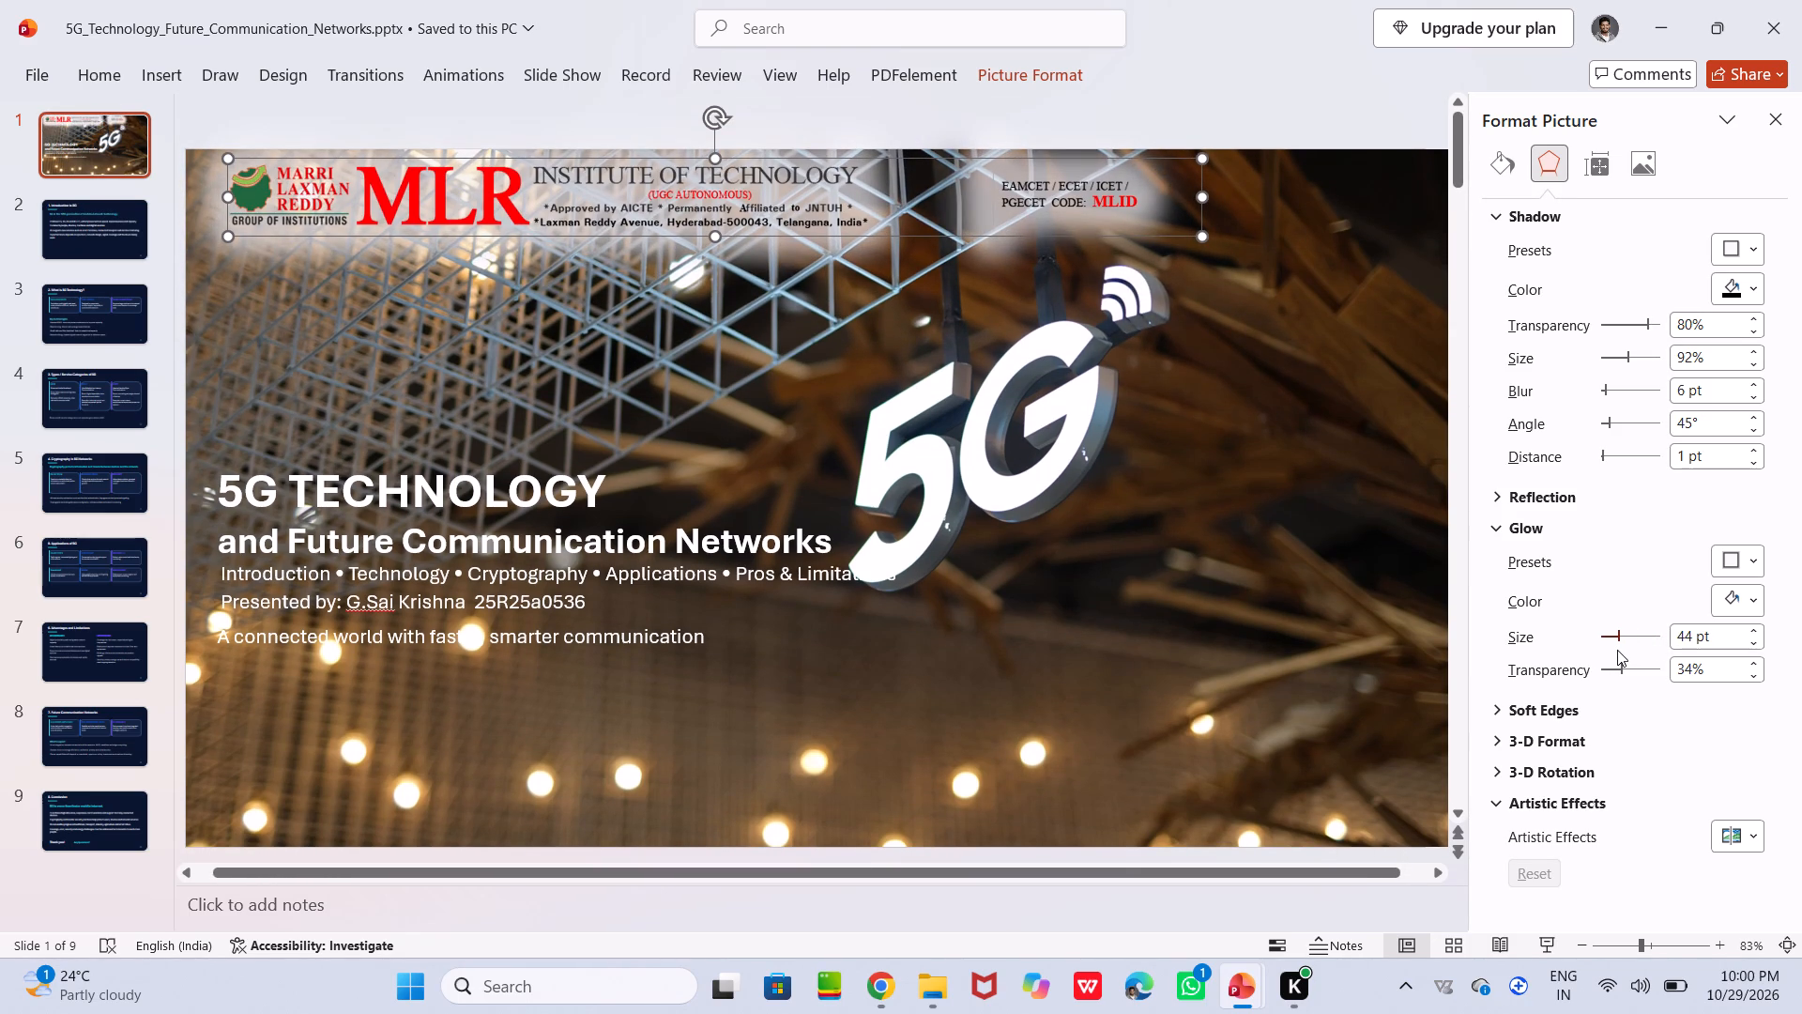
drag(1617, 650, 1617, 649)
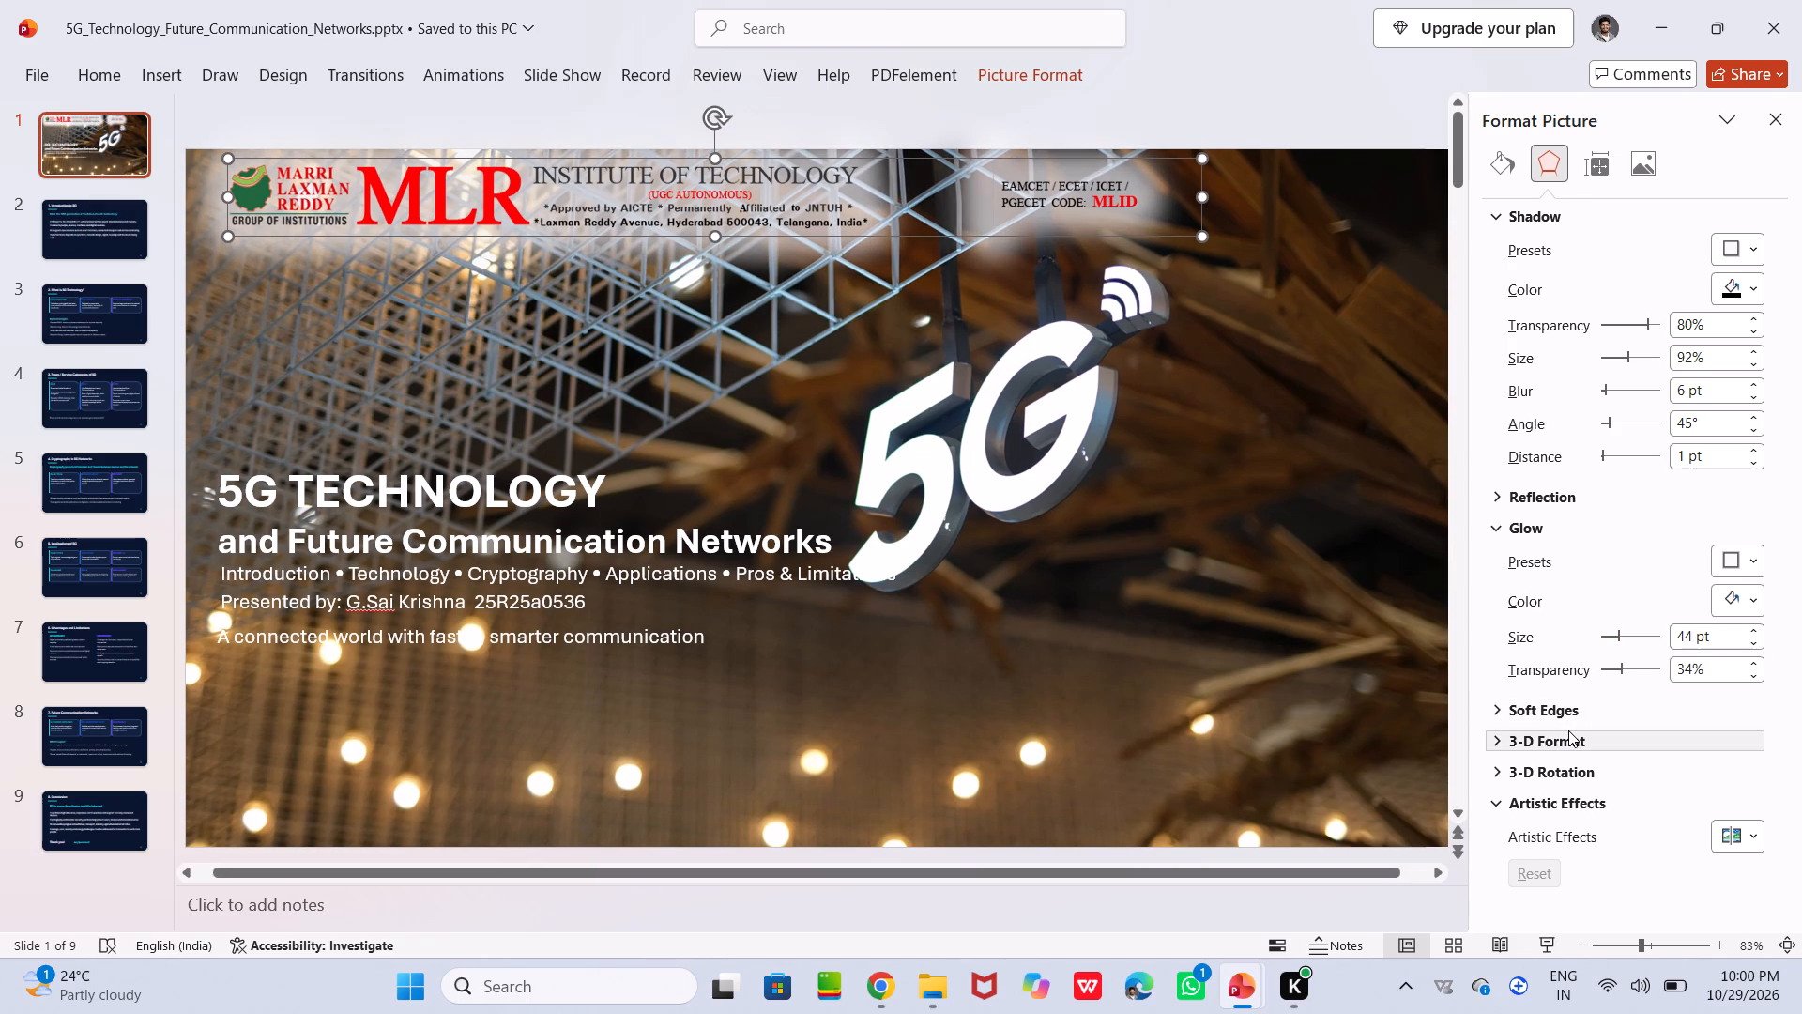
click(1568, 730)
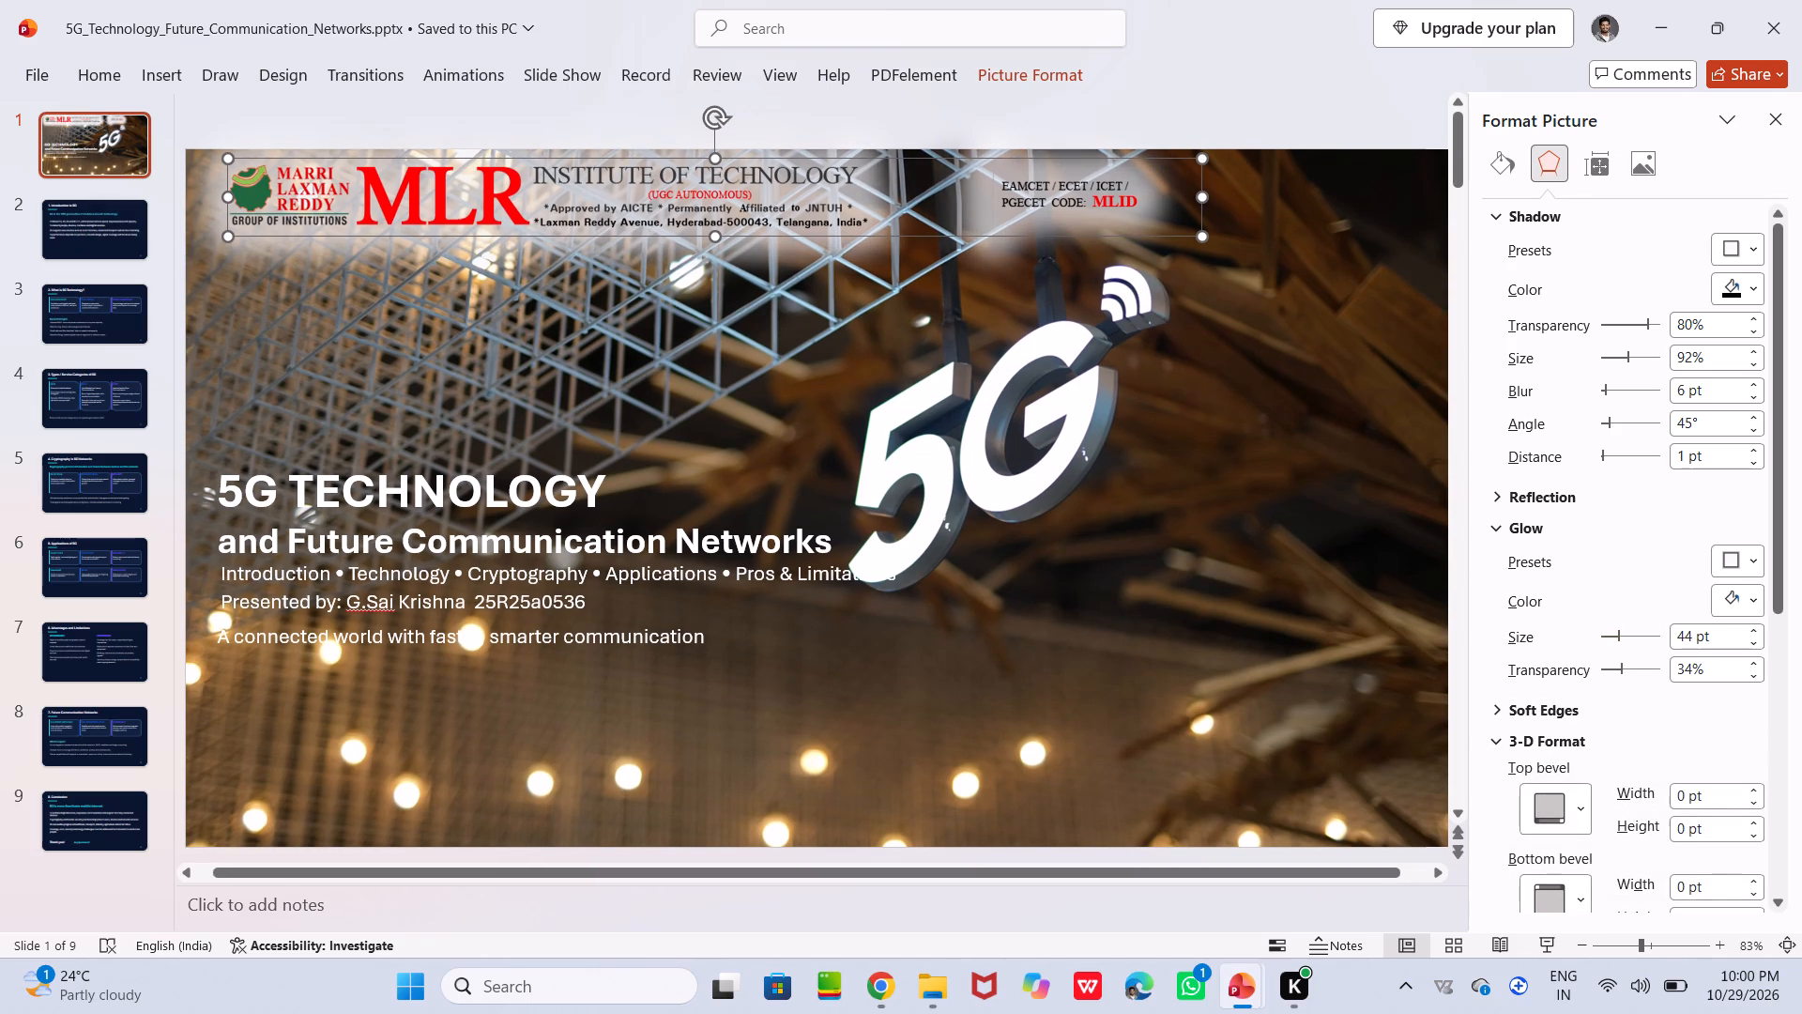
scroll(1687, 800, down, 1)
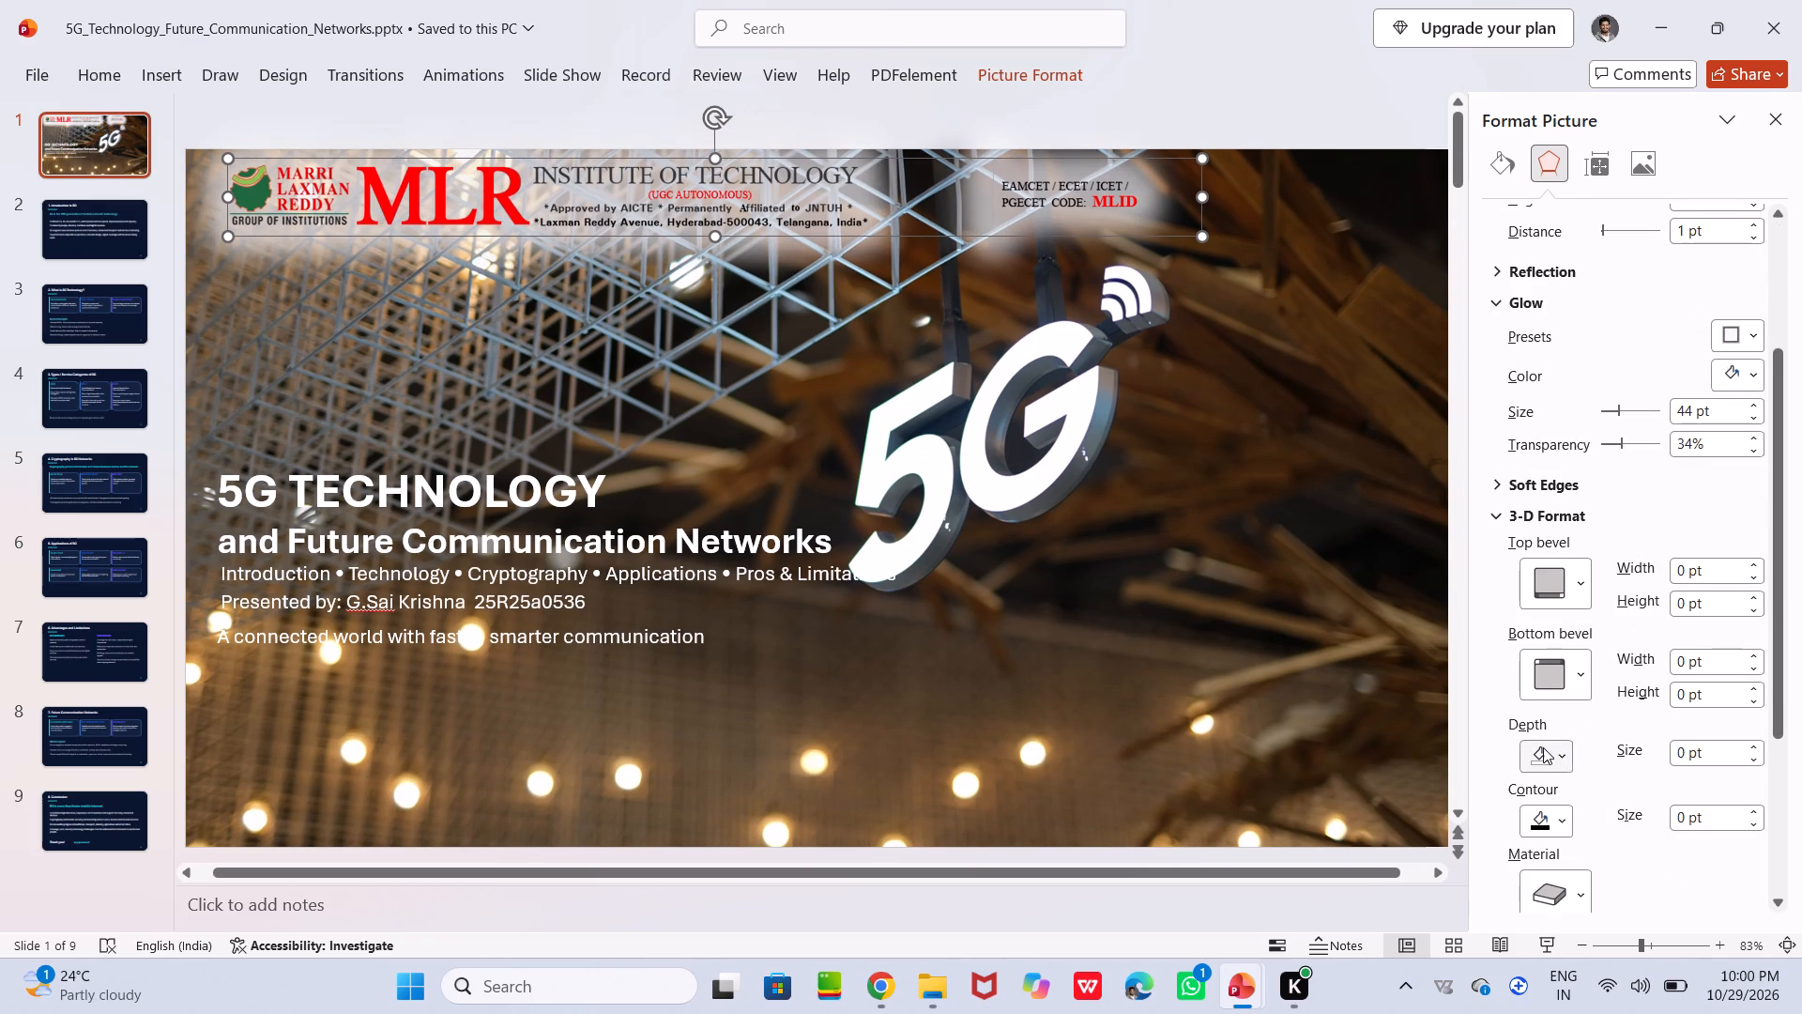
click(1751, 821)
Raise the banner's picture colour saturation to 400%, close the picture formatting options and deselect the banner.
click(1642, 161)
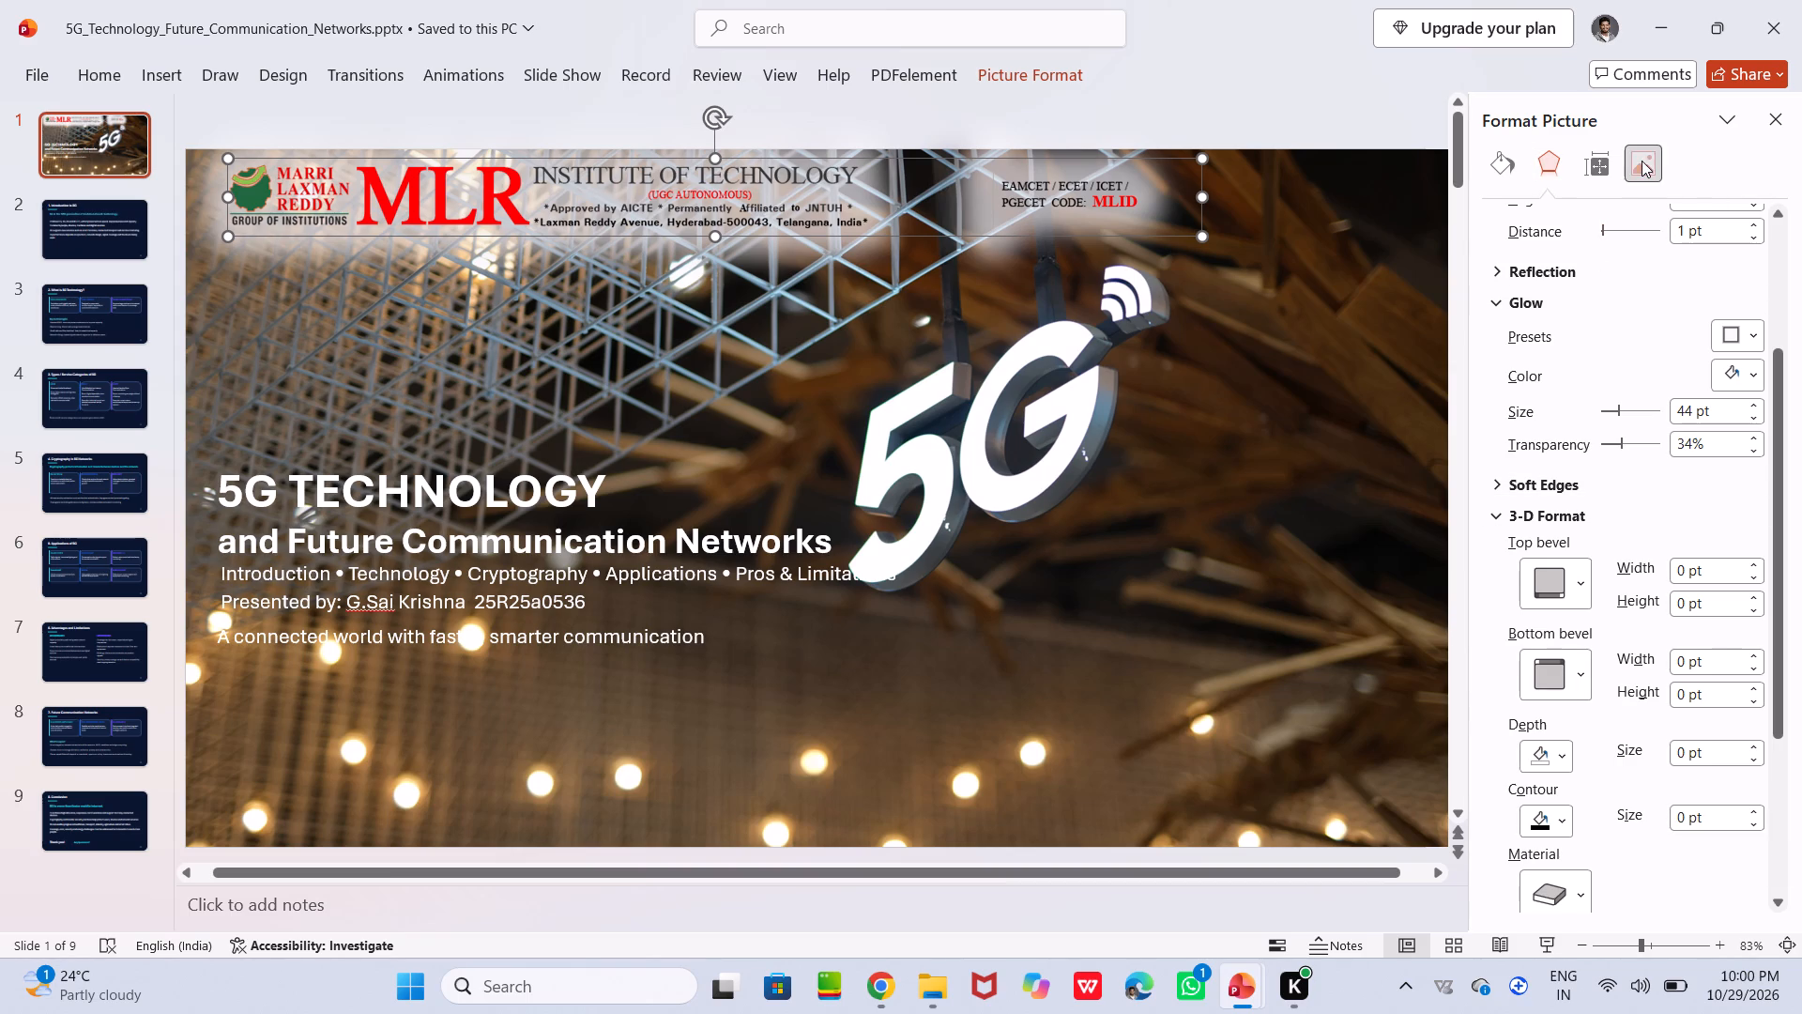
click(1574, 256)
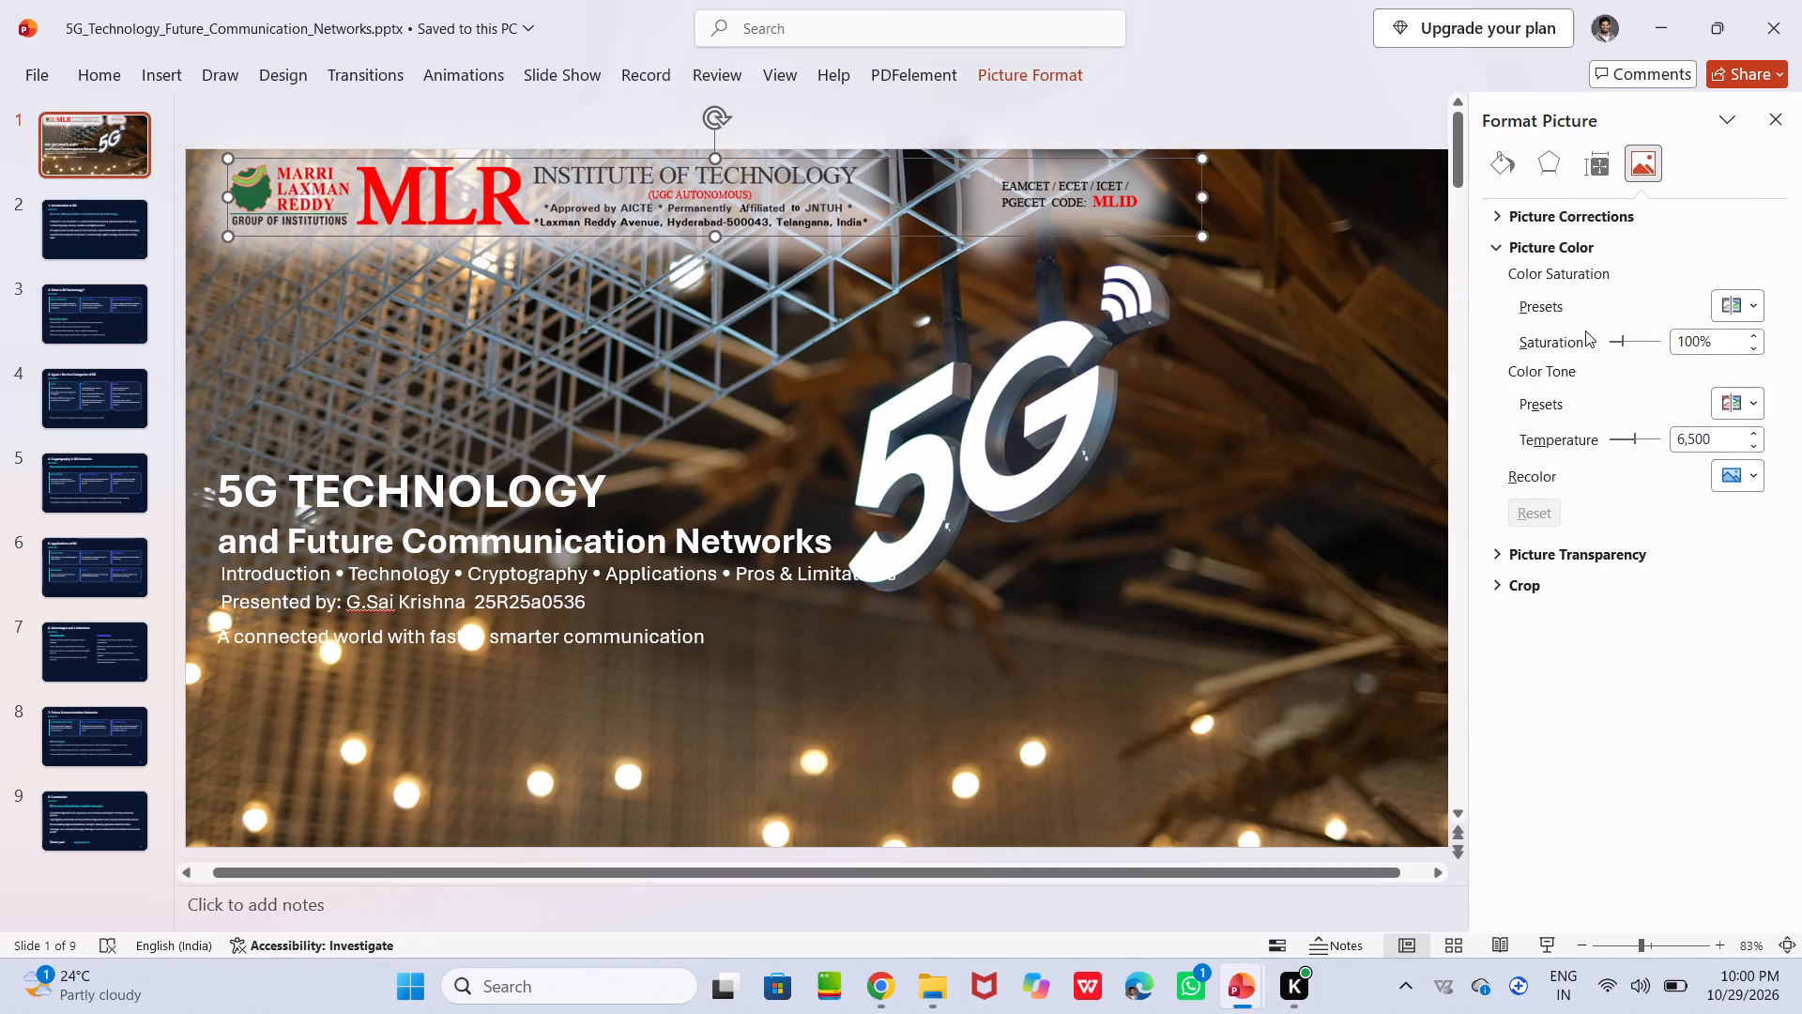
drag(1616, 339, 1637, 339)
drag(1637, 339, 1651, 339)
drag(1619, 341, 1612, 351)
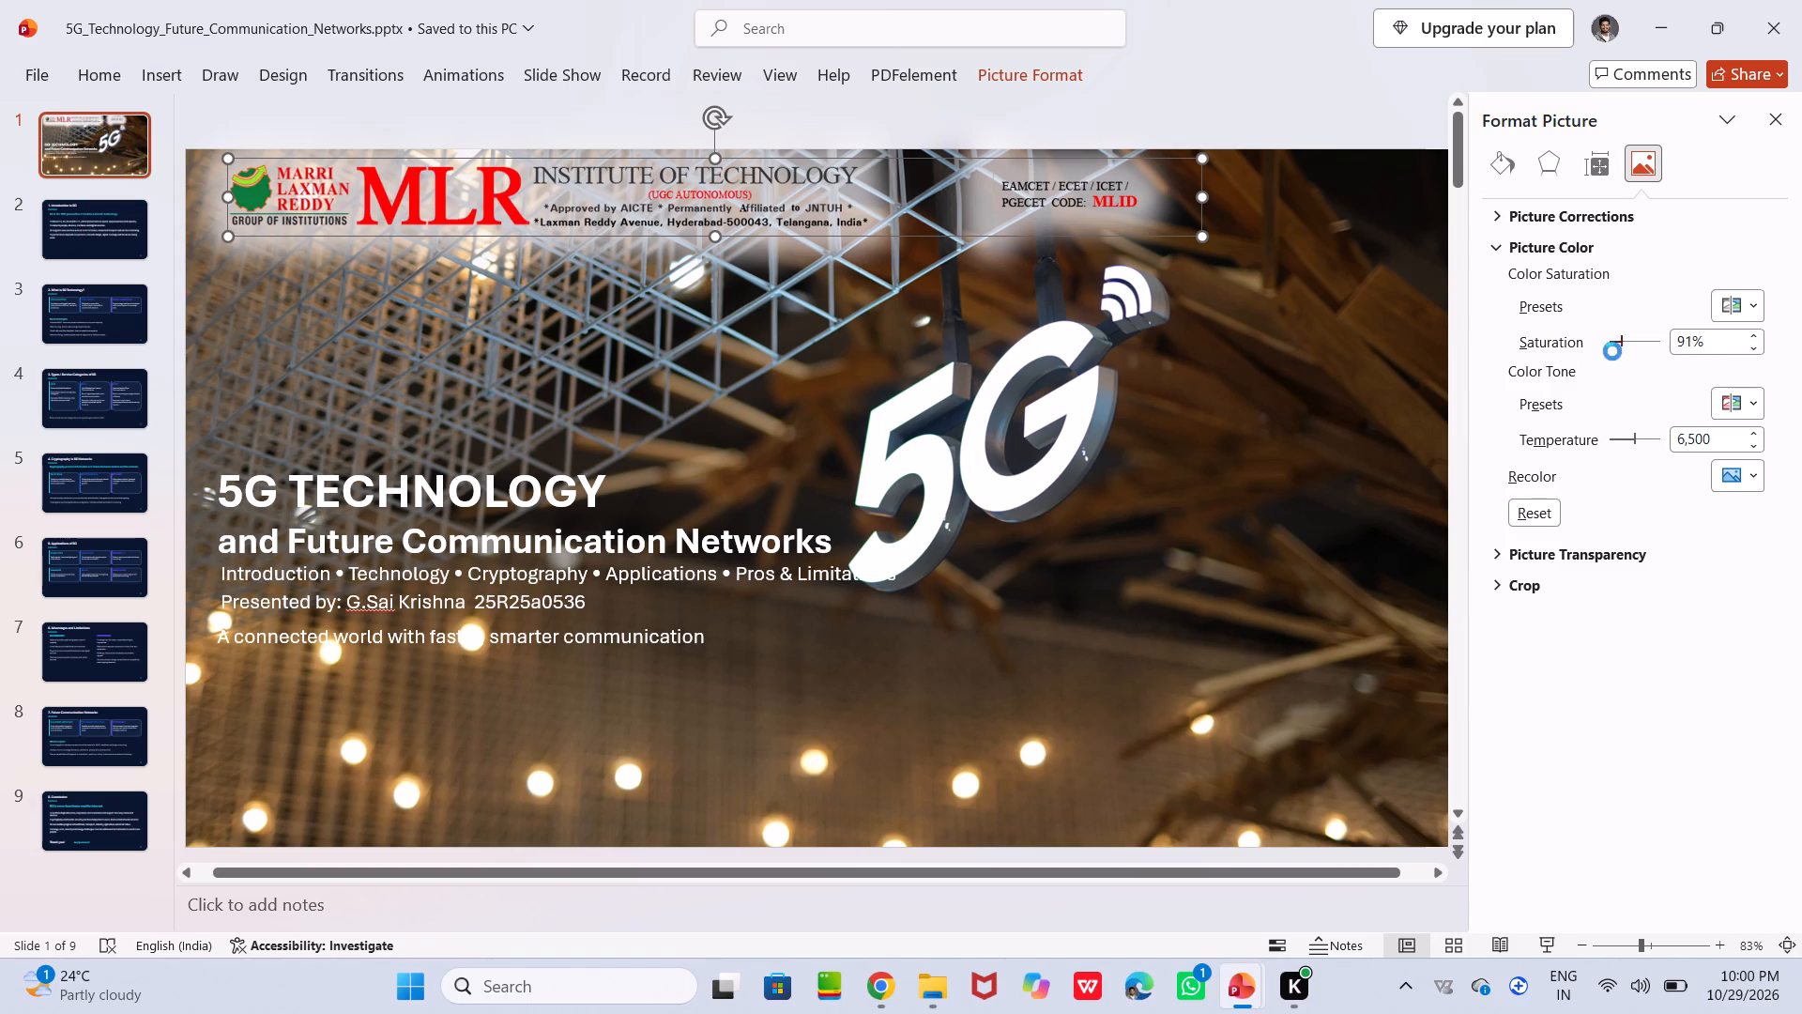
drag(1612, 351, 1611, 358)
drag(1611, 358, 1708, 356)
click(1681, 633)
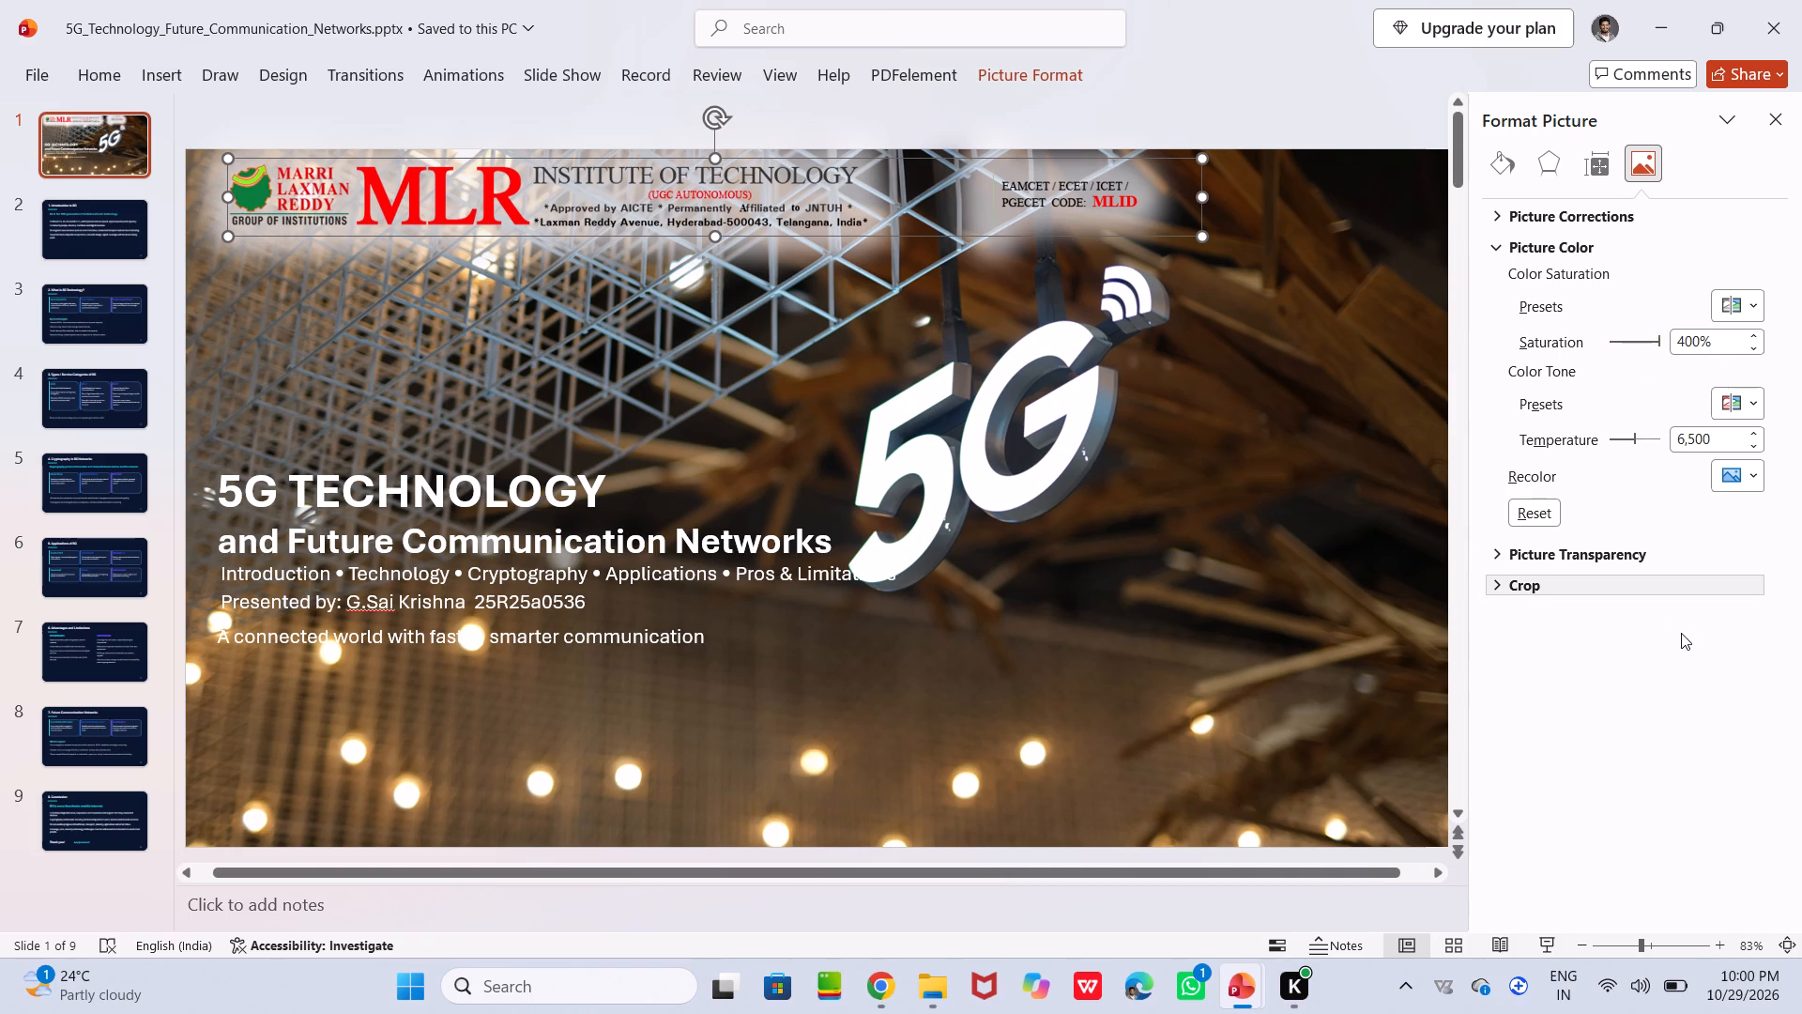
click(1773, 127)
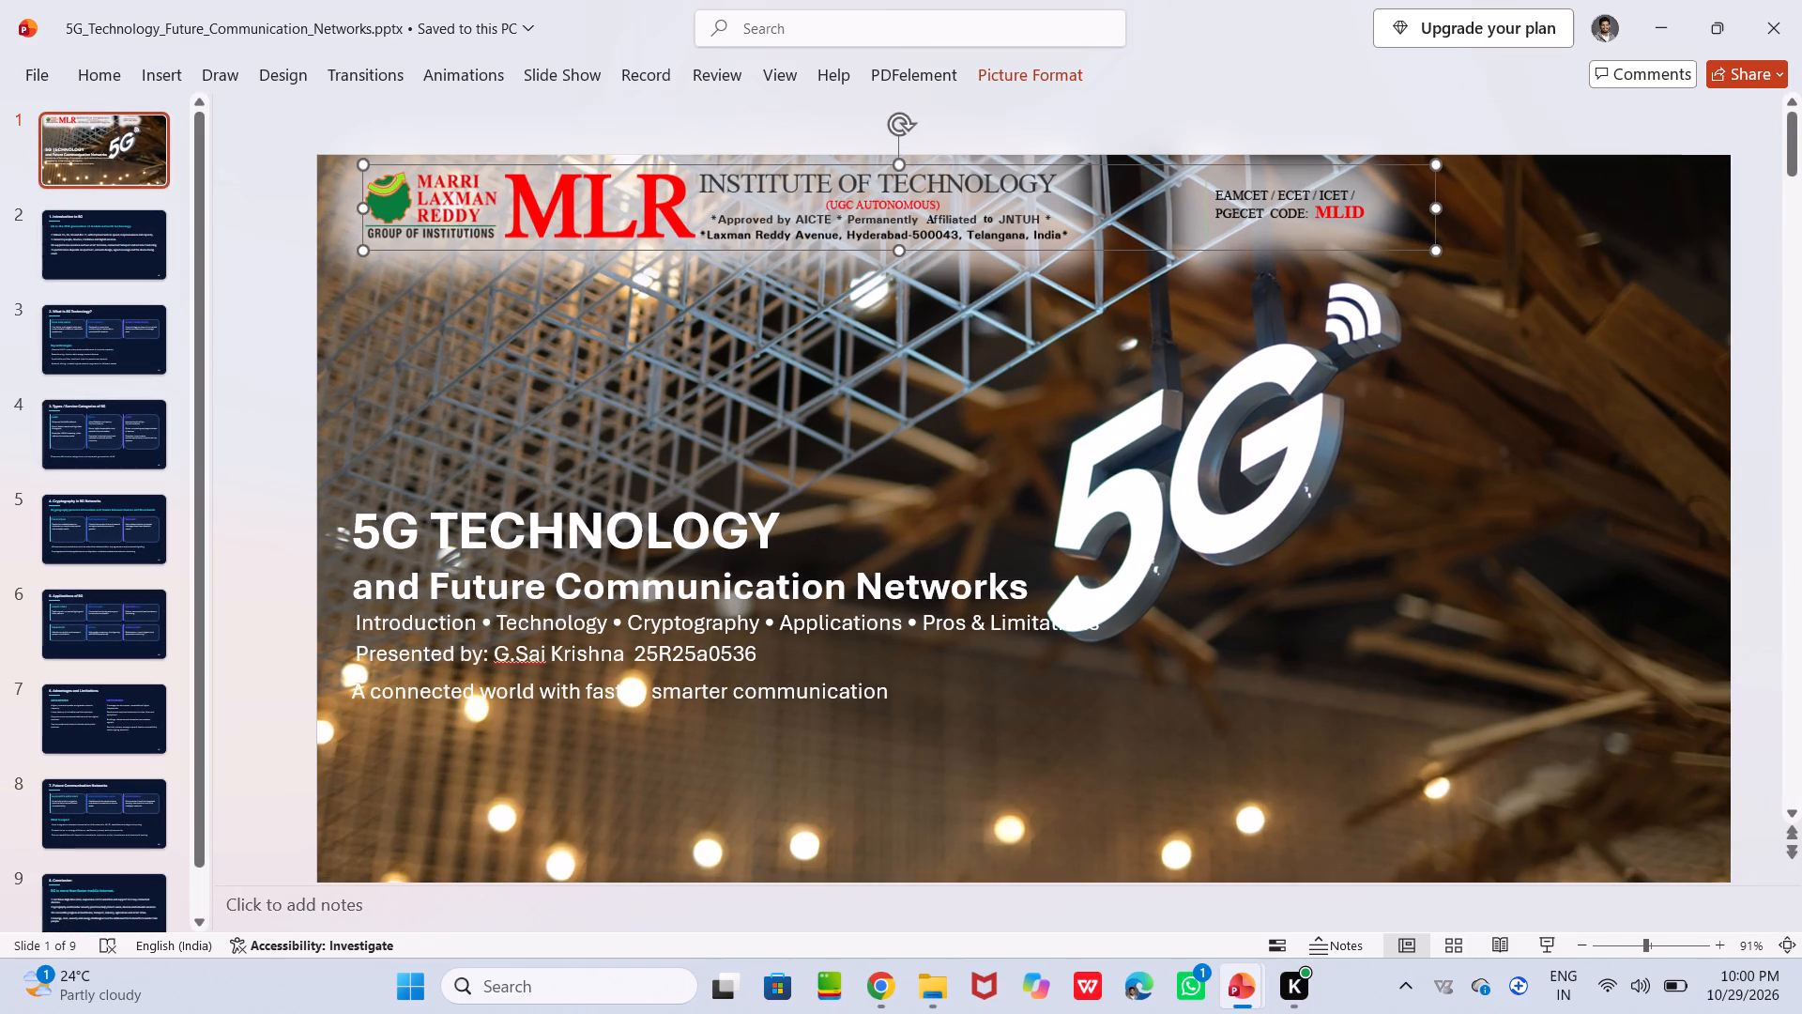
click(1419, 567)
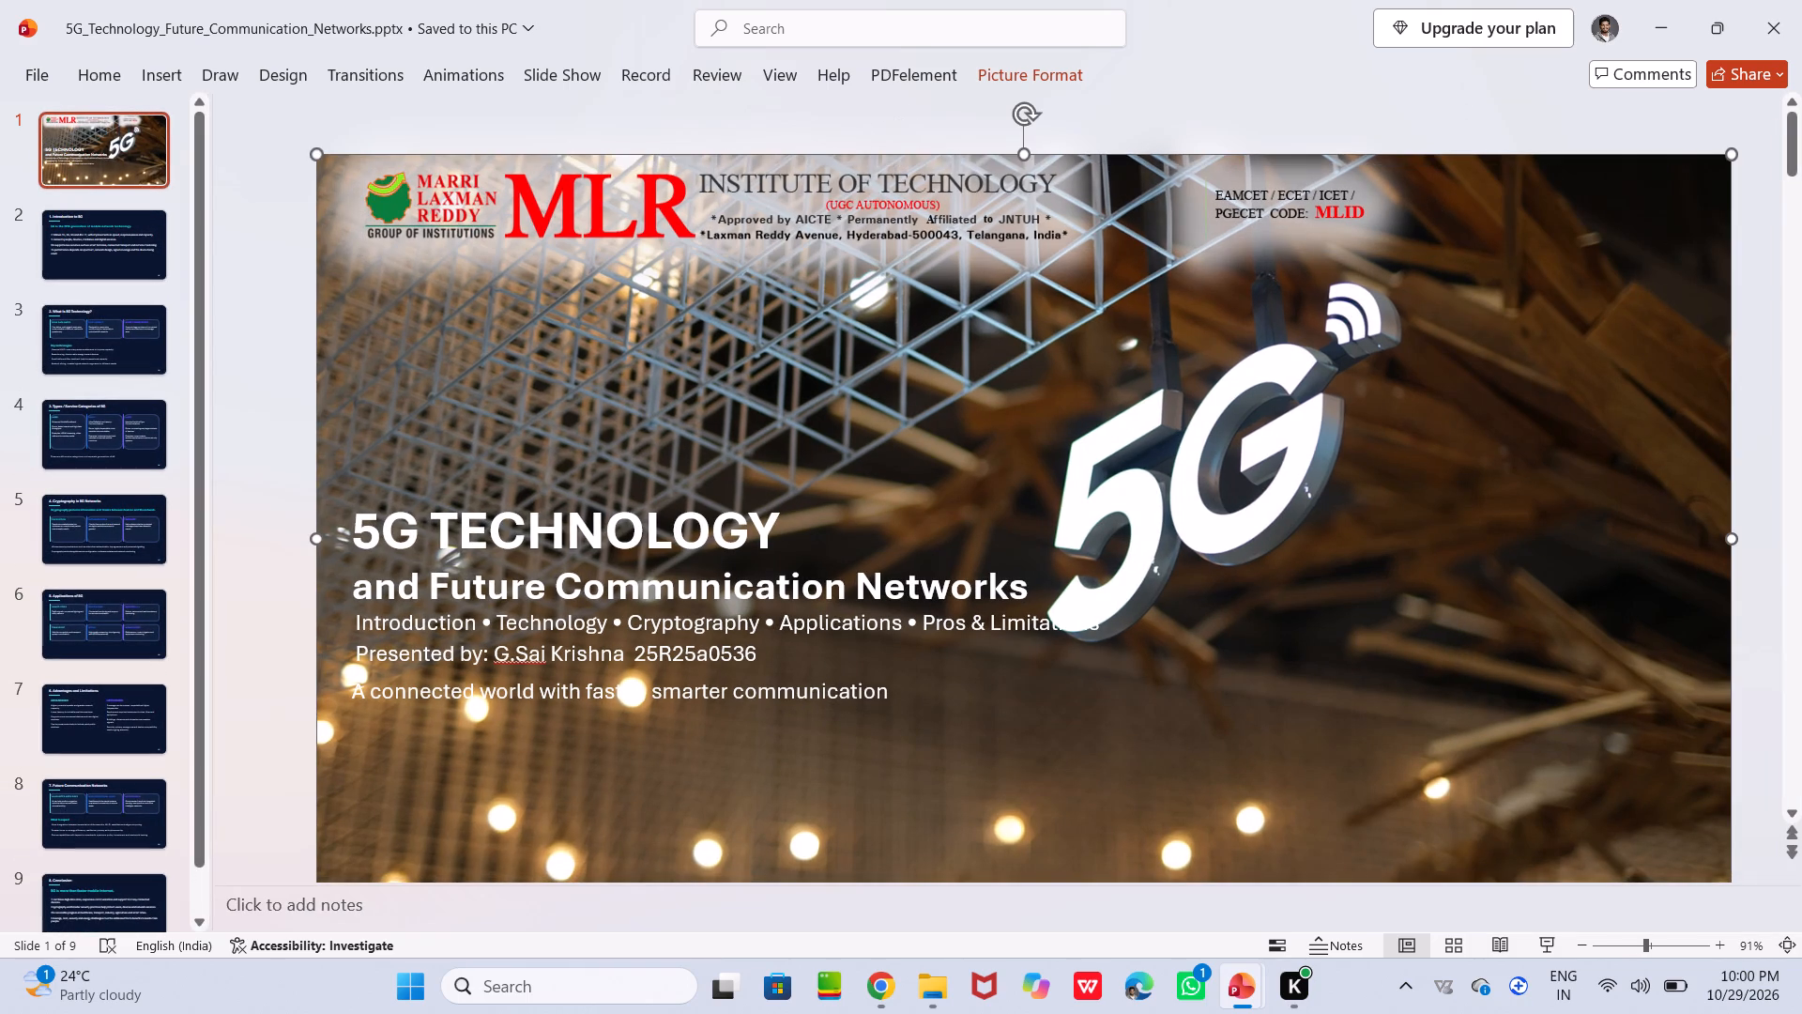
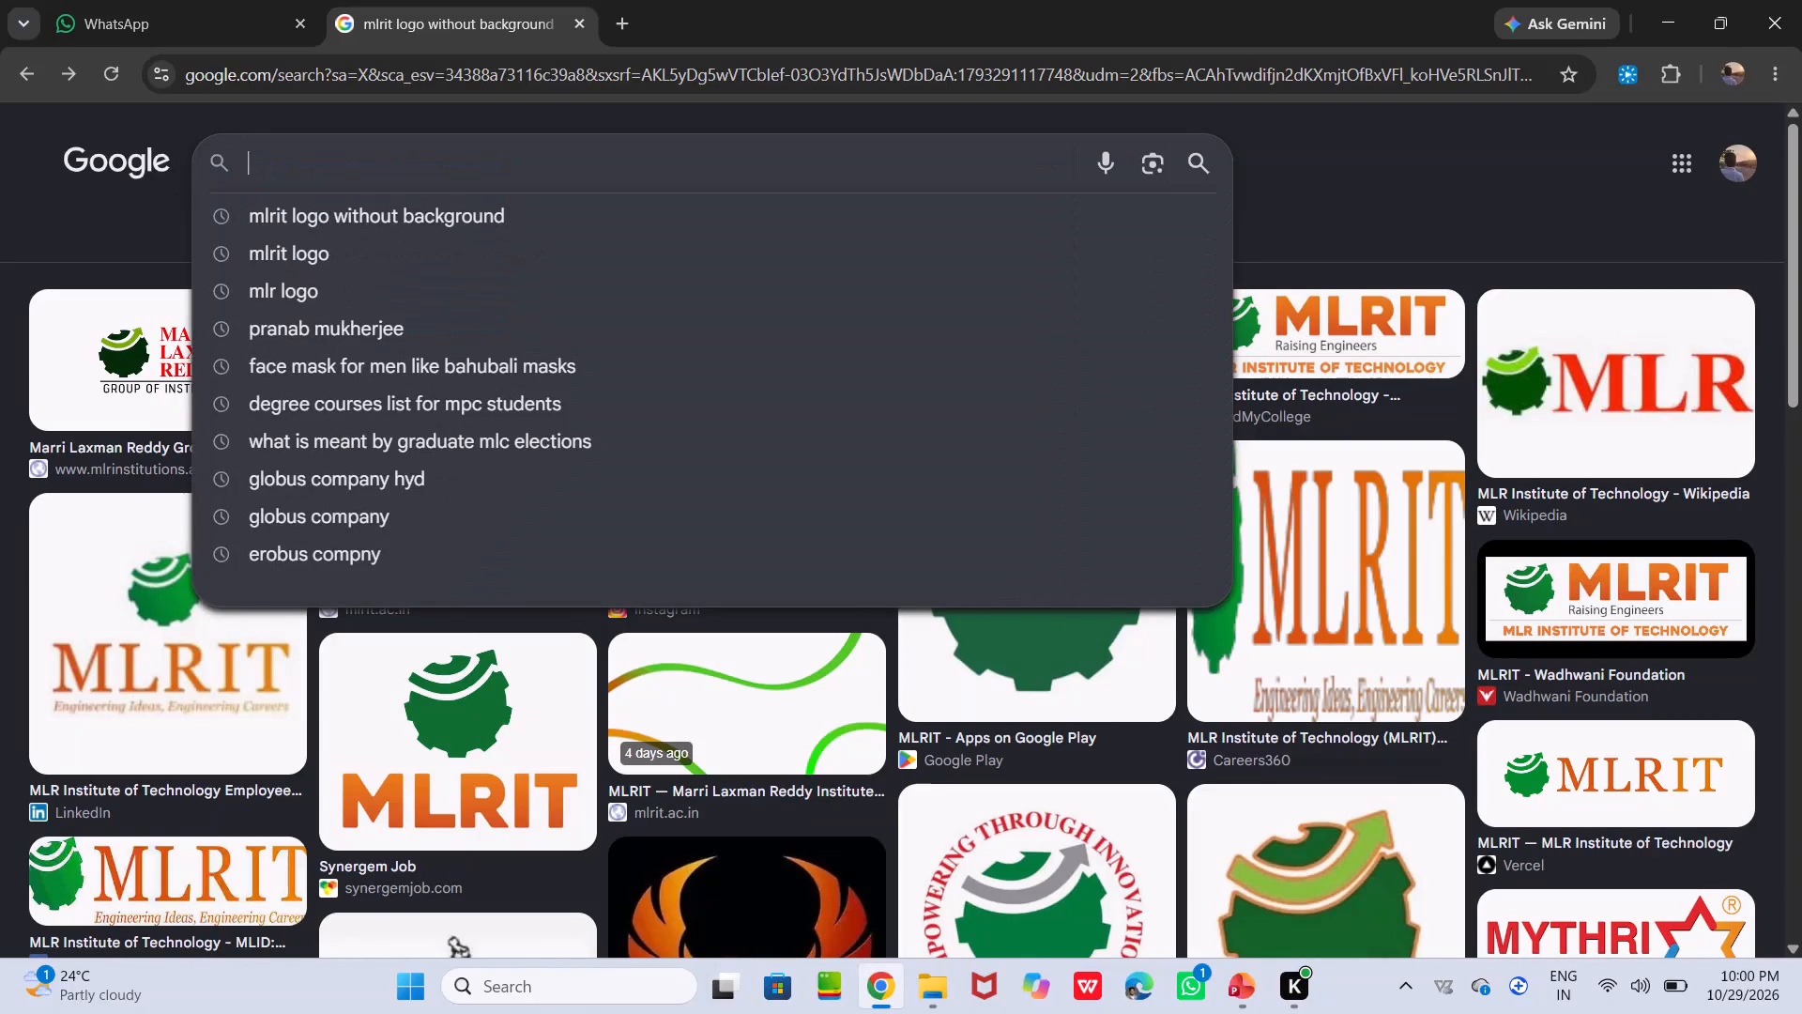
Search Google Images for "verity".
text(verity)
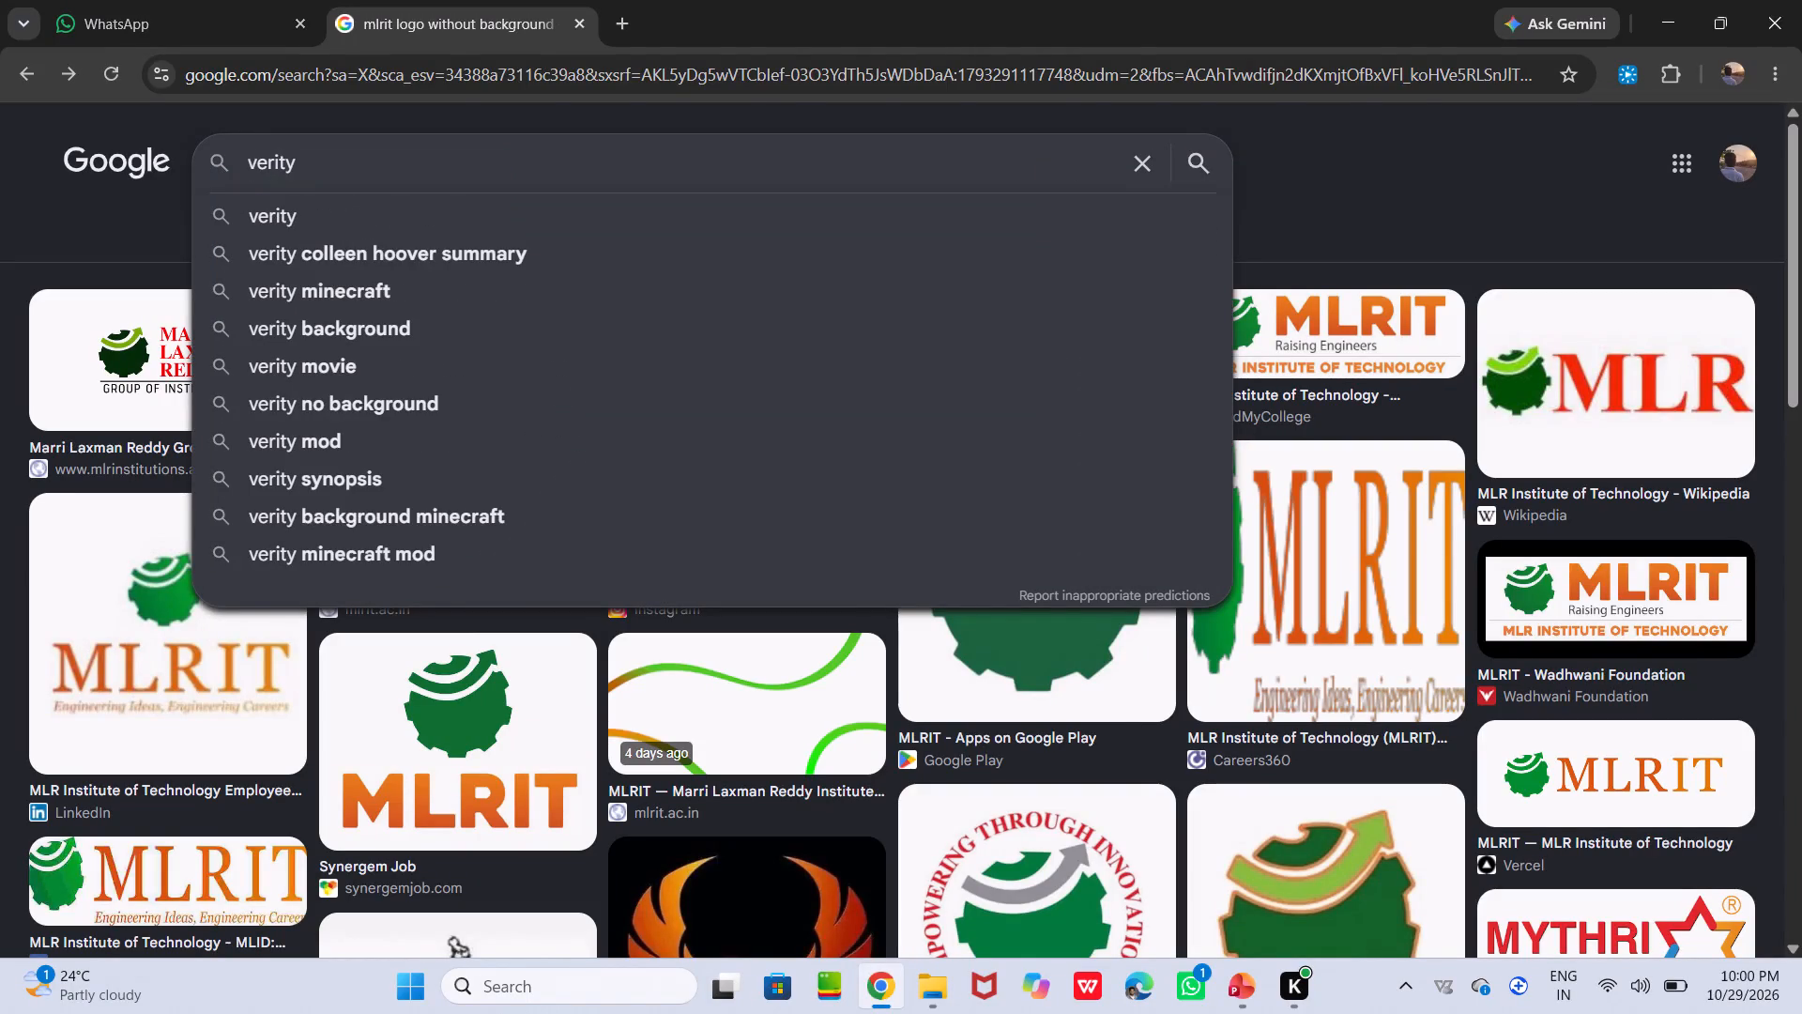
key(Return)
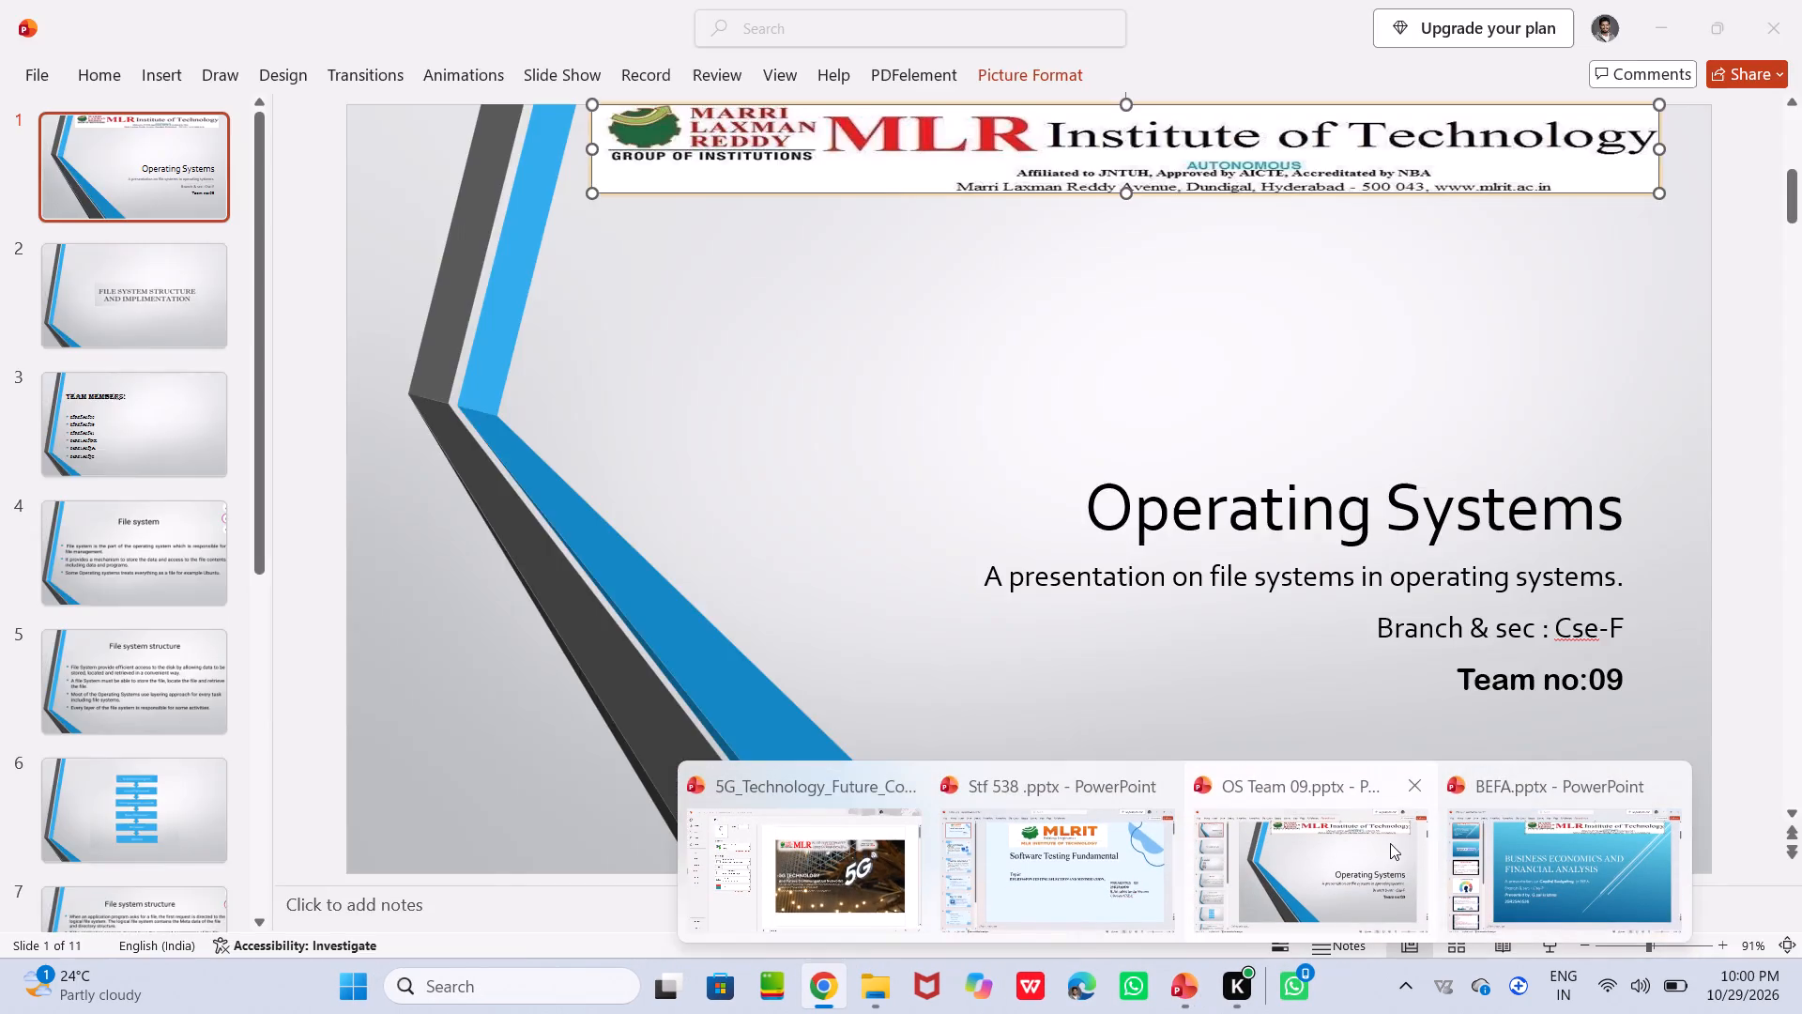
Switch to the 5G Technology presentation in PowerPoint and set its print colour mode to Pure Black and White.
click(848, 867)
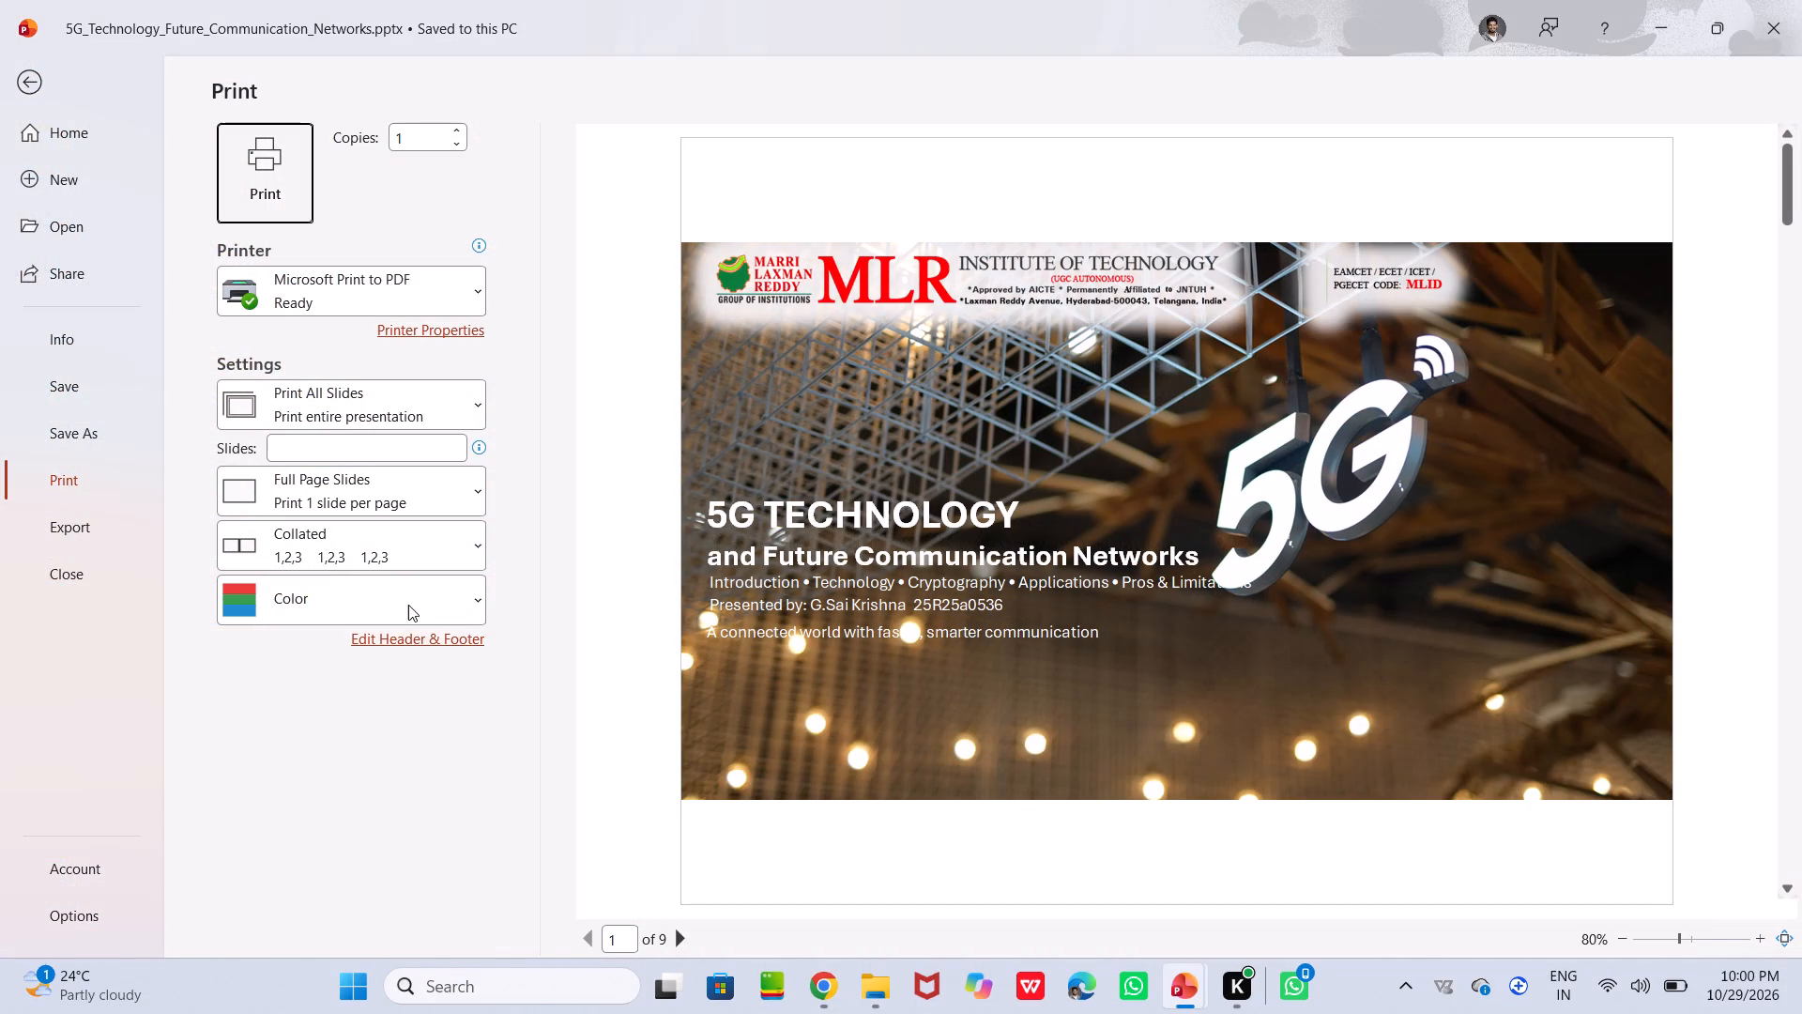
click(408, 604)
click(401, 751)
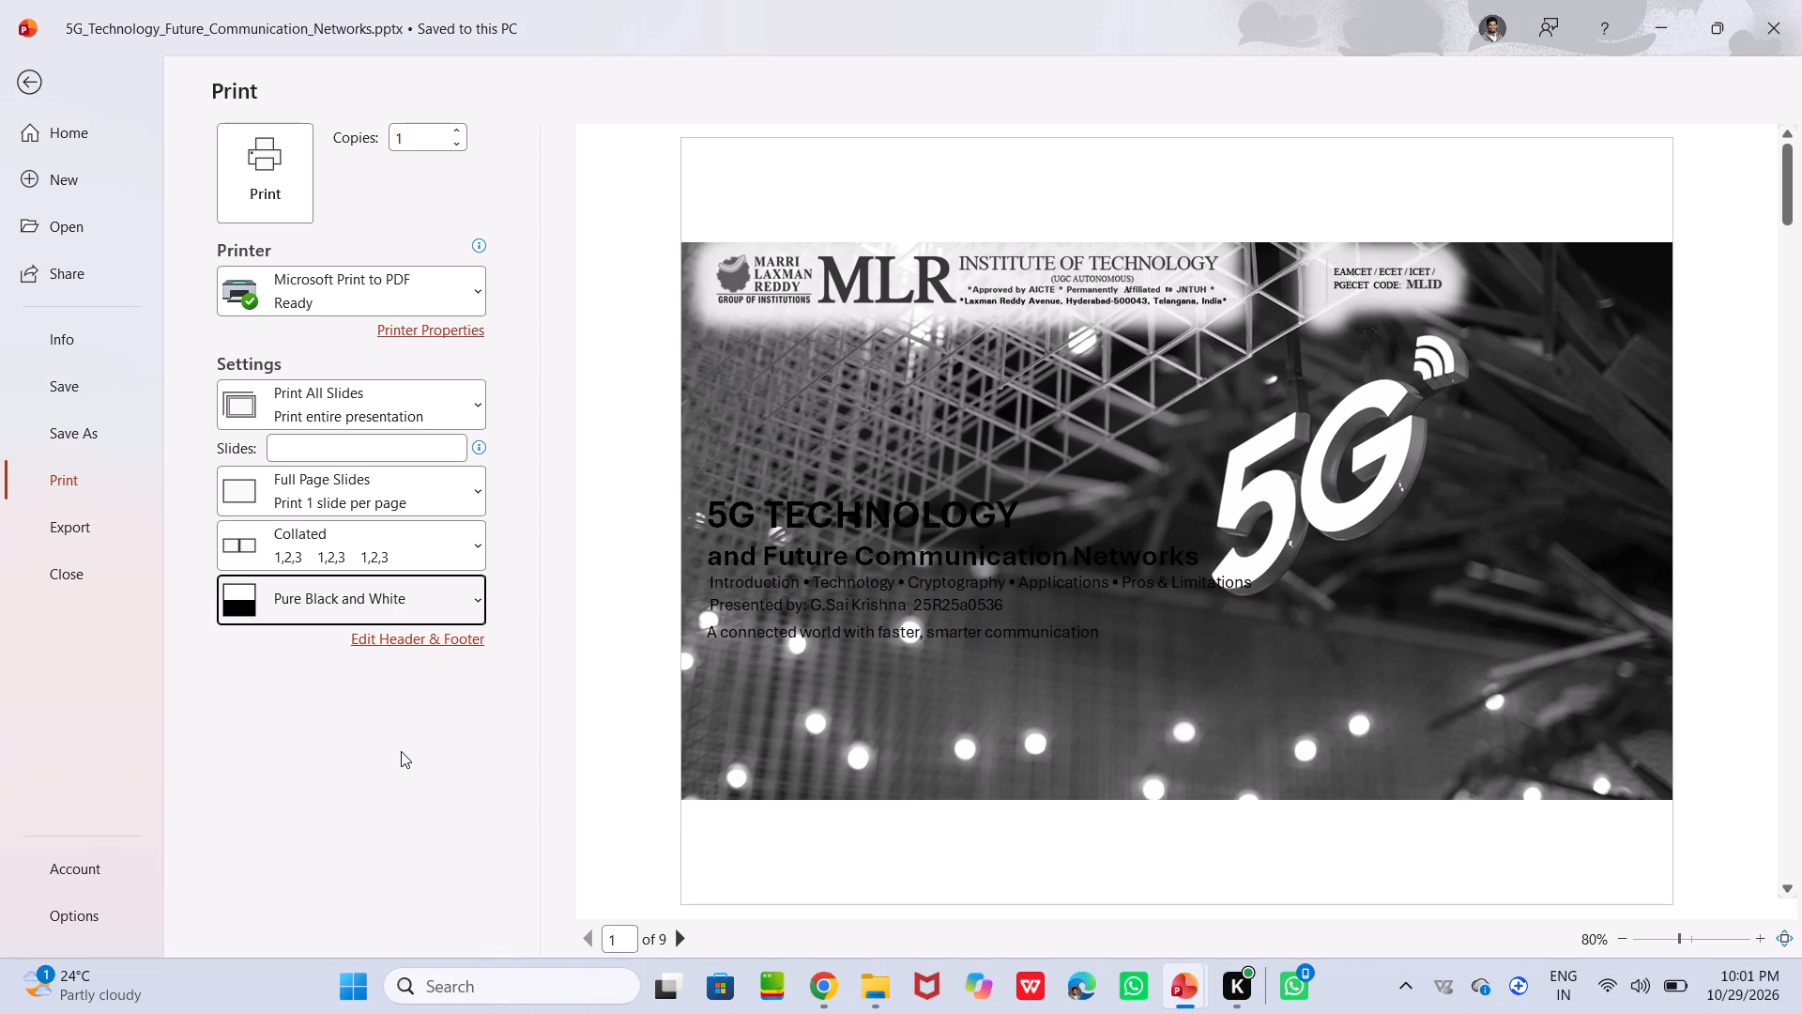
click(43, 67)
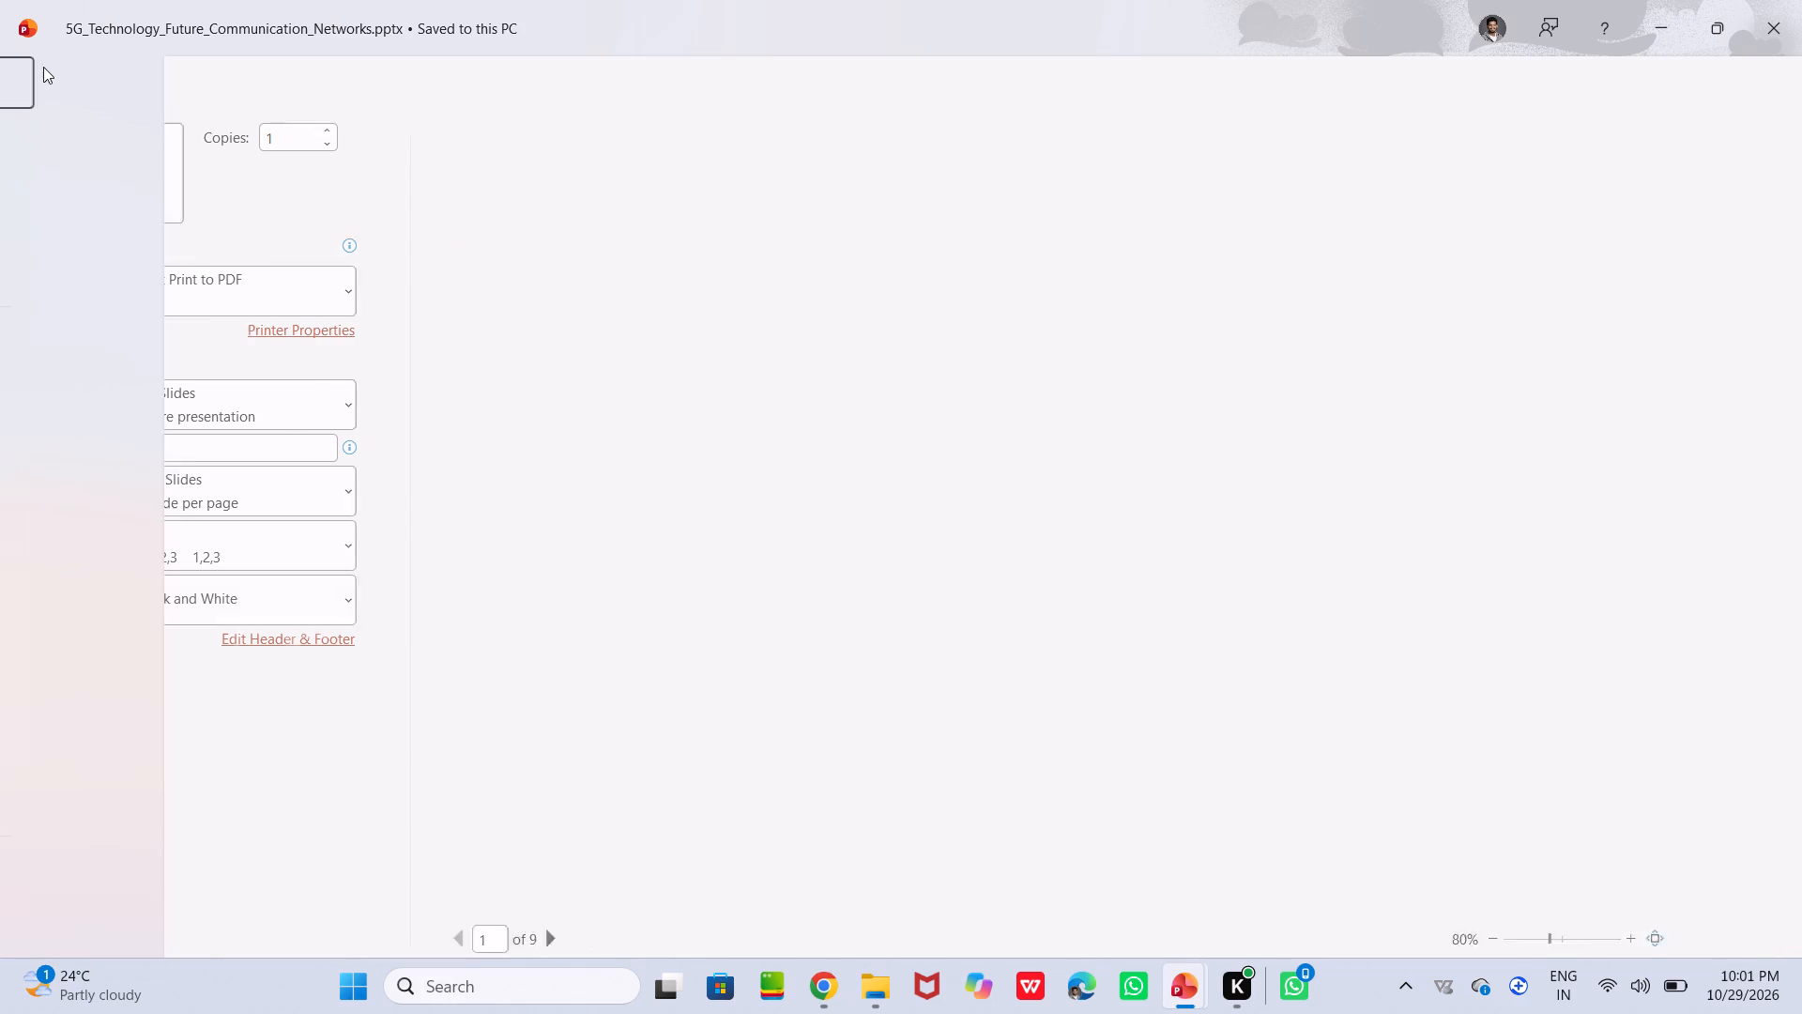
Look through the title slide background photo's artistic effects and its picture colour, fill, glow and reflection options.
click(974, 207)
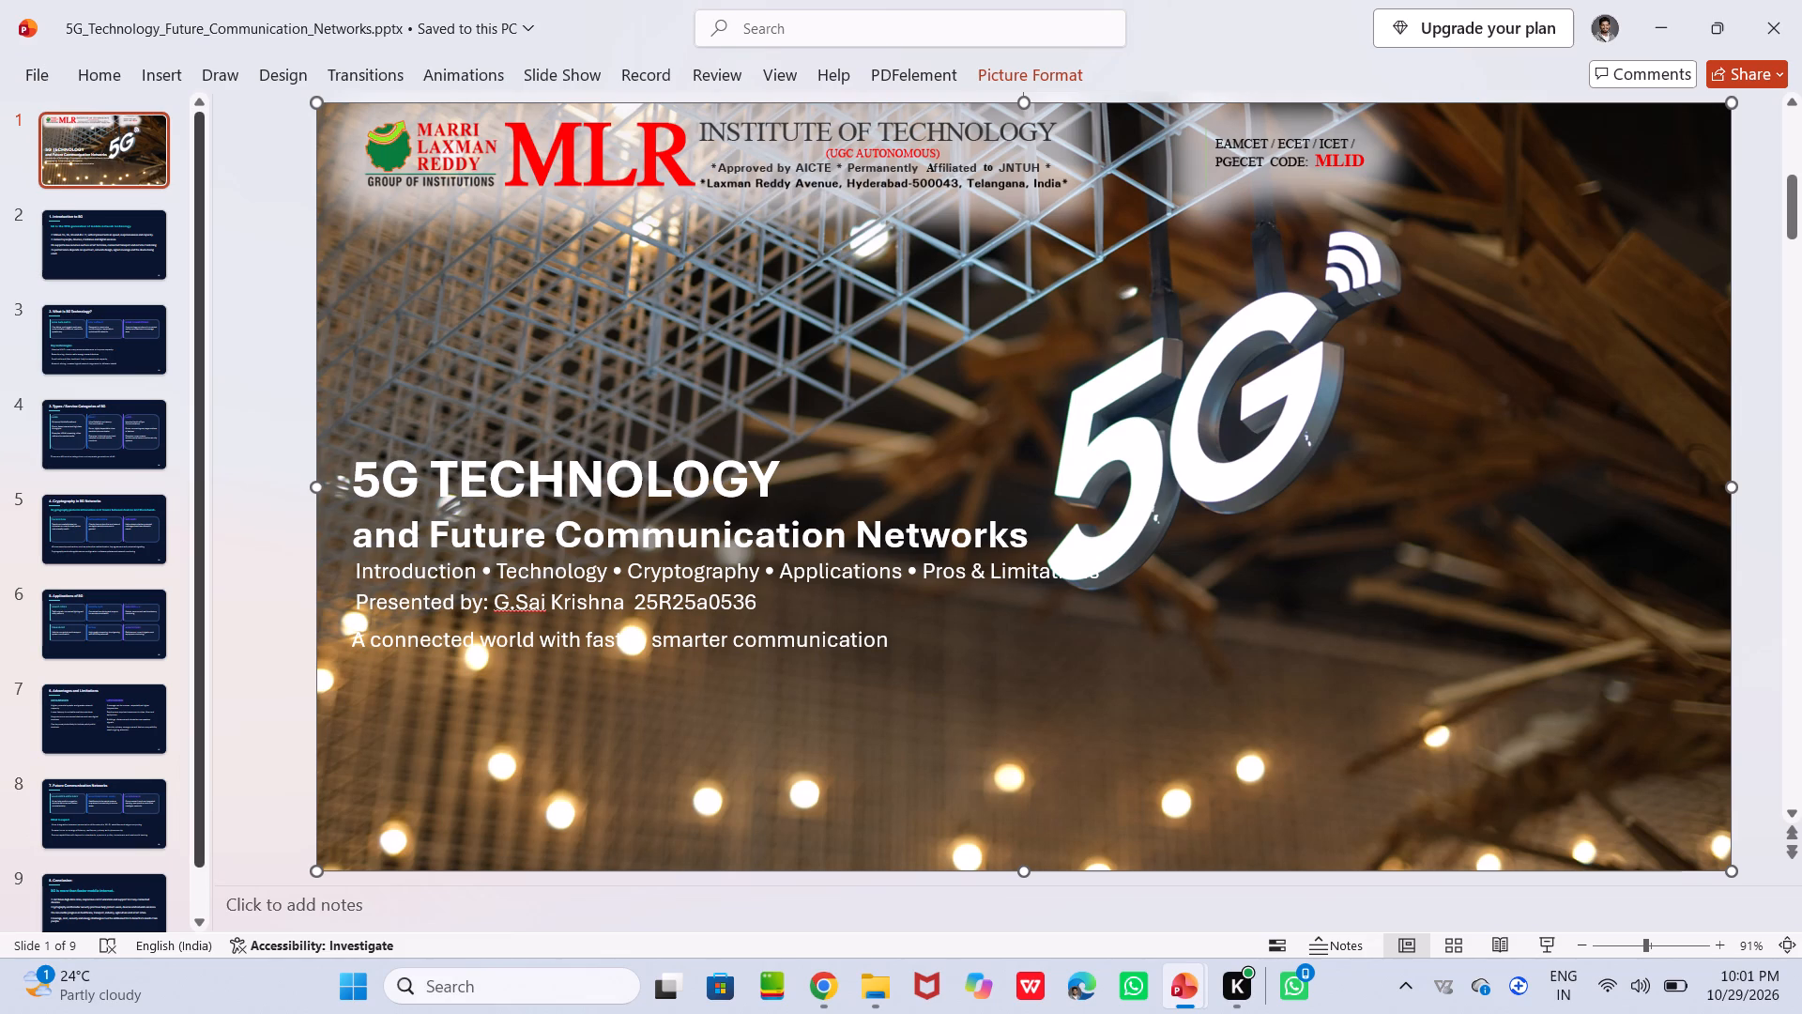
click(1048, 80)
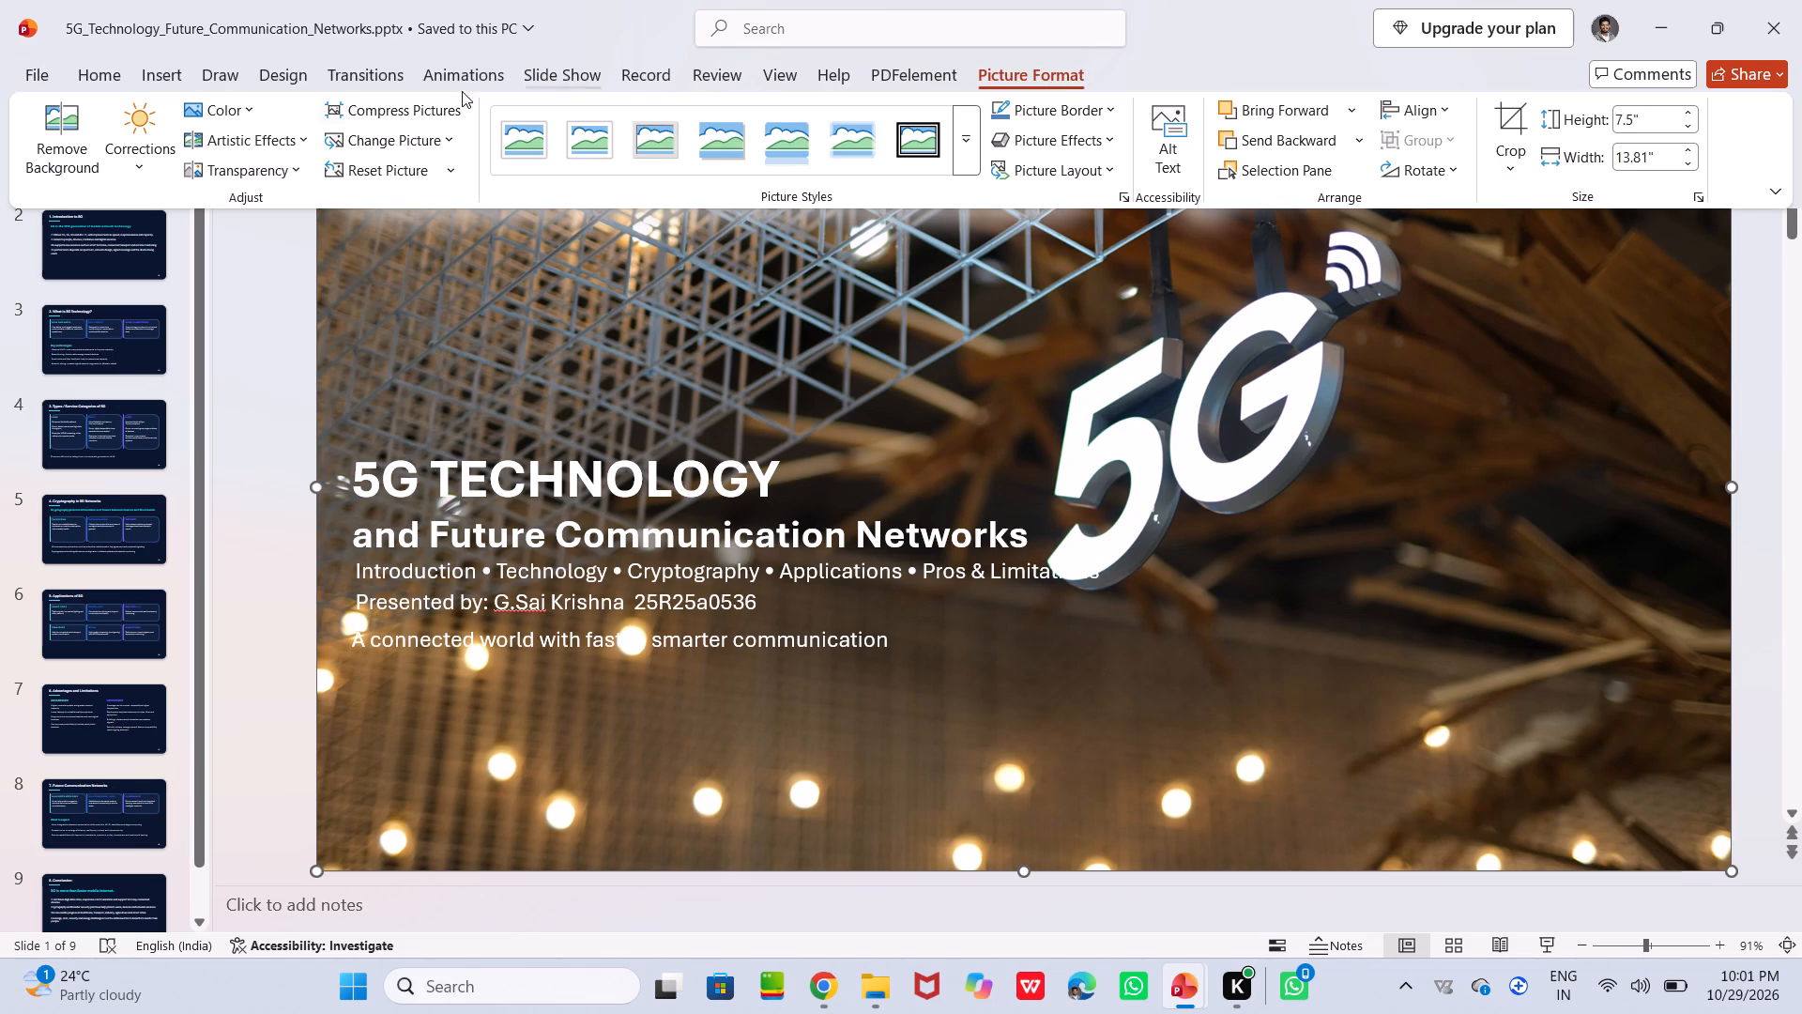
click(267, 134)
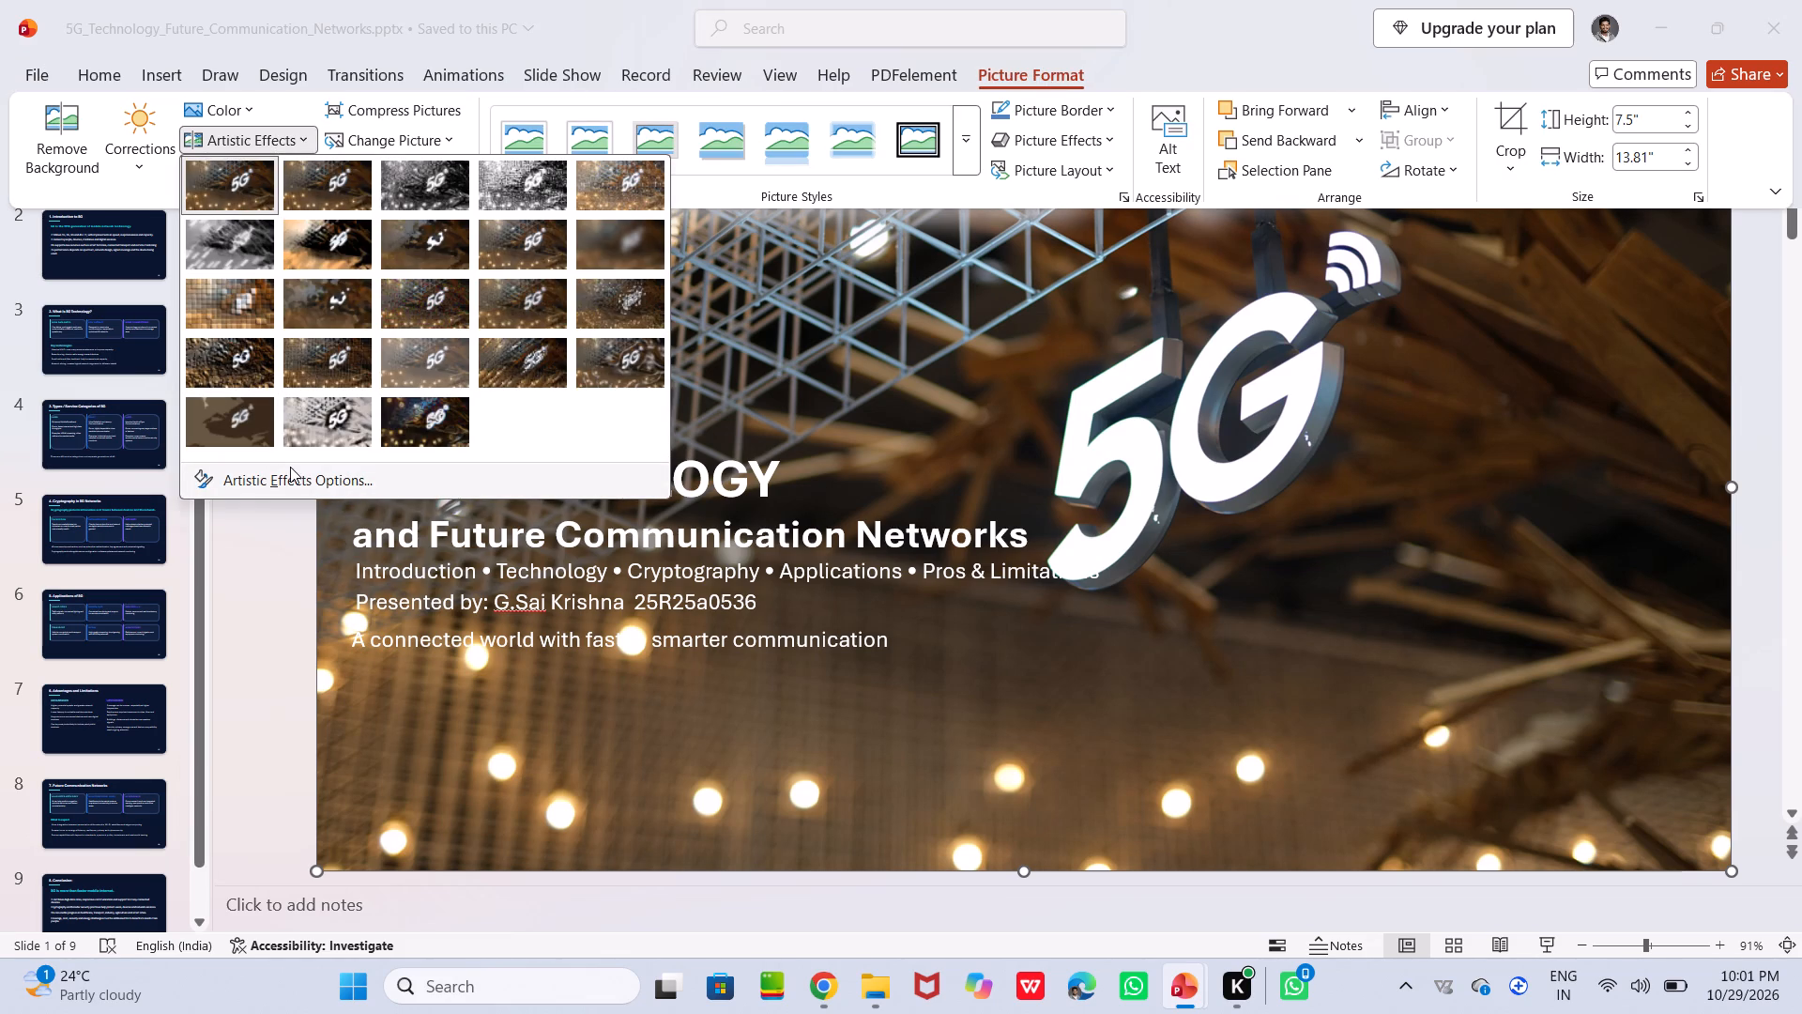
click(290, 468)
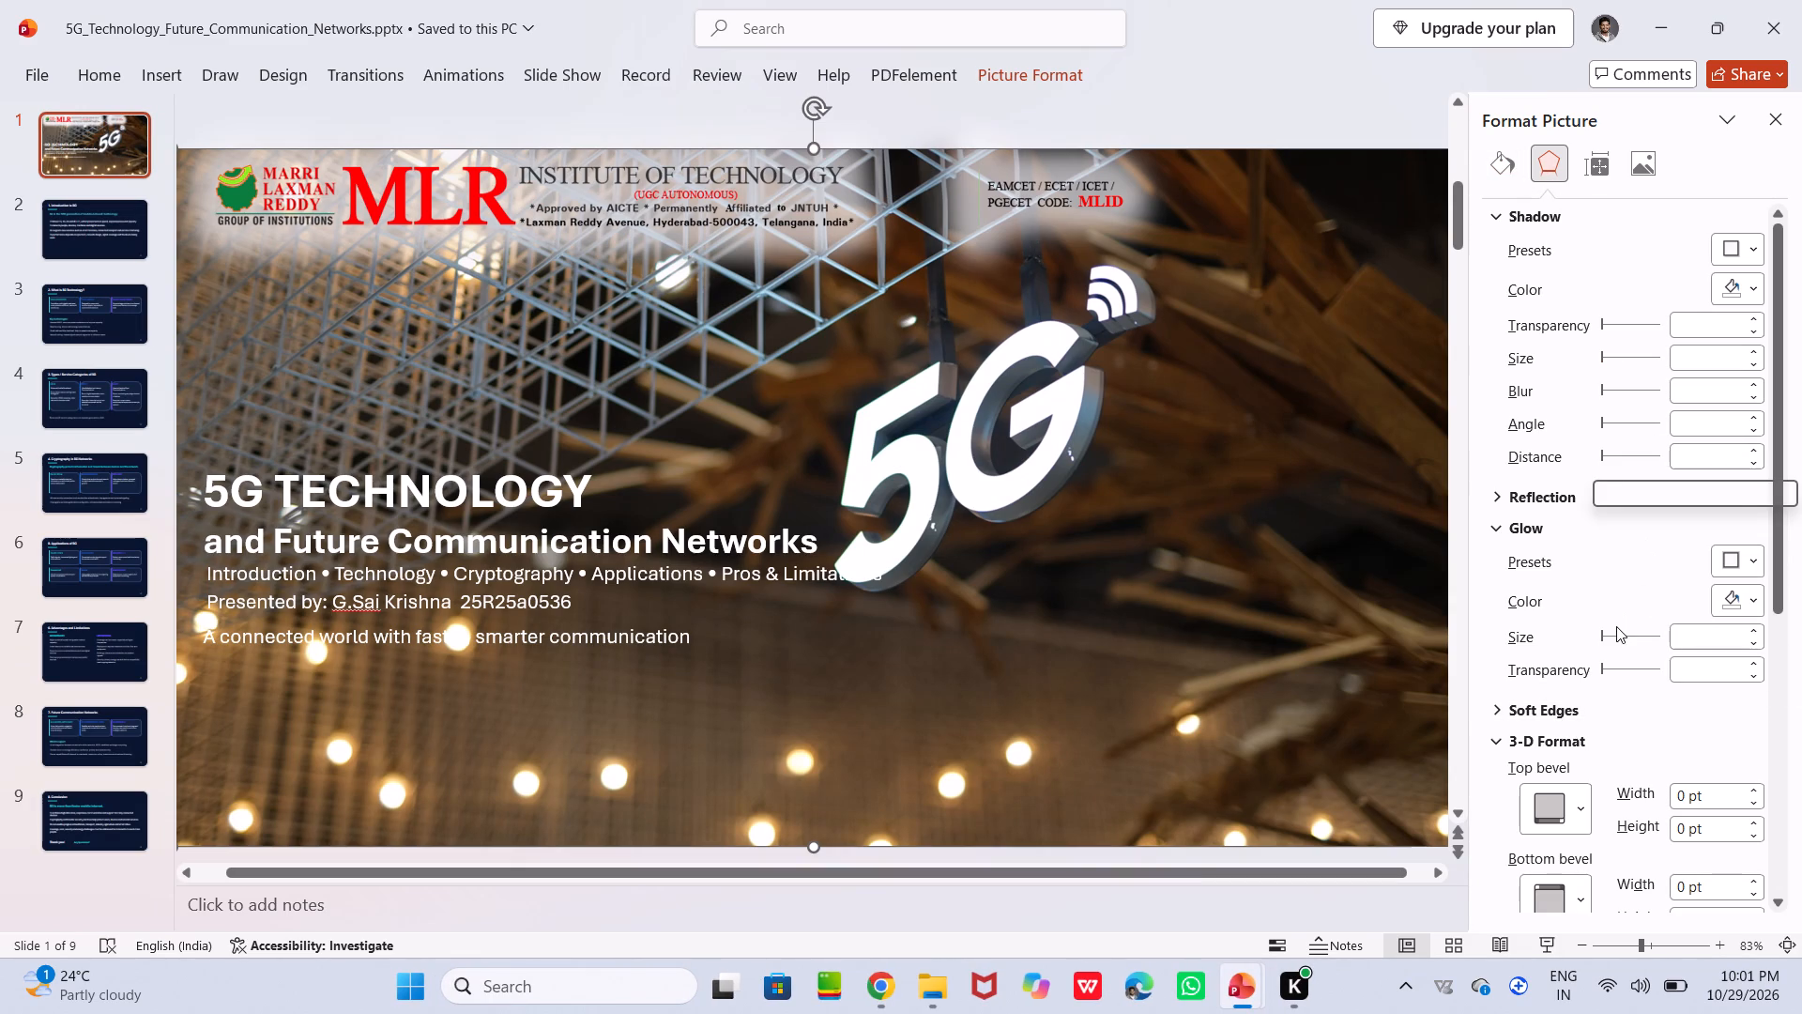
click(1642, 167)
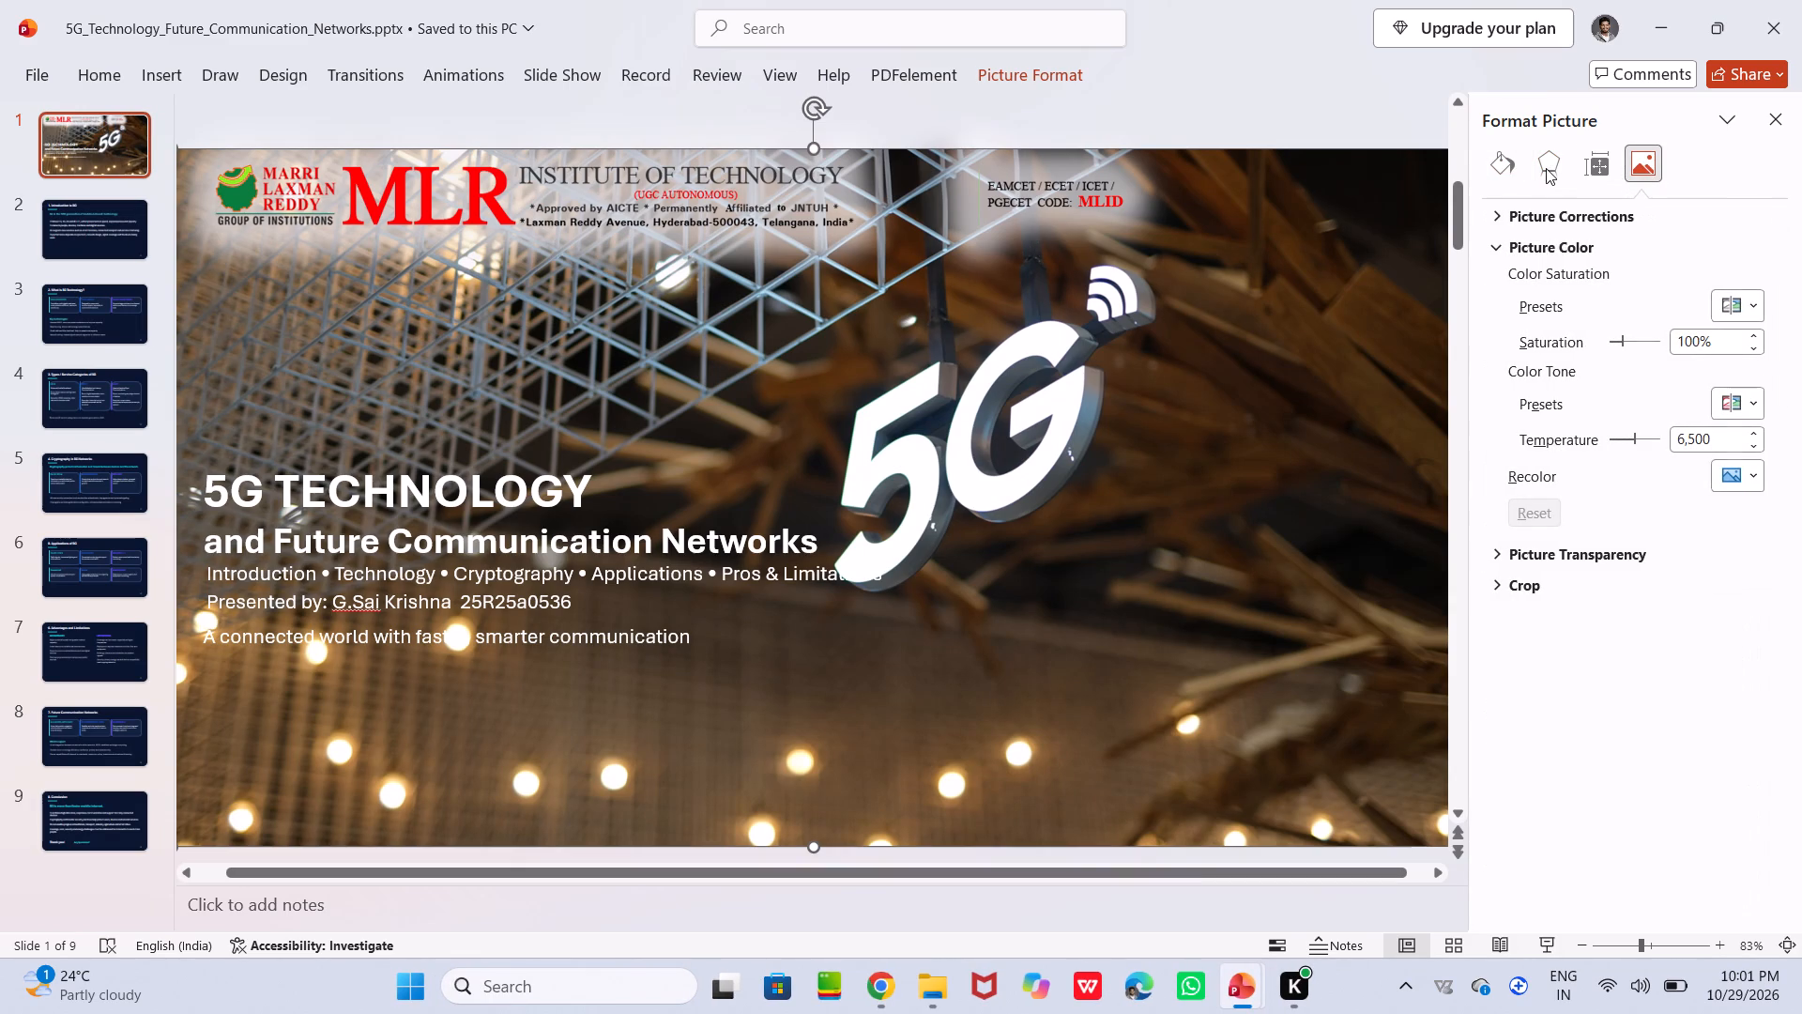
click(1546, 167)
click(1504, 158)
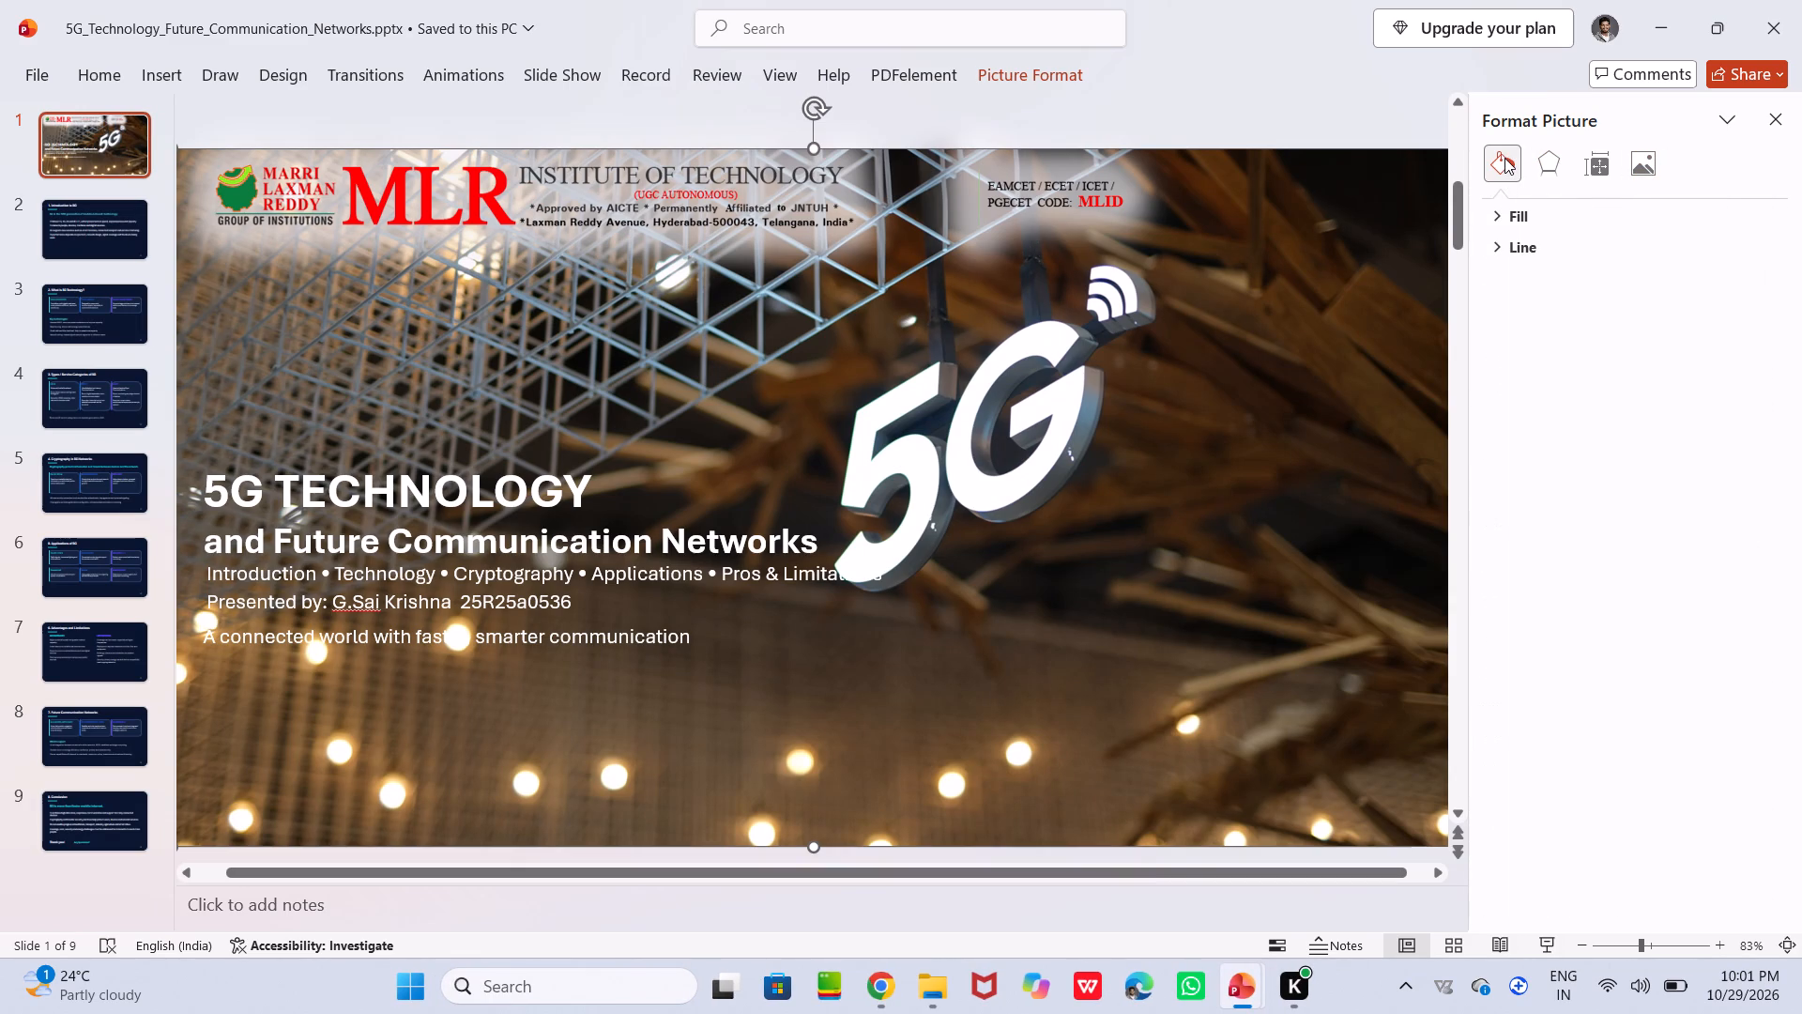
click(1536, 168)
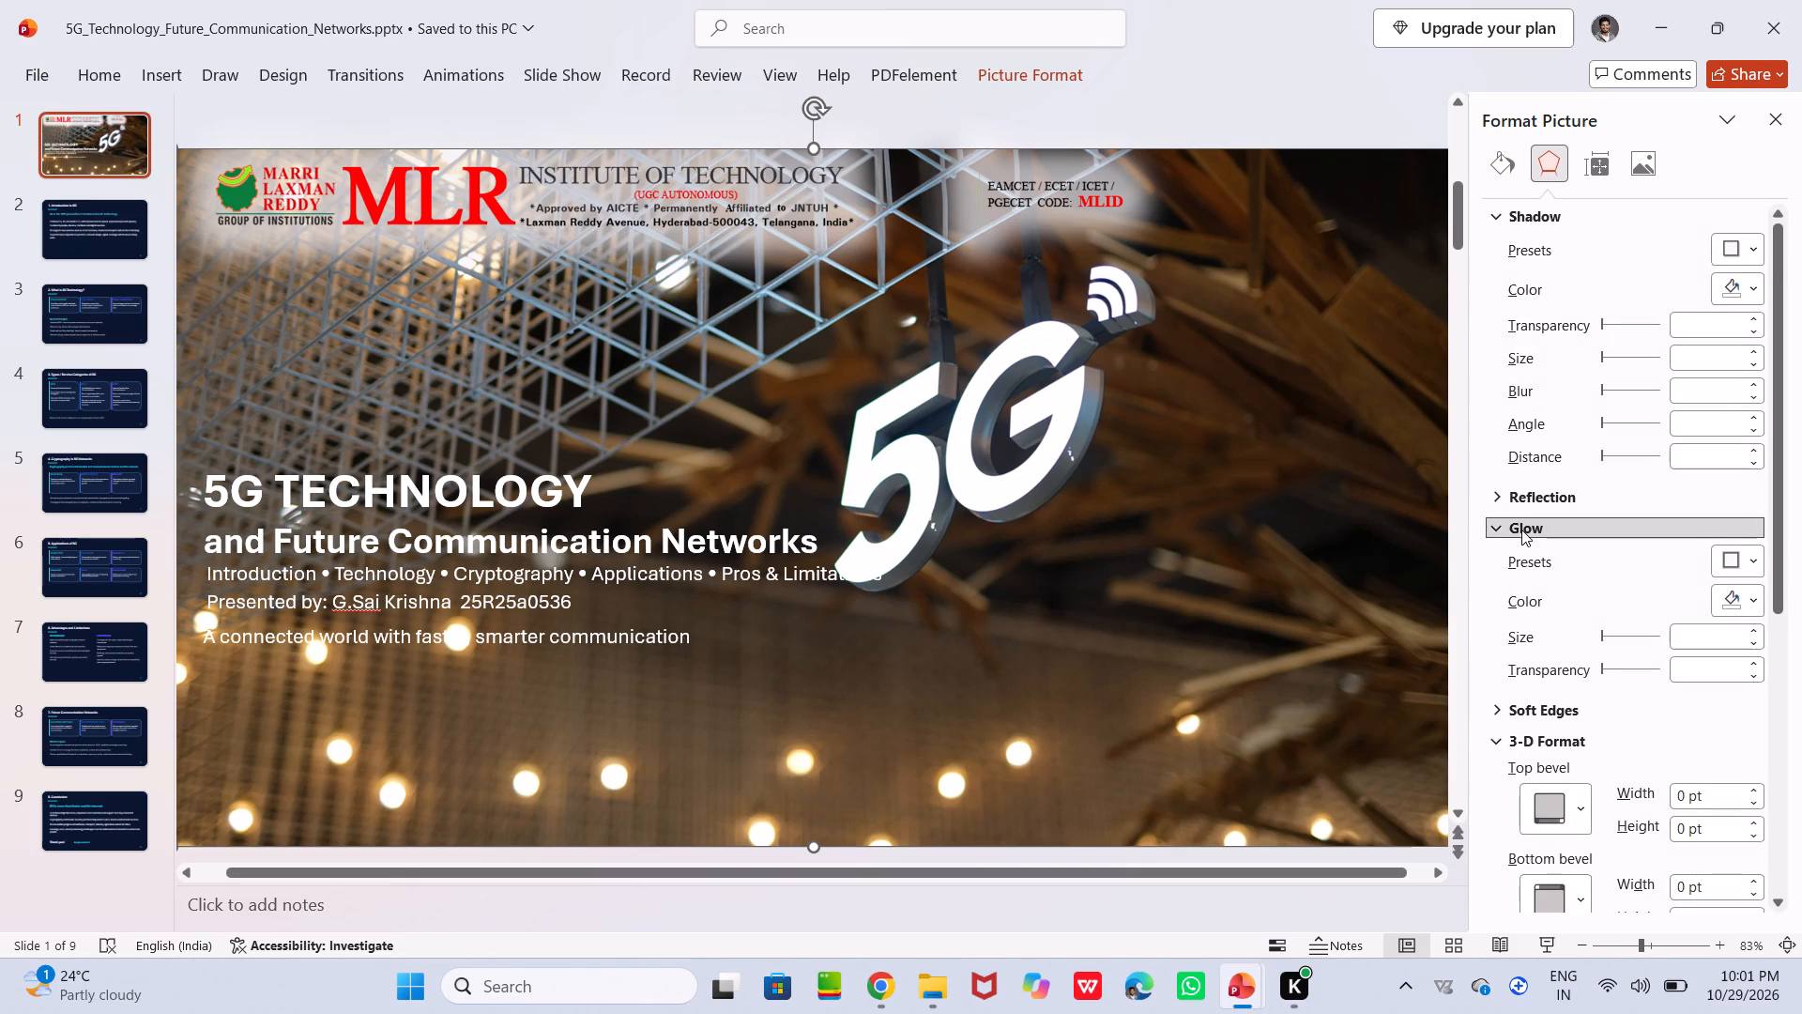
click(1521, 530)
click(1520, 583)
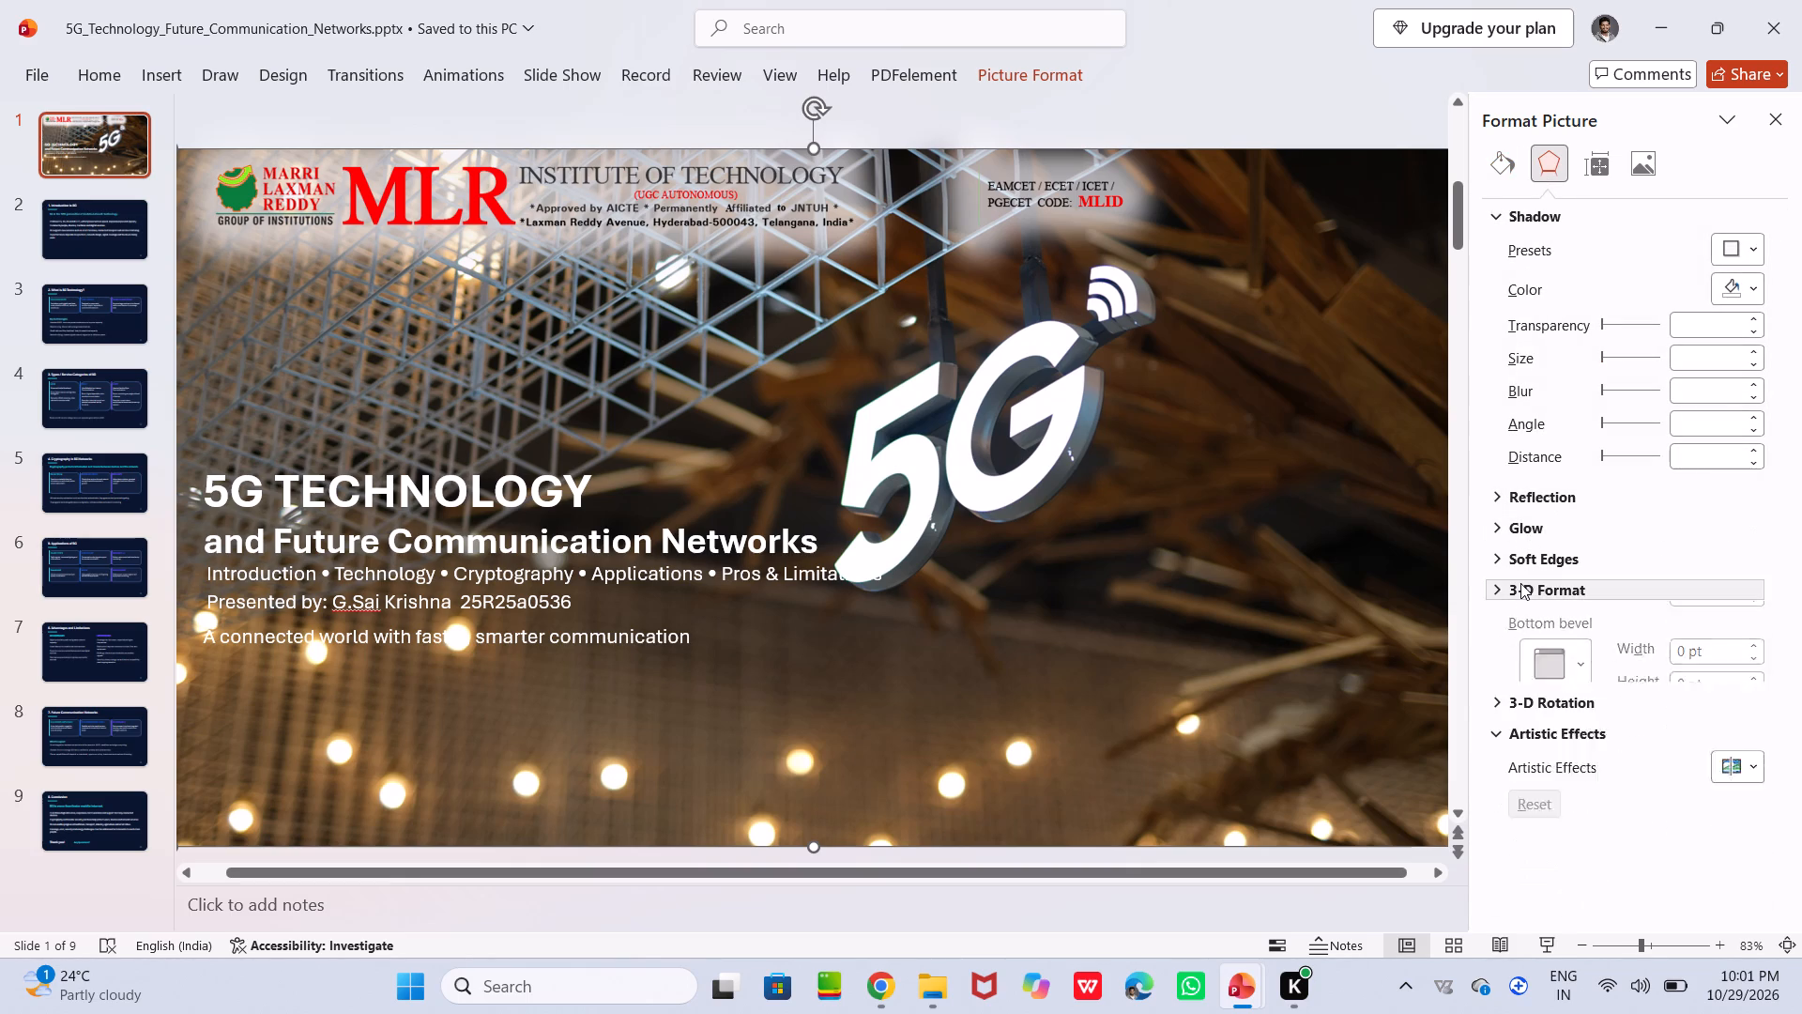
click(1533, 493)
click(1533, 493)
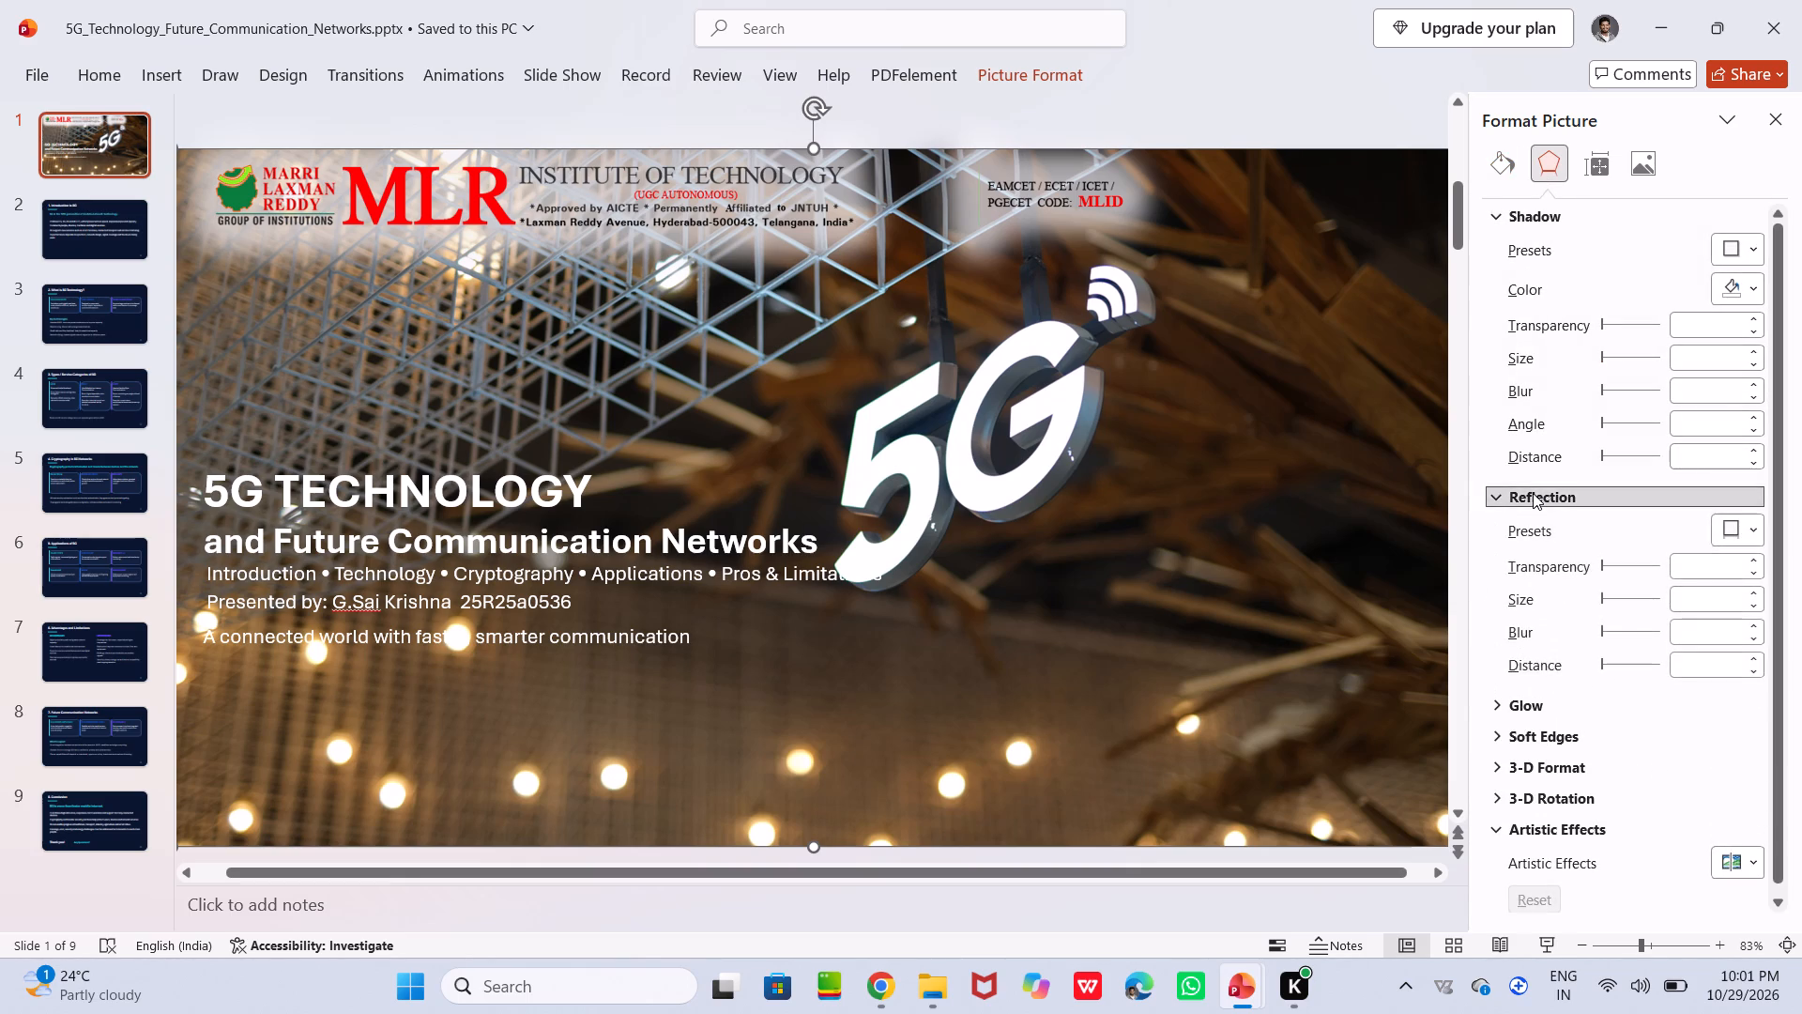
click(1533, 493)
click(1533, 493)
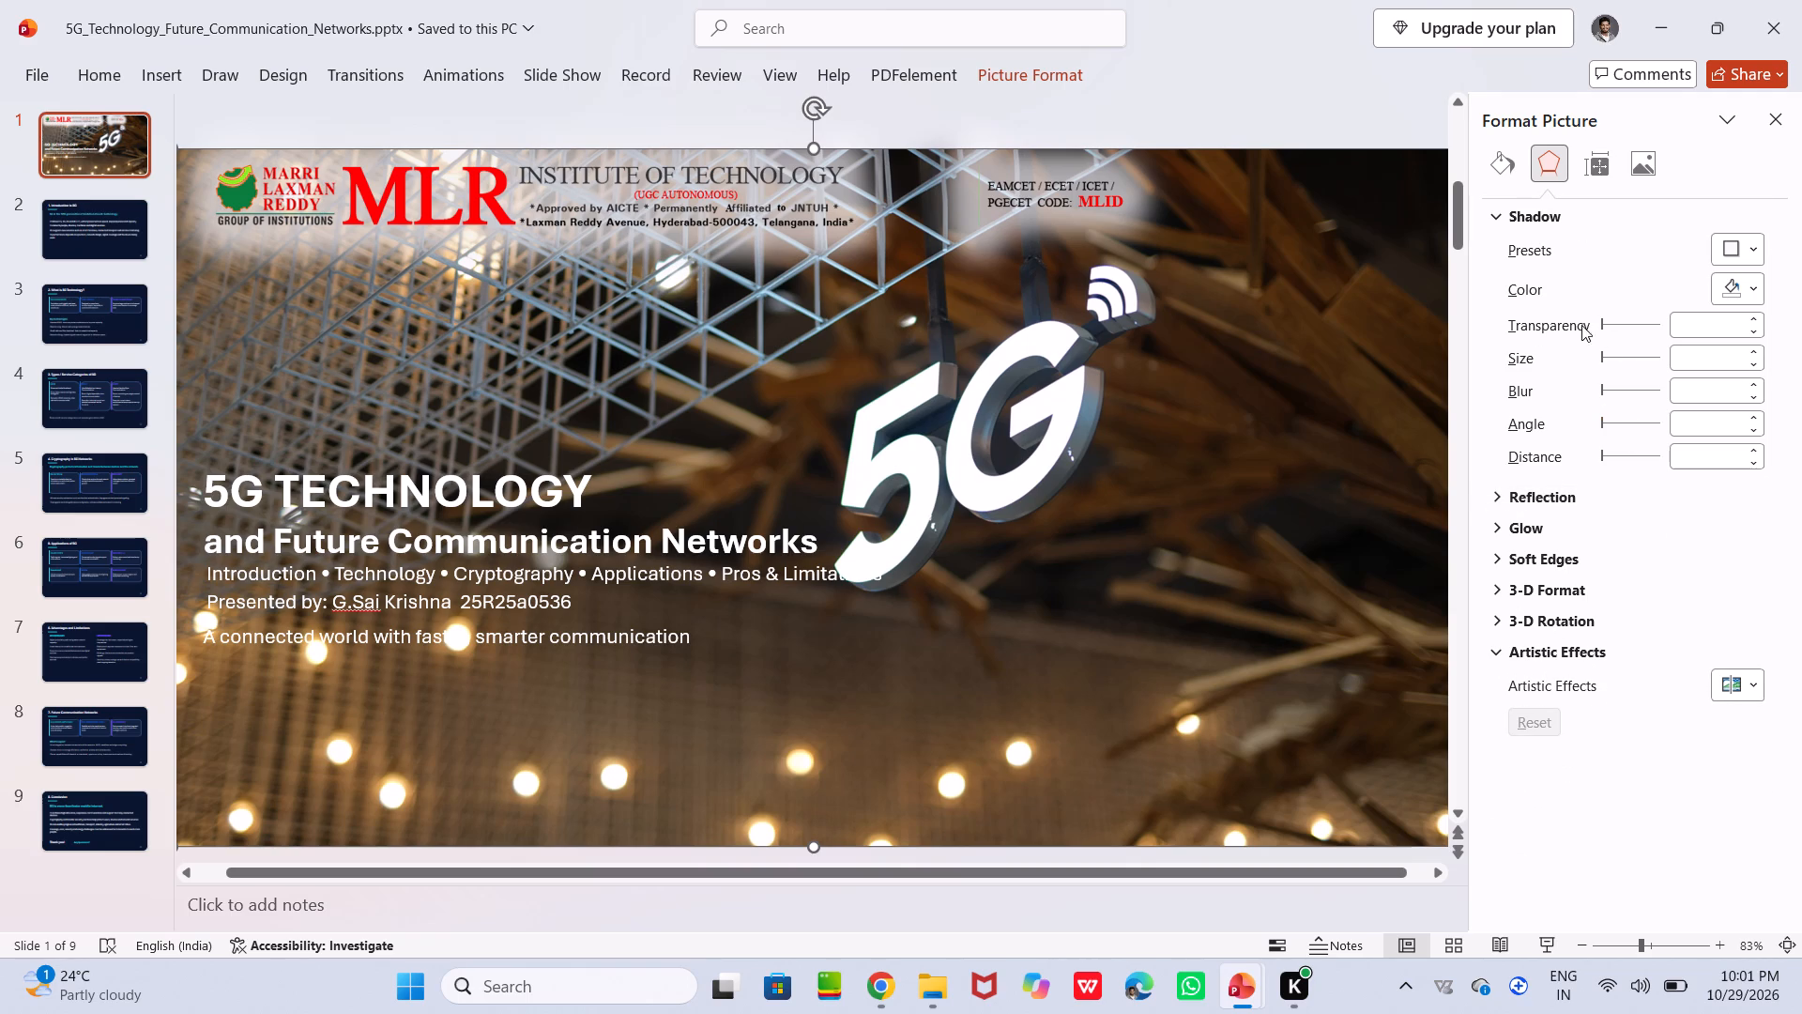
Set the MLR banner's shadow size to 45% and its shadow transparency to 100%.
click(1077, 197)
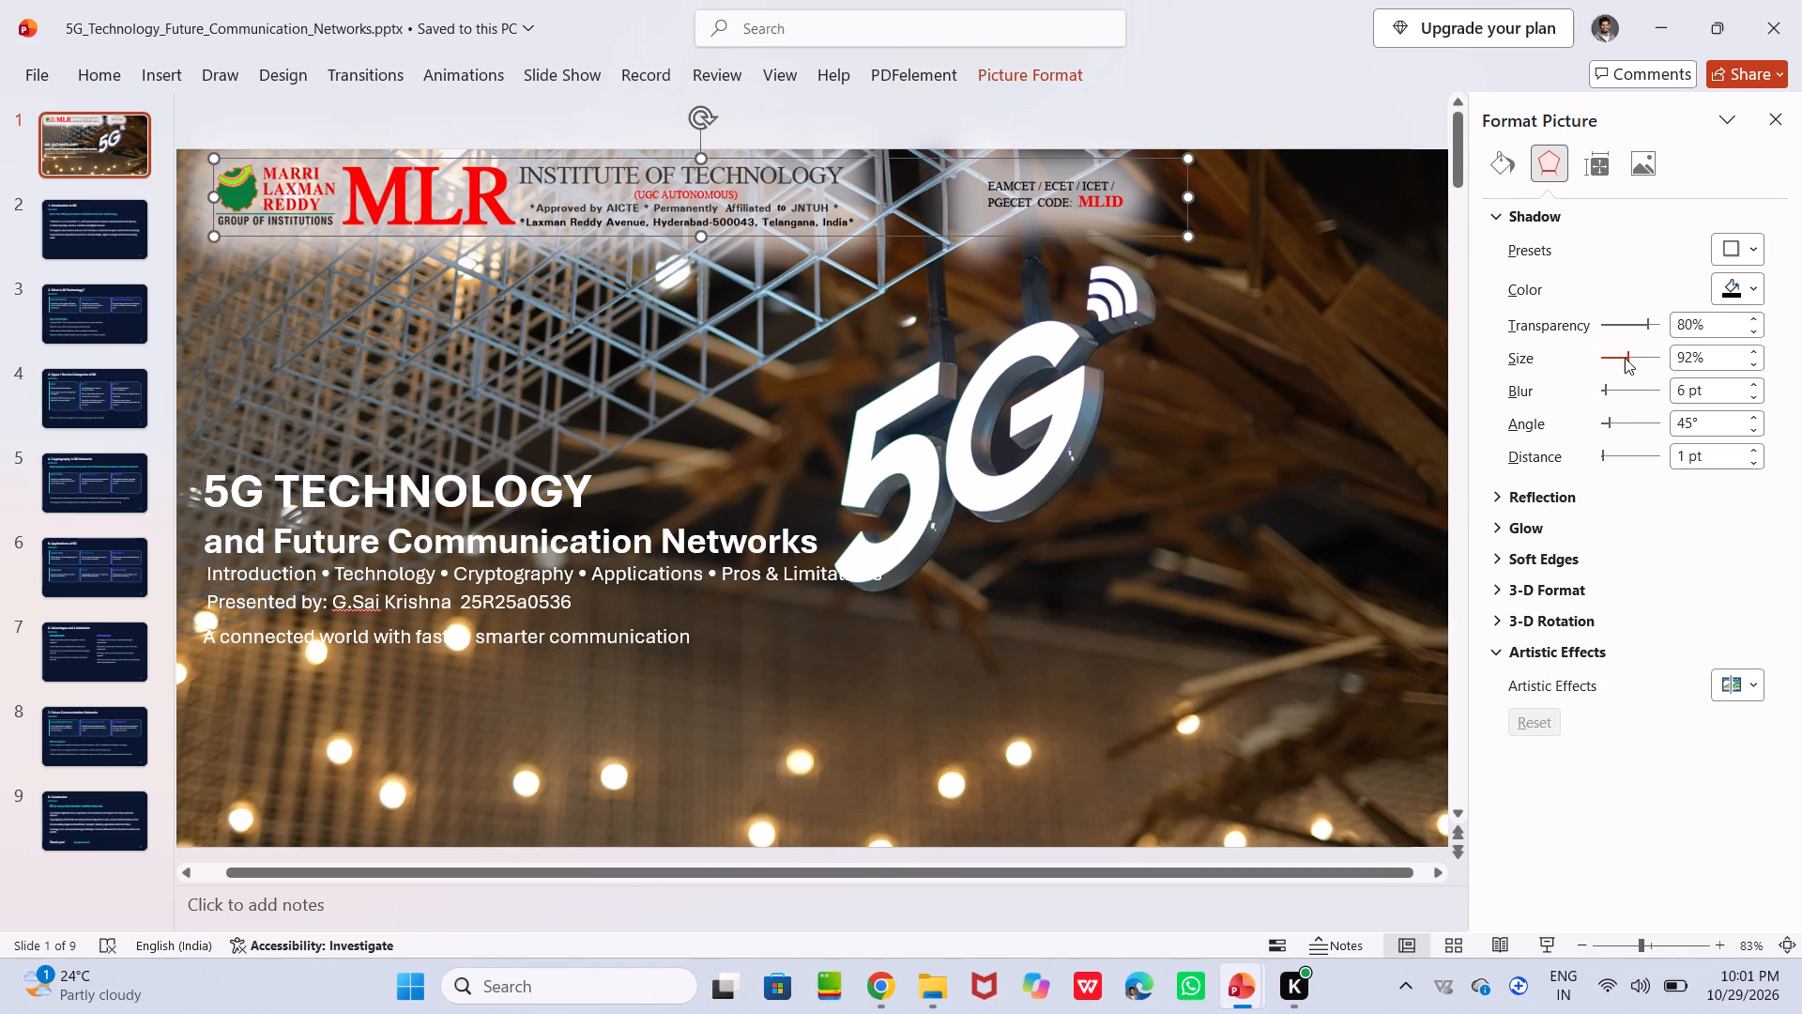
drag(1626, 354, 1566, 367)
drag(1566, 367, 1612, 368)
drag(1612, 368, 1612, 365)
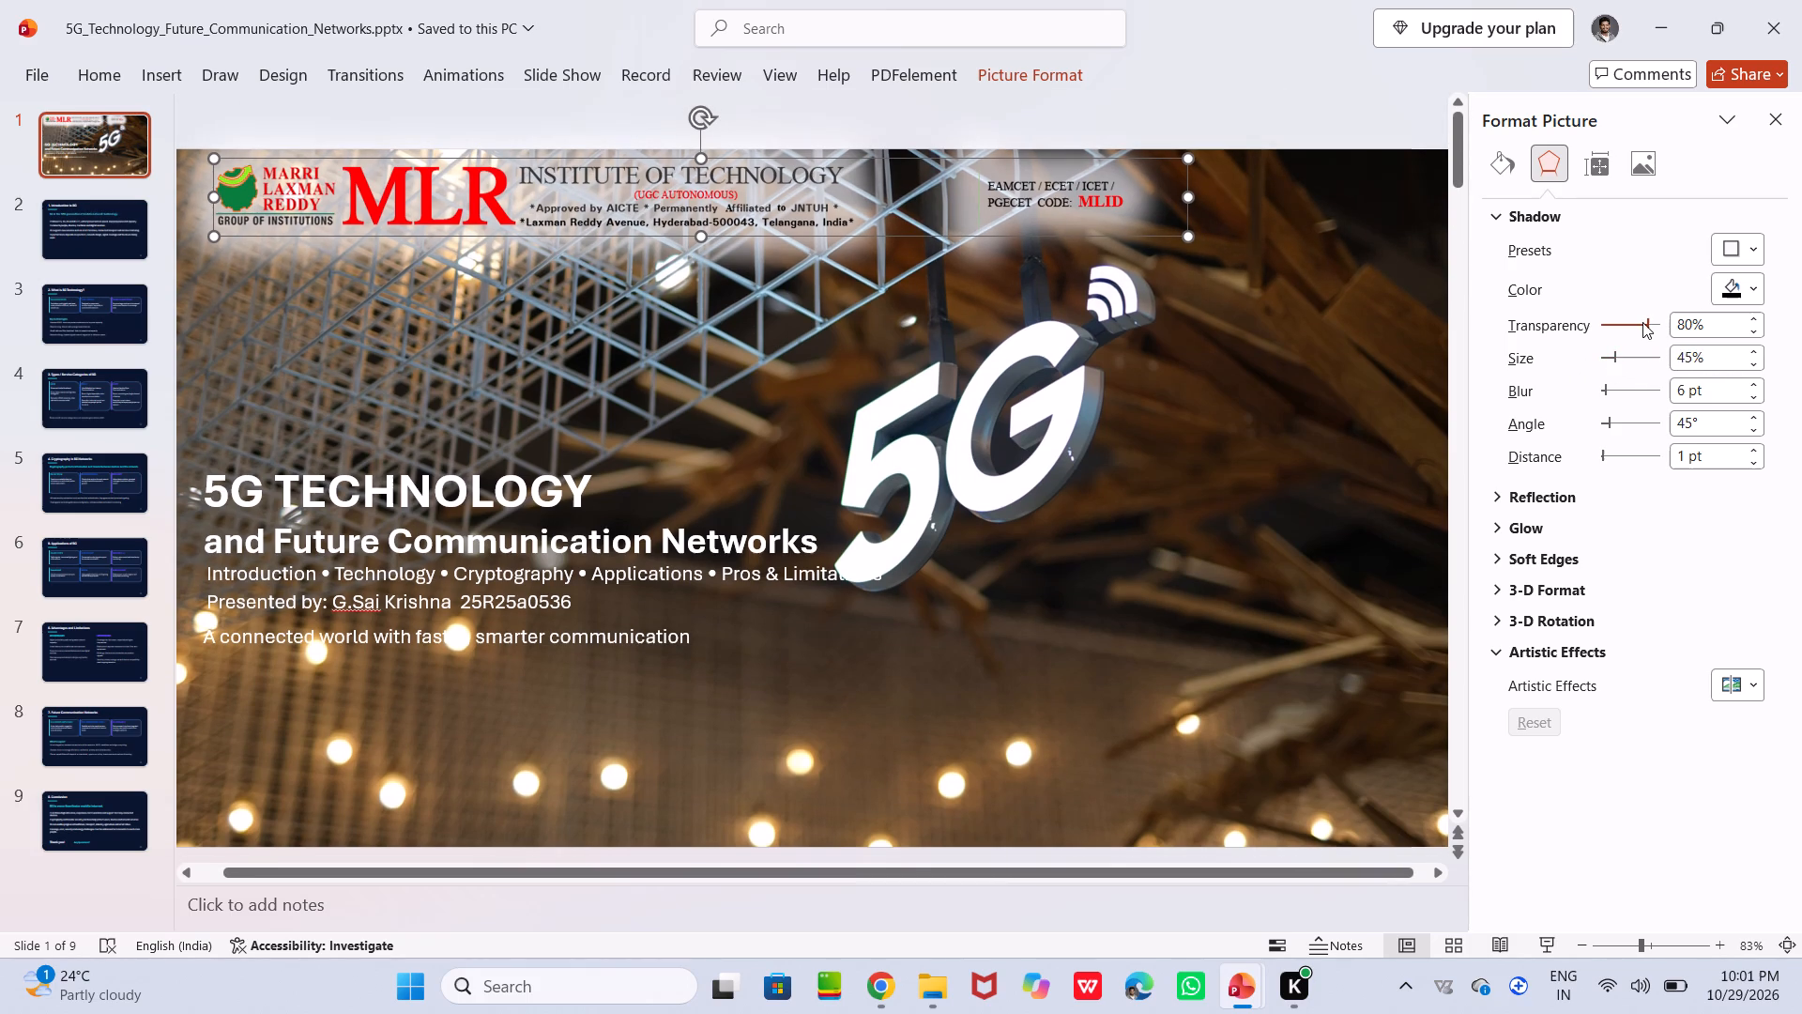
click(1642, 322)
drag(1641, 321, 1591, 327)
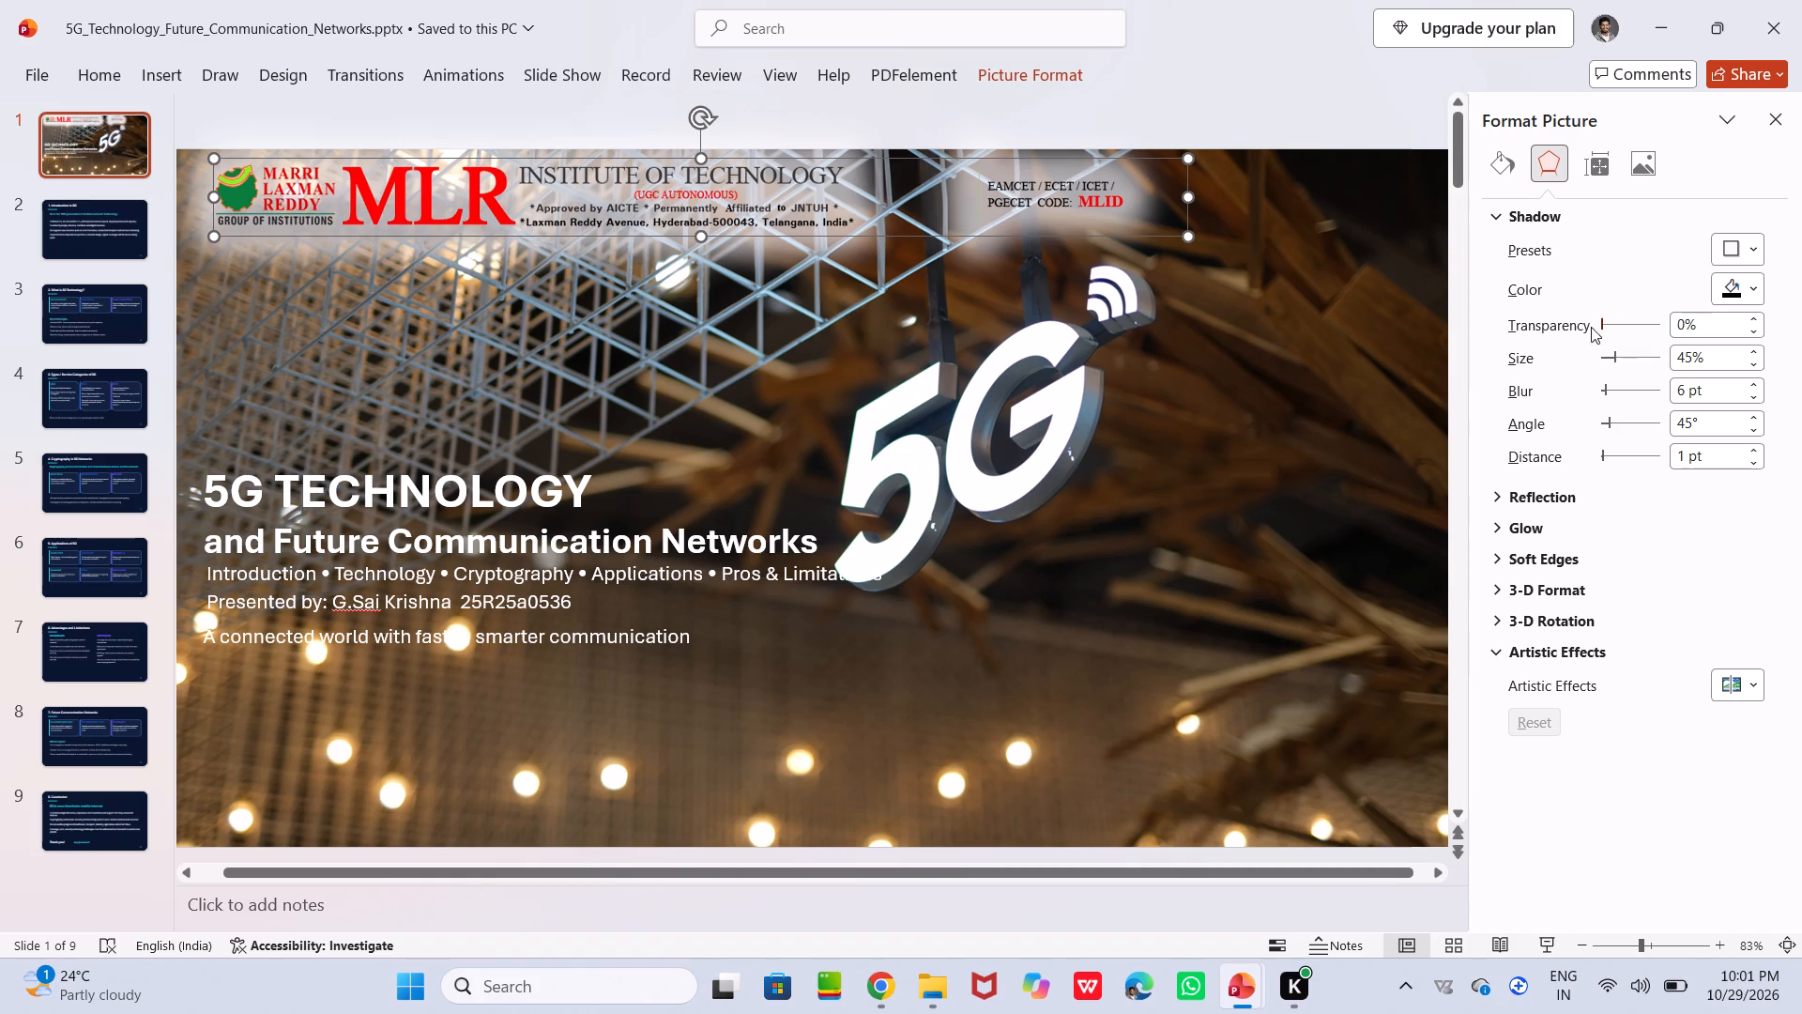
drag(1591, 327, 1577, 343)
drag(1577, 343, 1766, 338)
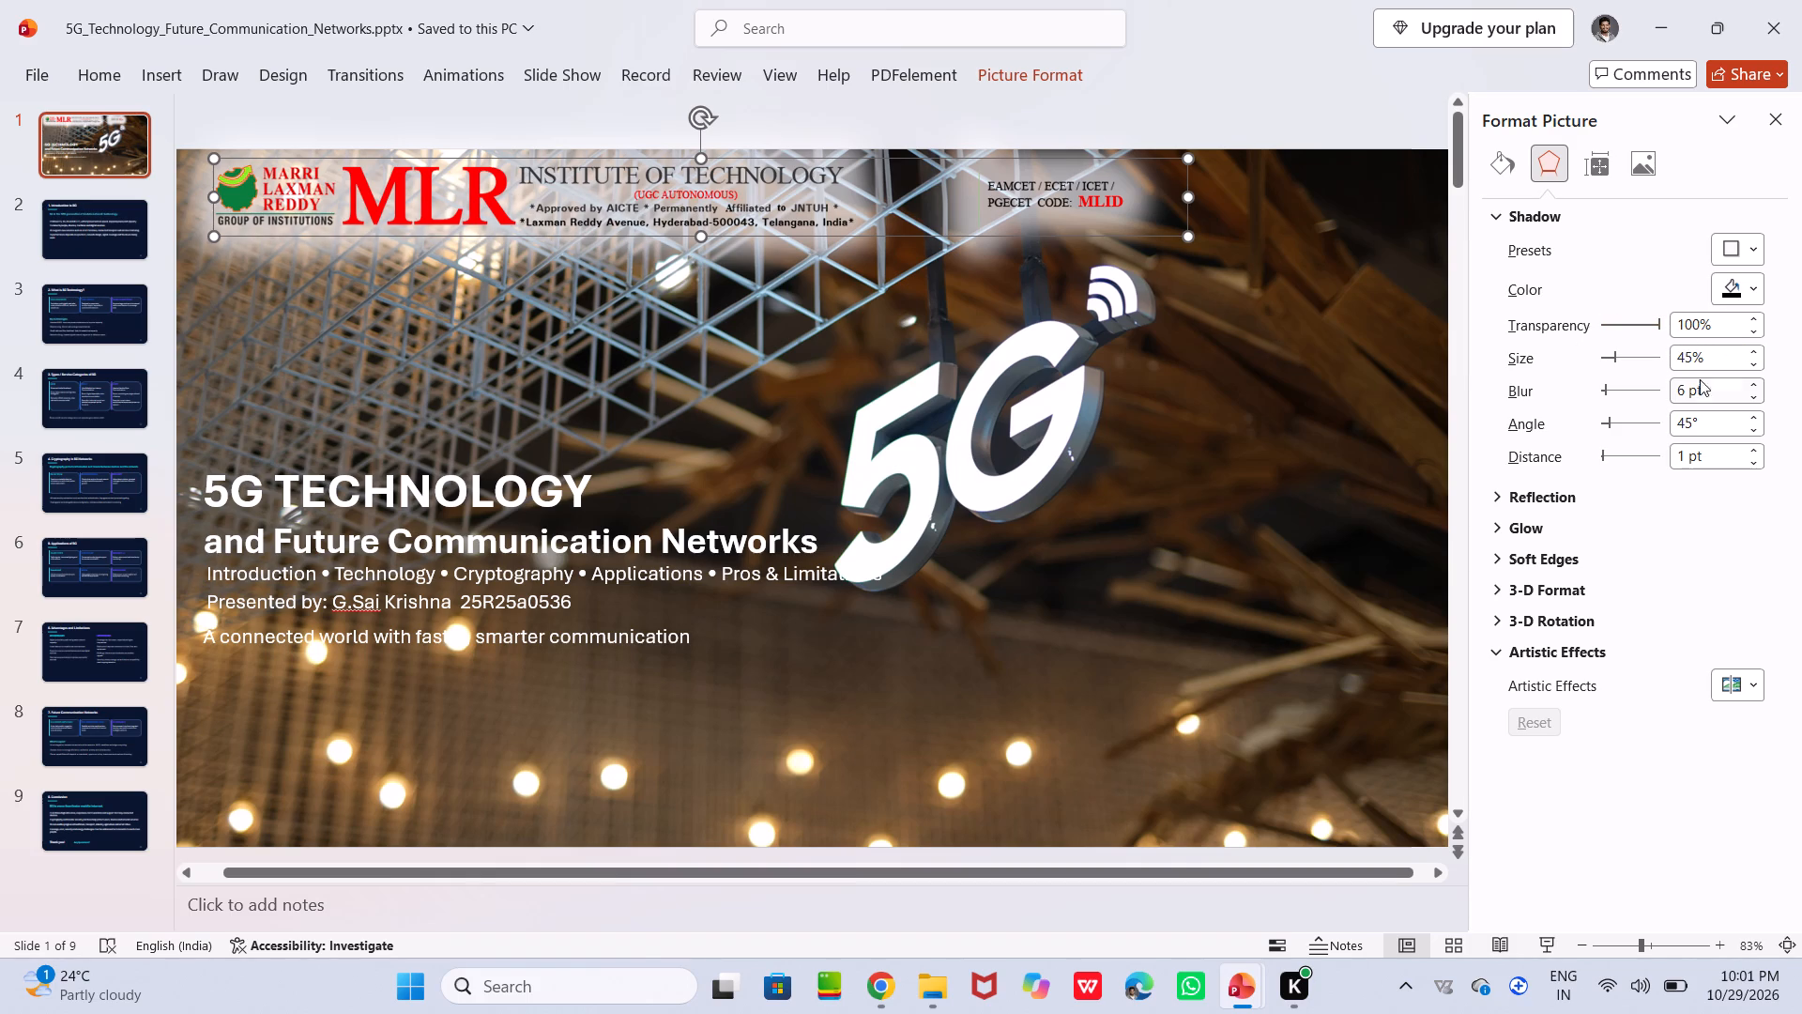
Give the banner a reflection with 100% transparency.
click(1582, 489)
drag(1602, 567, 1624, 565)
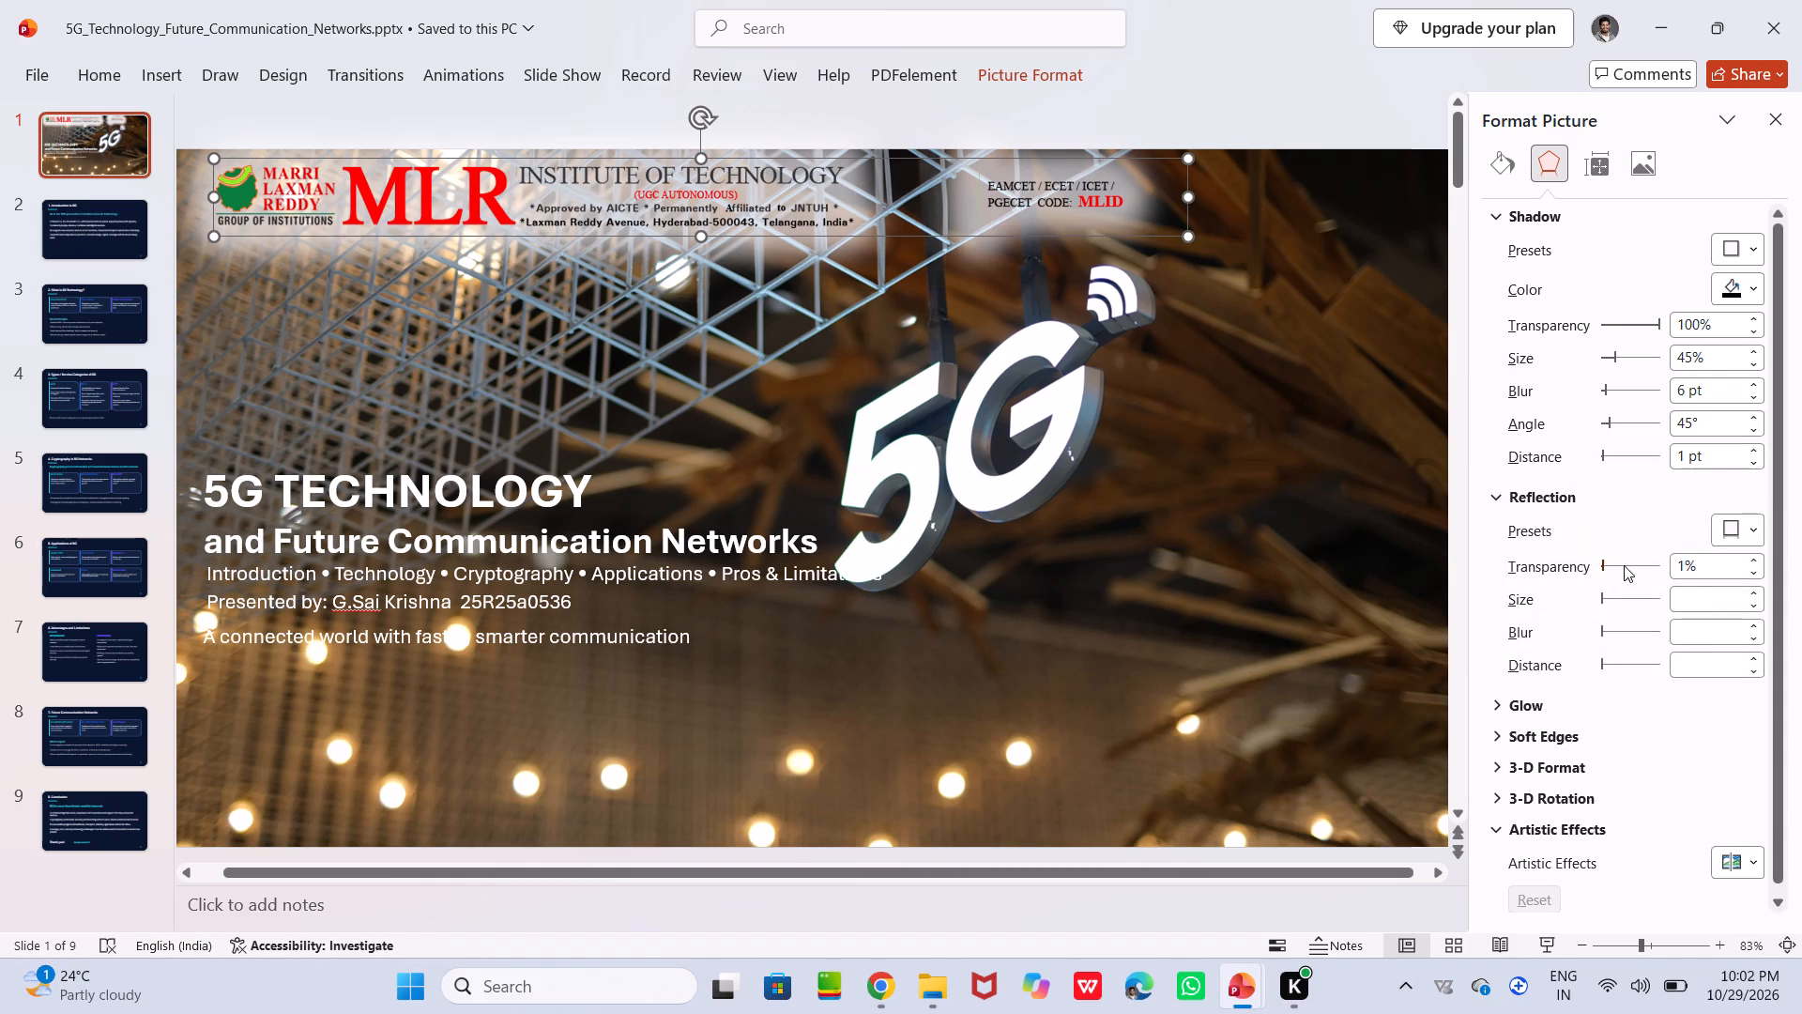
drag(1624, 565, 1678, 574)
drag(1678, 574, 1711, 582)
drag(1711, 582, 1749, 581)
click(1521, 494)
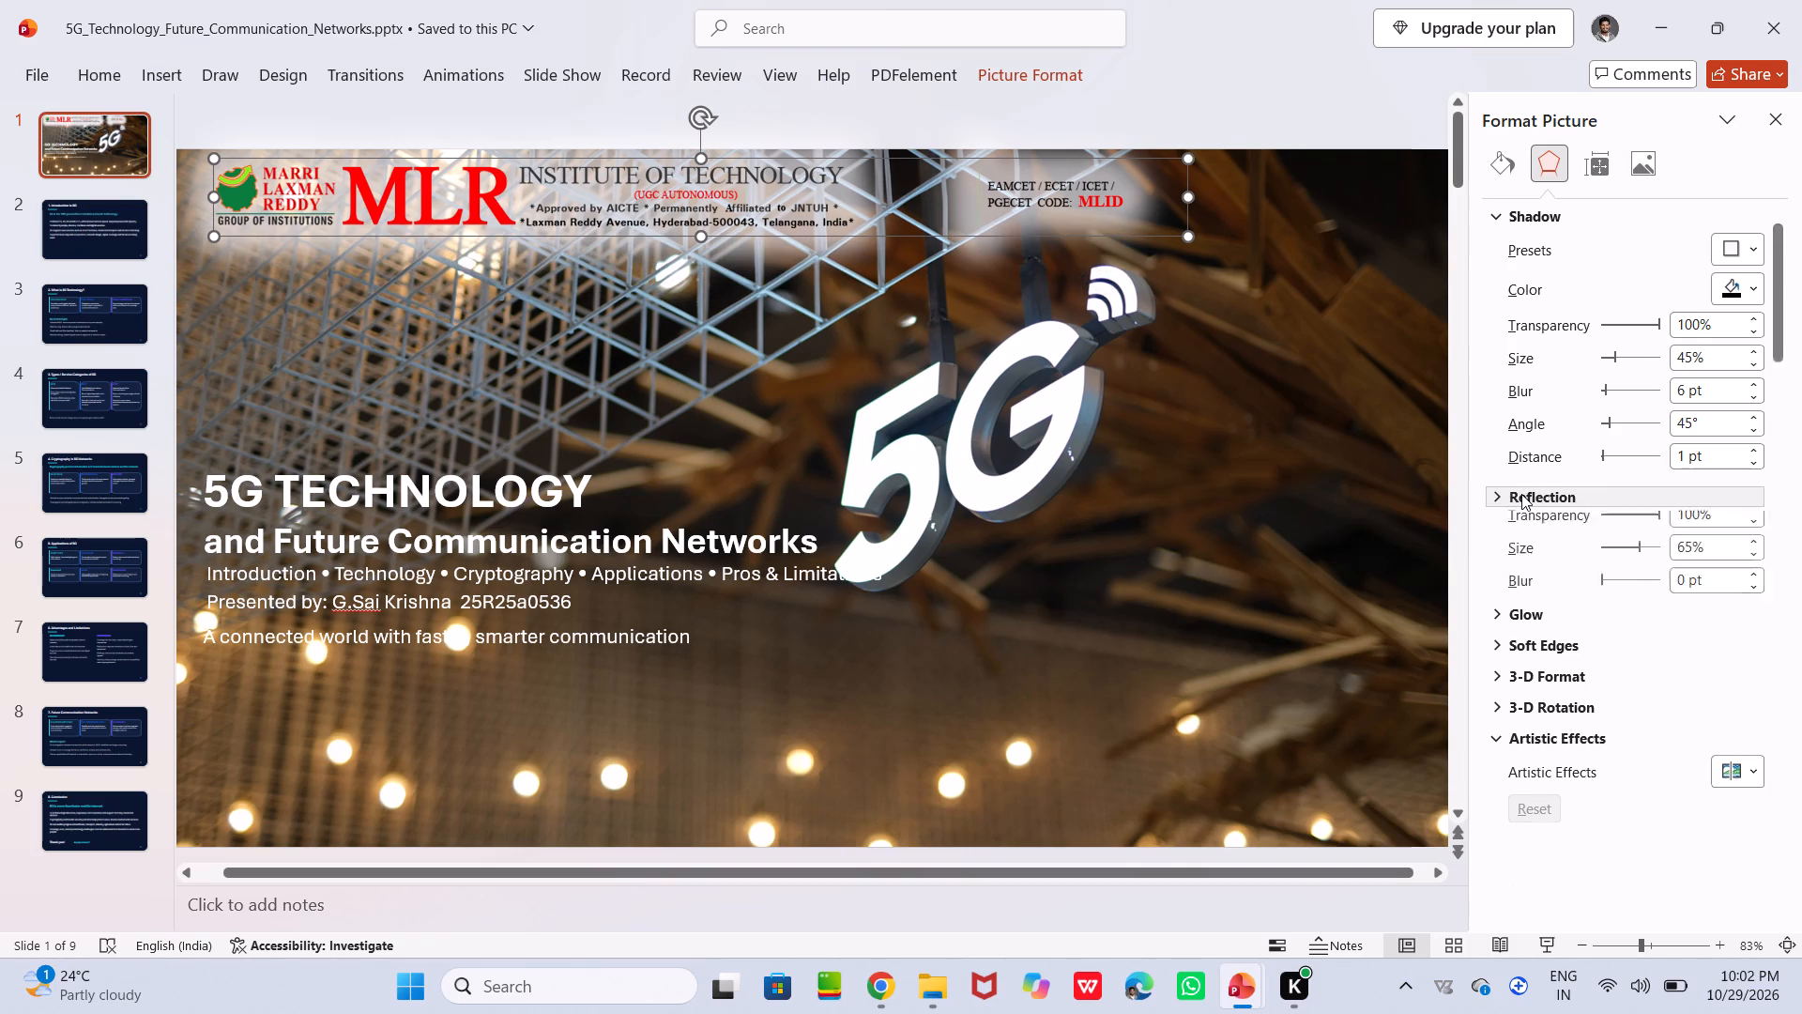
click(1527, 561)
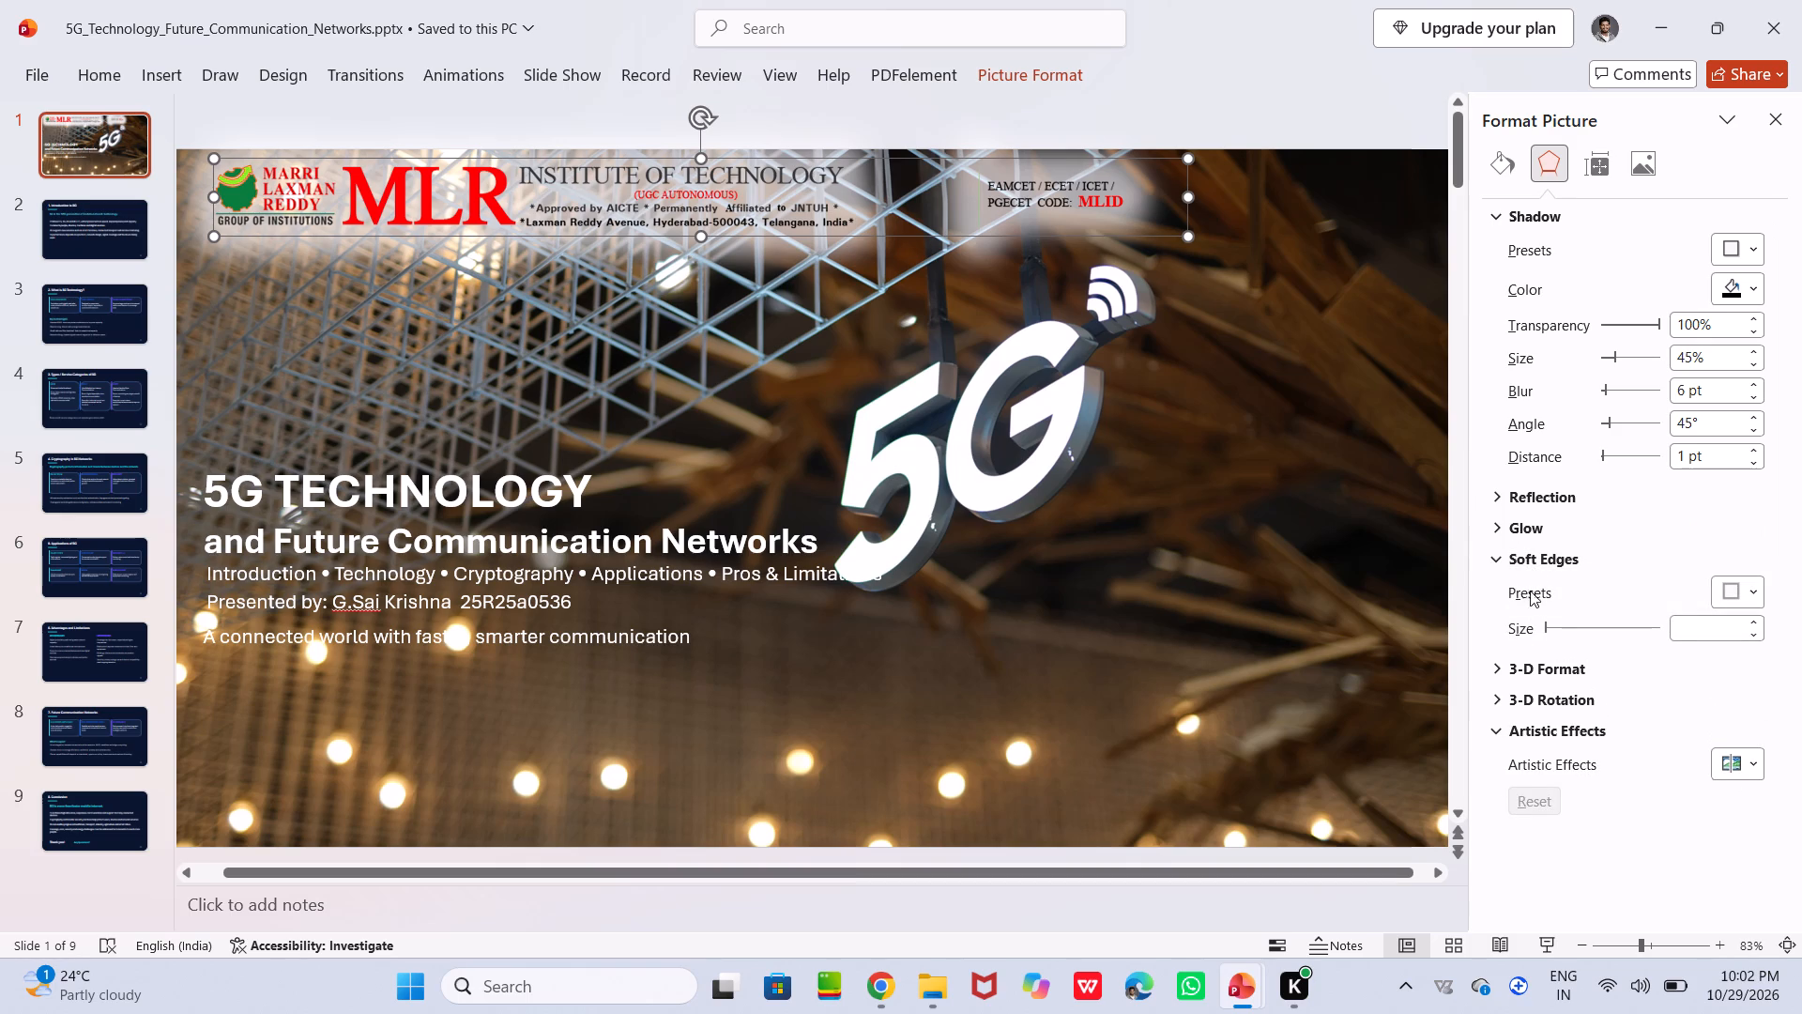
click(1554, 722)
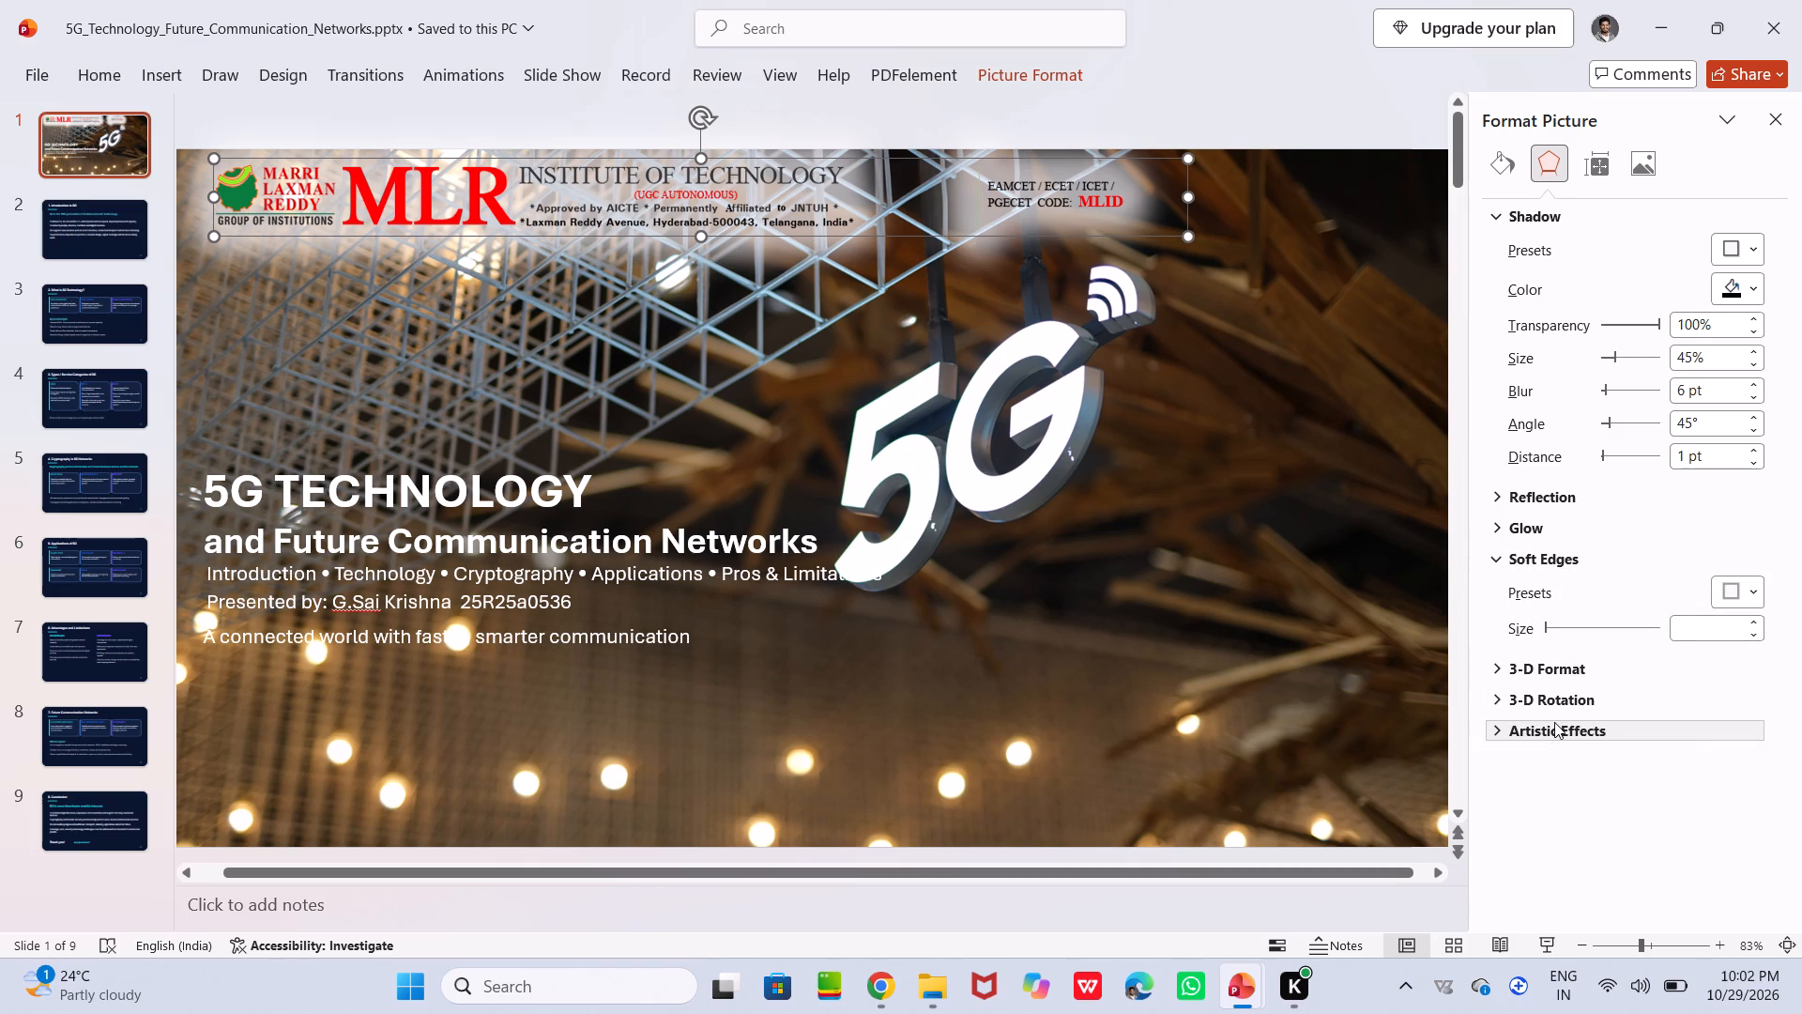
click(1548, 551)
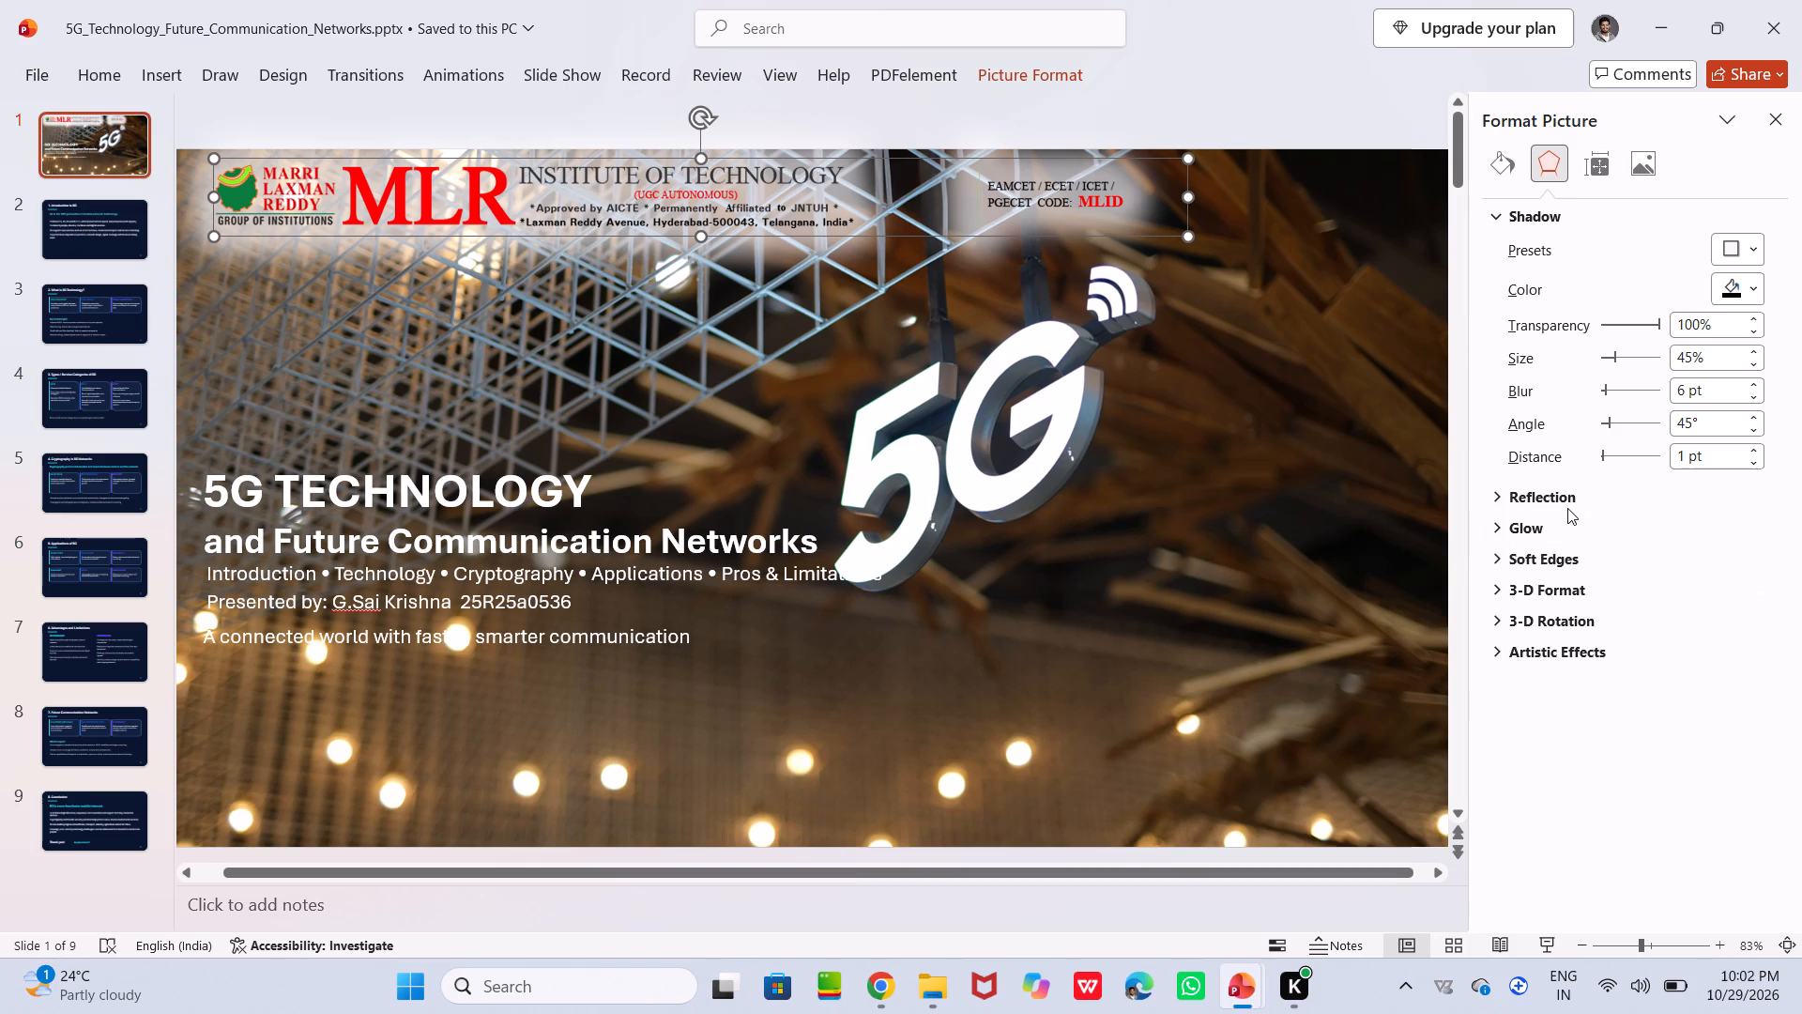
Reduce the banner's glow size to 26 pt and deselect the banner.
click(1533, 530)
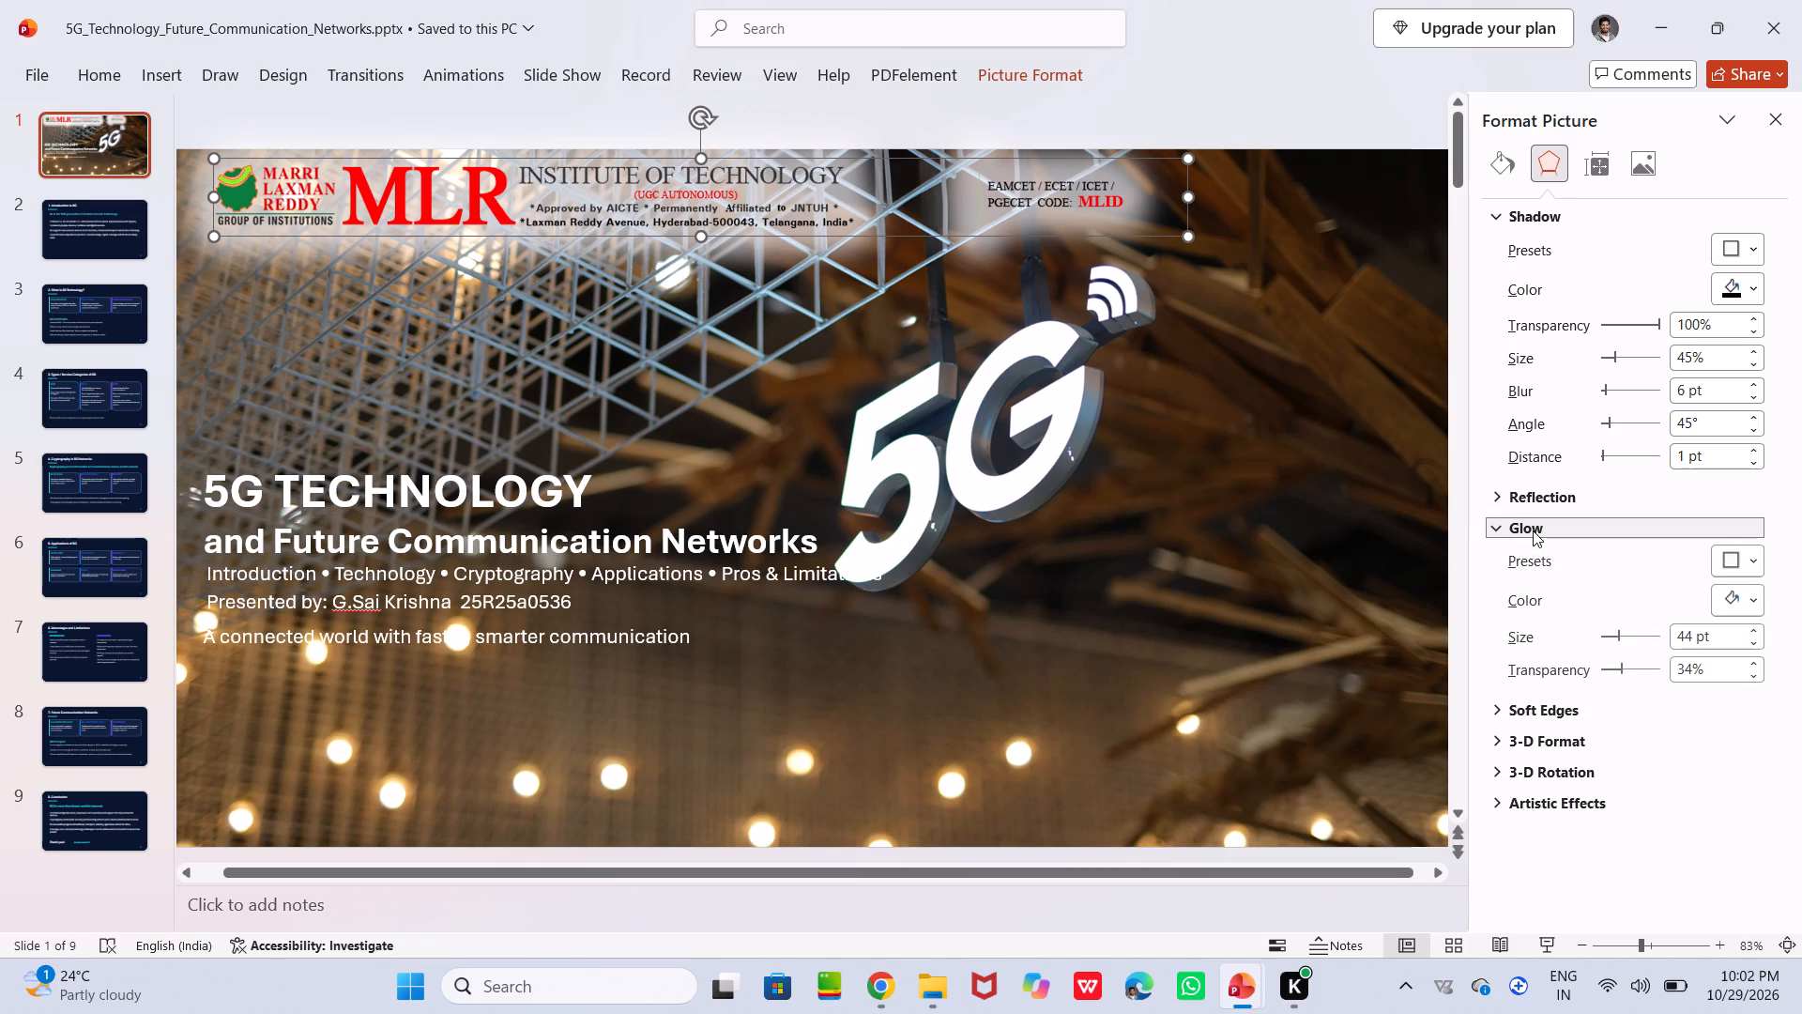
click(1617, 635)
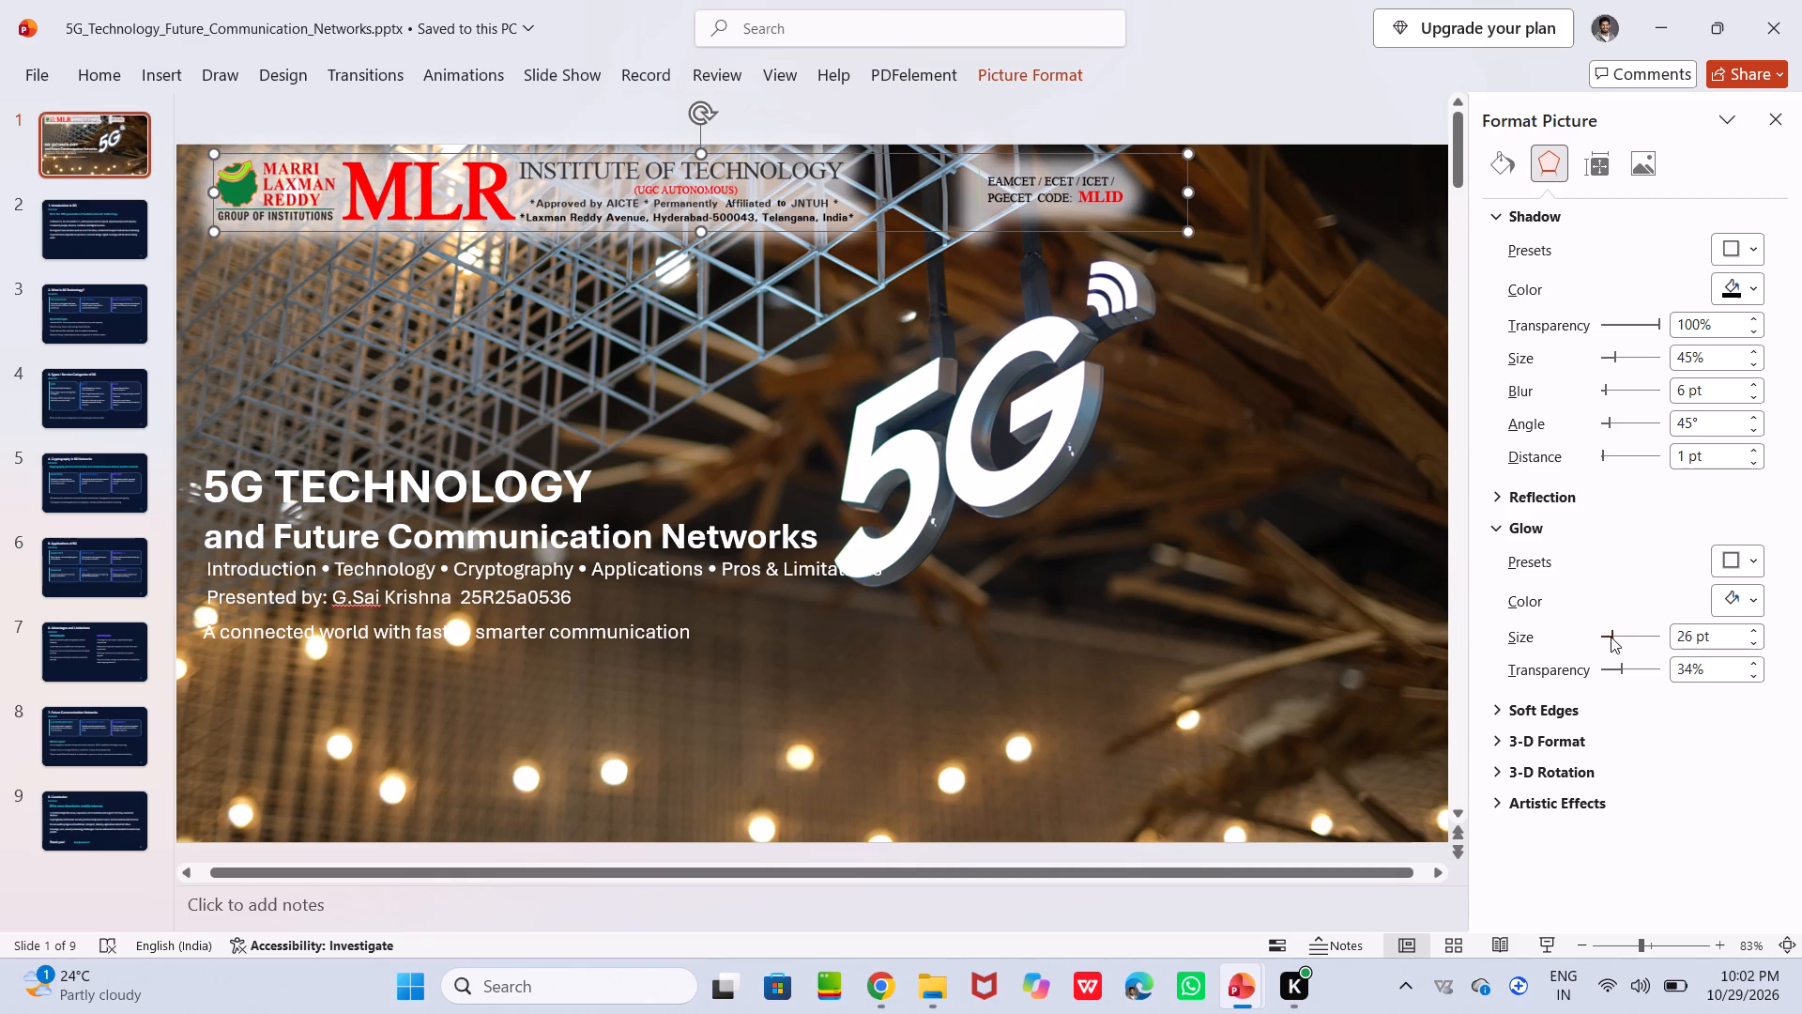
click(1425, 655)
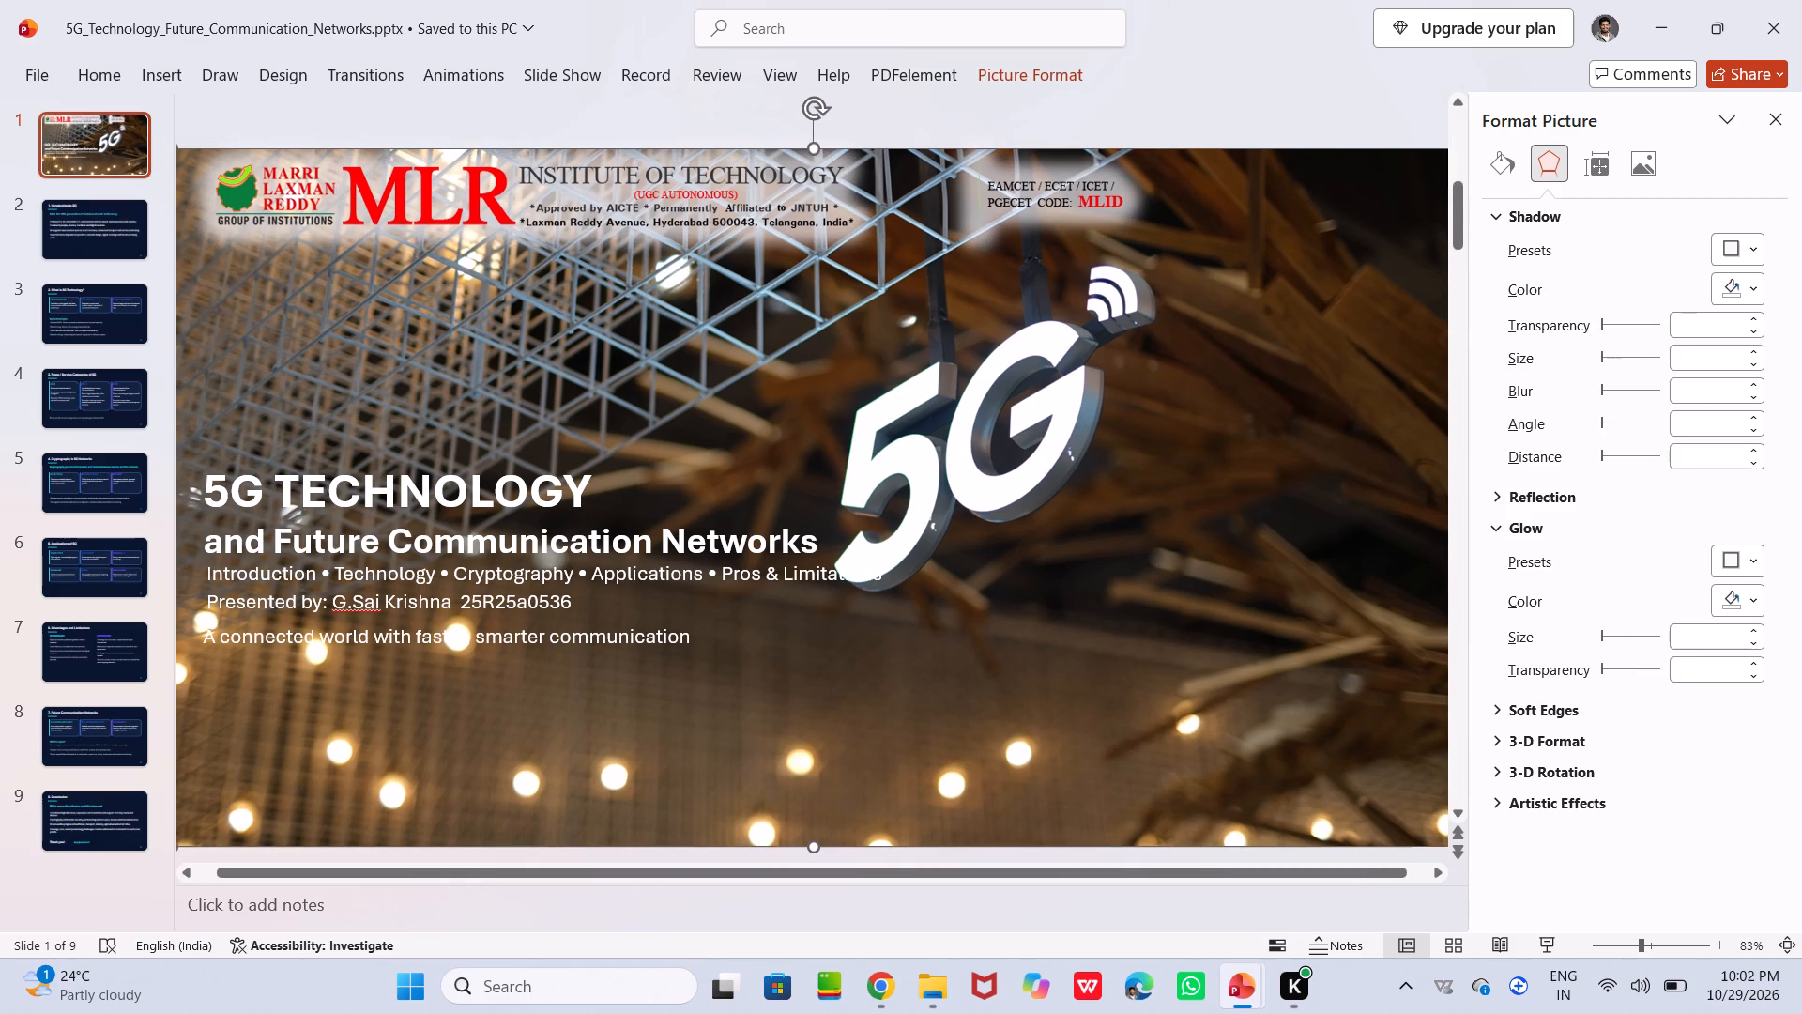
Open the print preview to check how the title slide's banner looks in black and white.
key(ctrl+p)
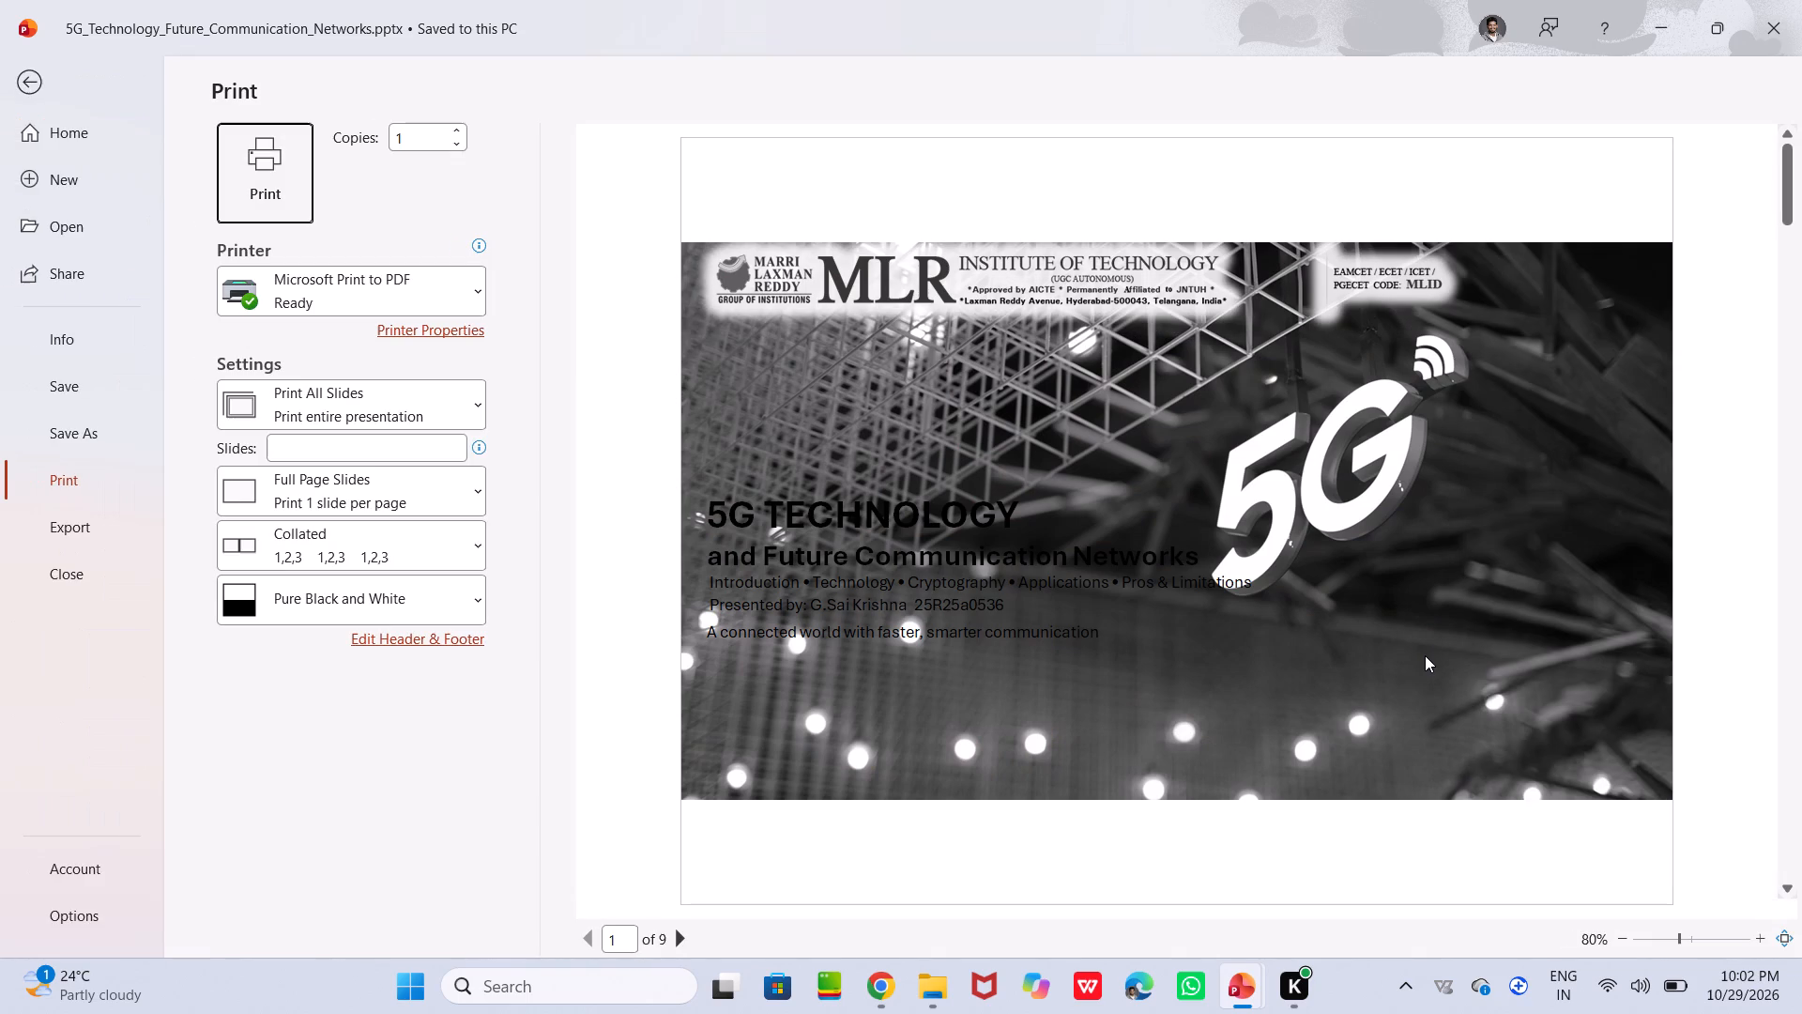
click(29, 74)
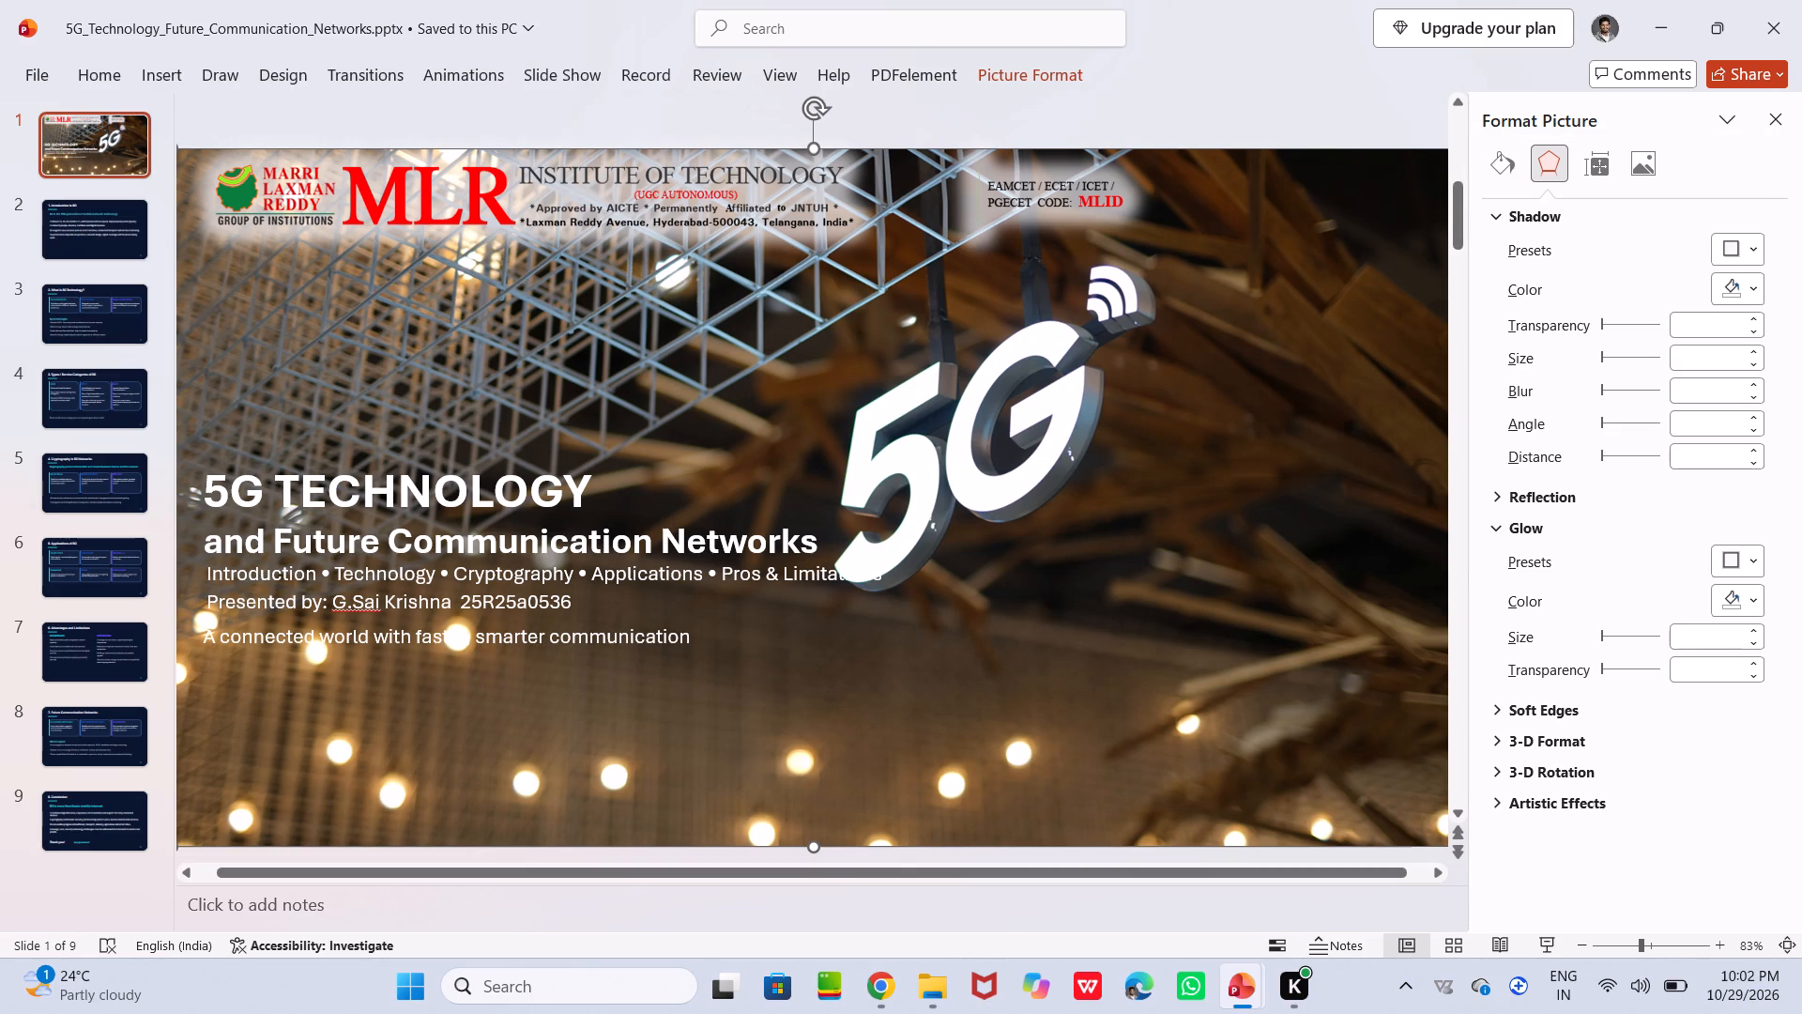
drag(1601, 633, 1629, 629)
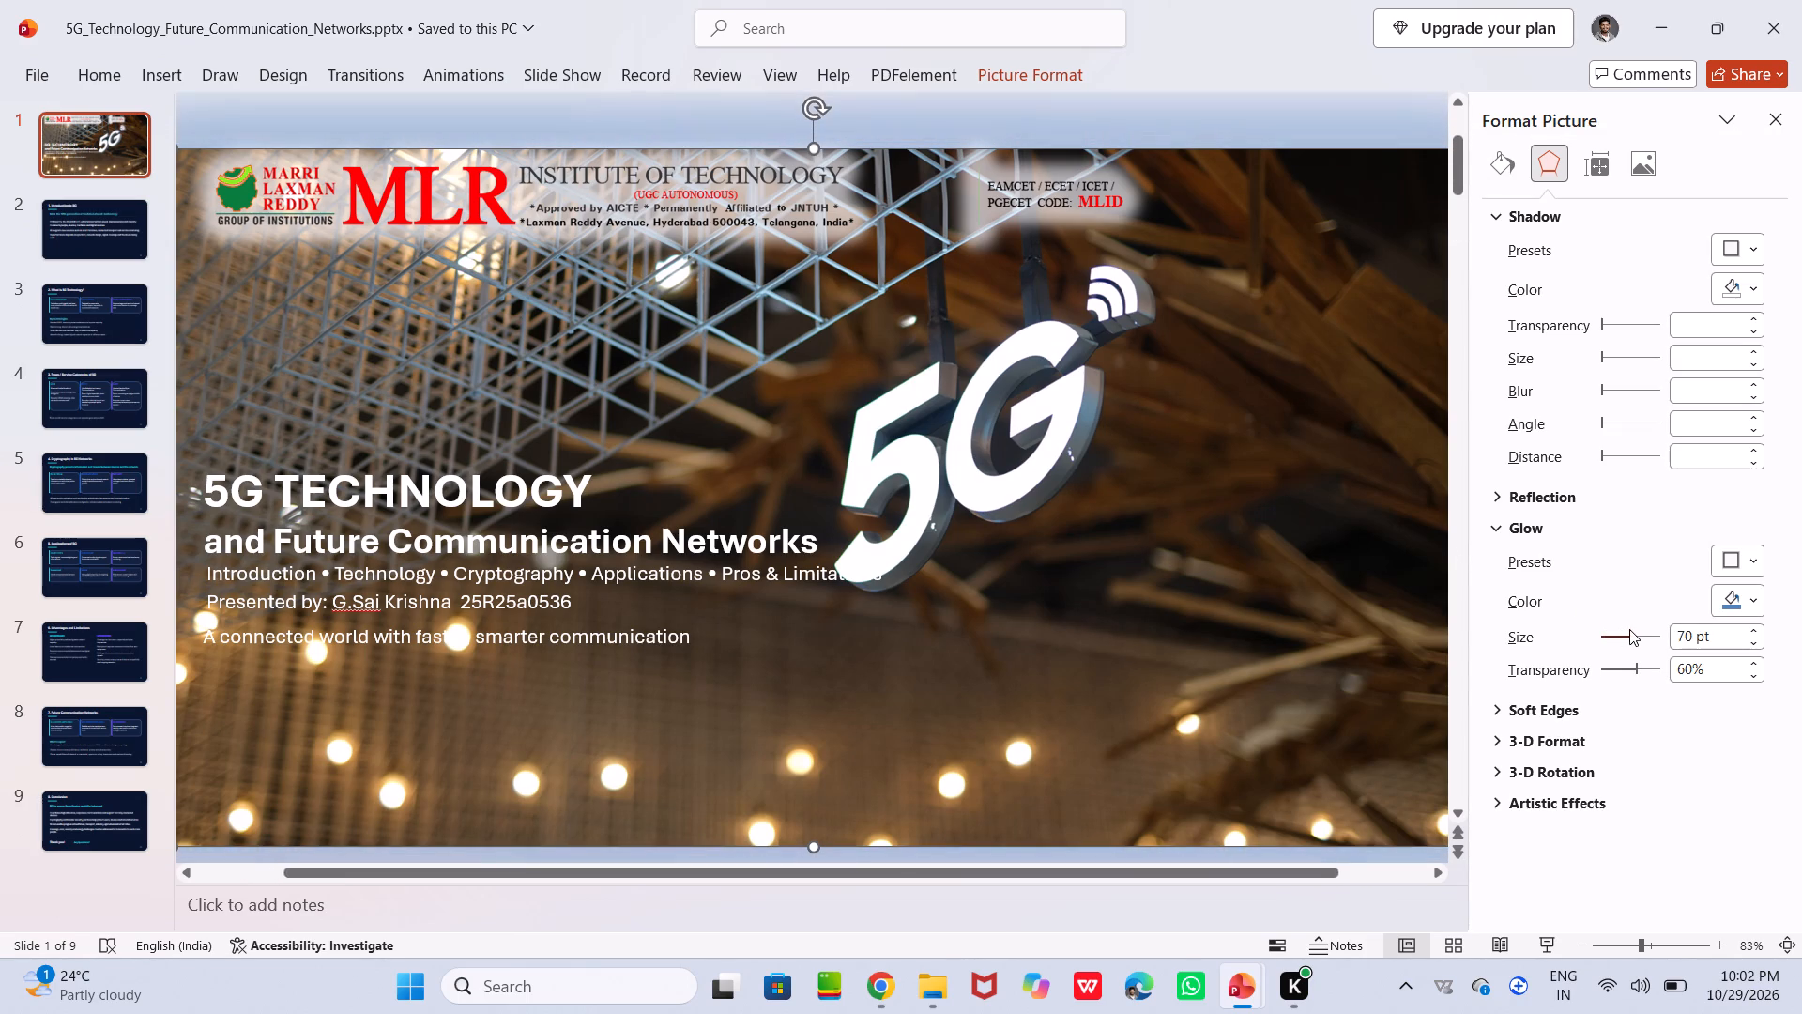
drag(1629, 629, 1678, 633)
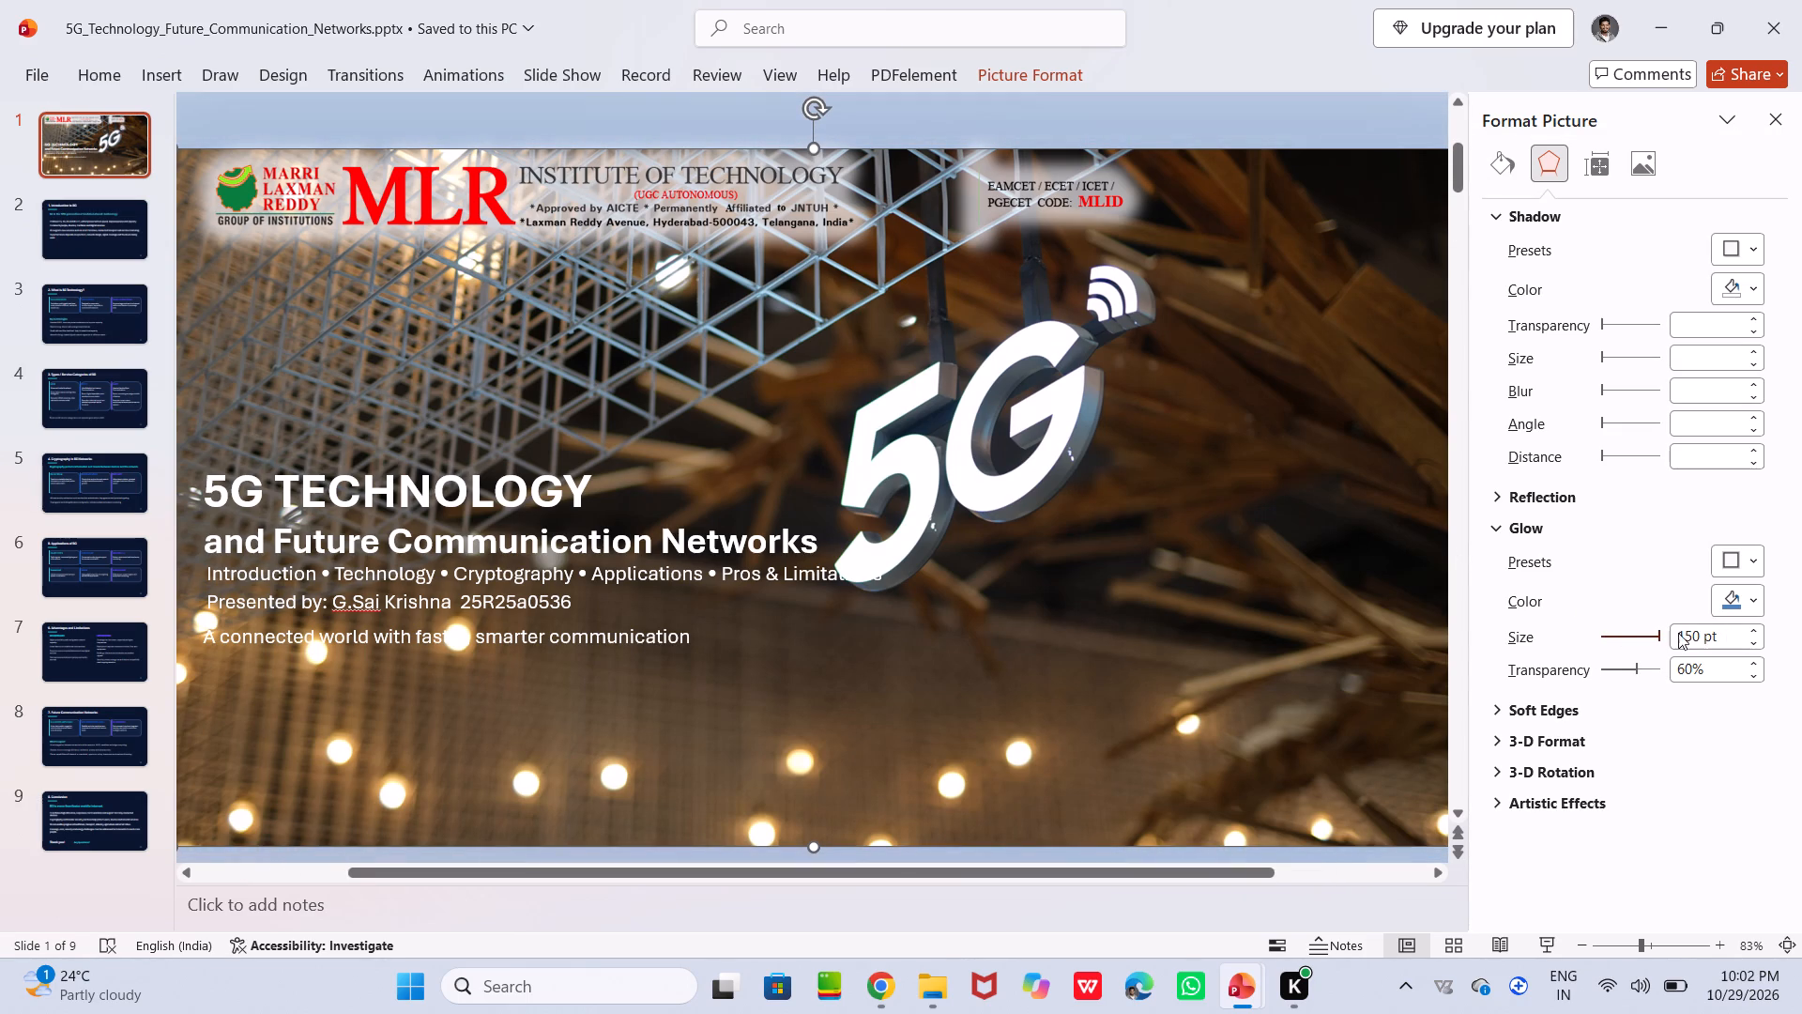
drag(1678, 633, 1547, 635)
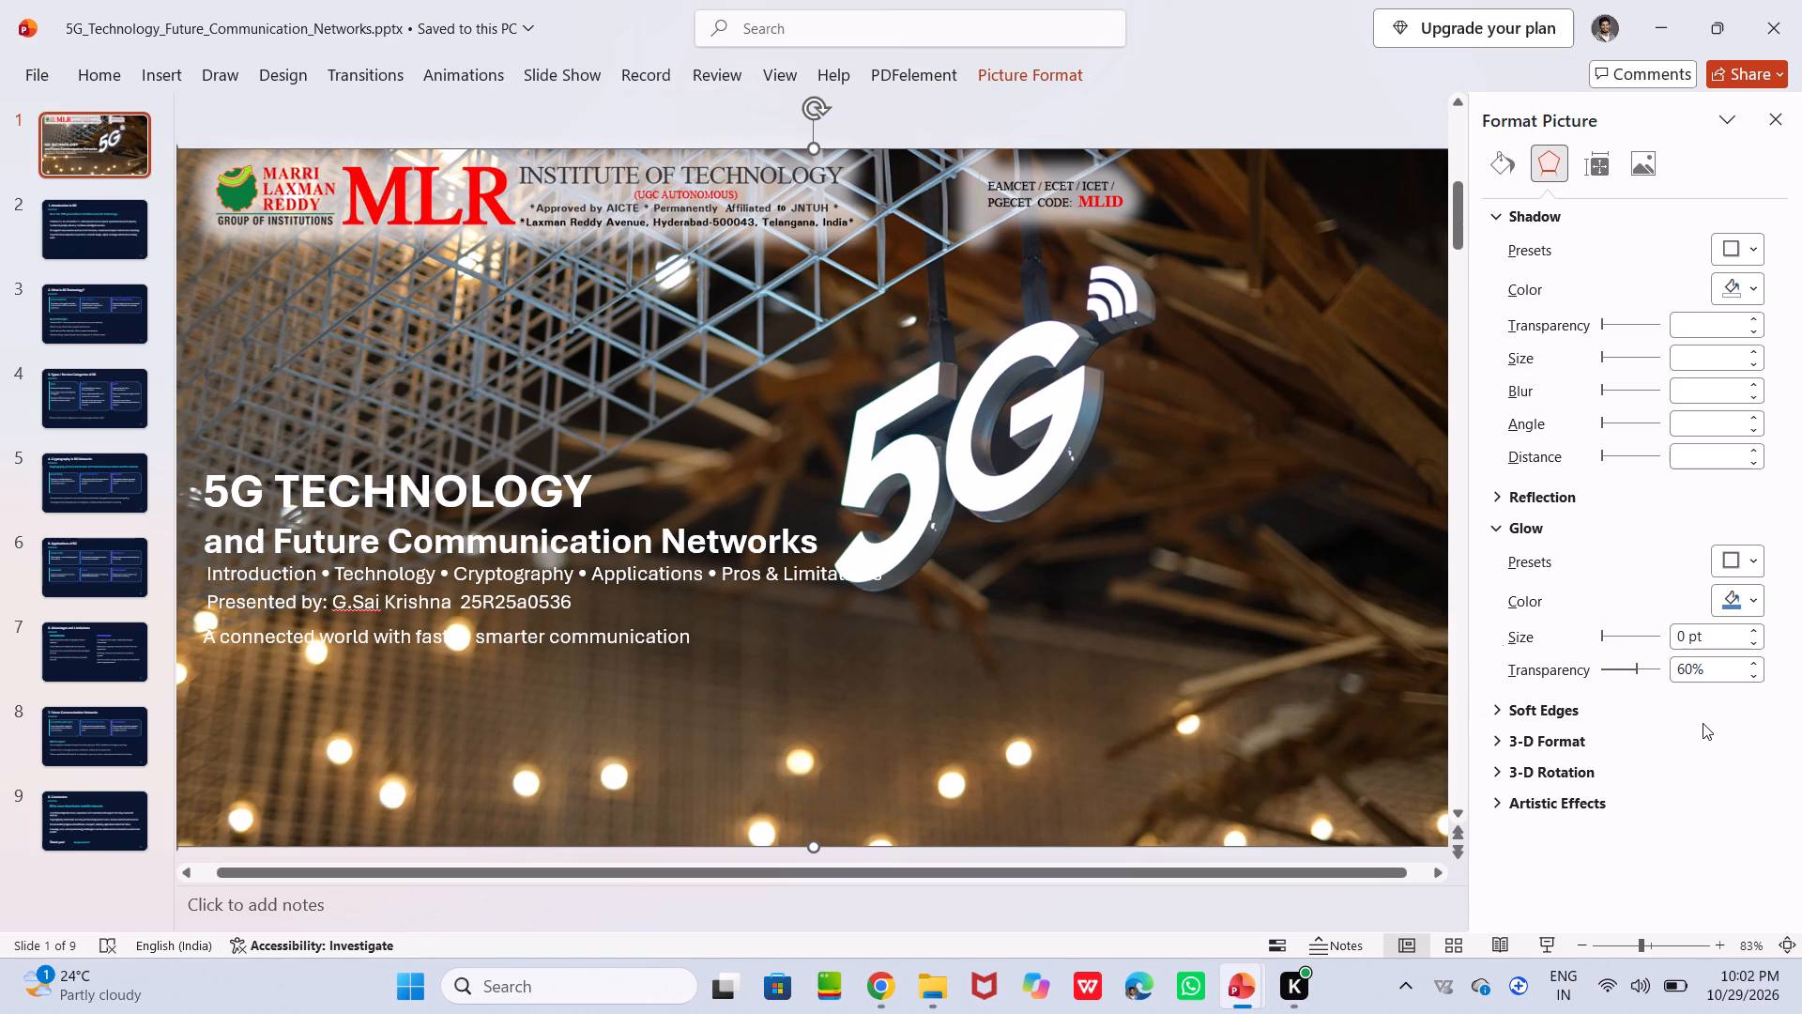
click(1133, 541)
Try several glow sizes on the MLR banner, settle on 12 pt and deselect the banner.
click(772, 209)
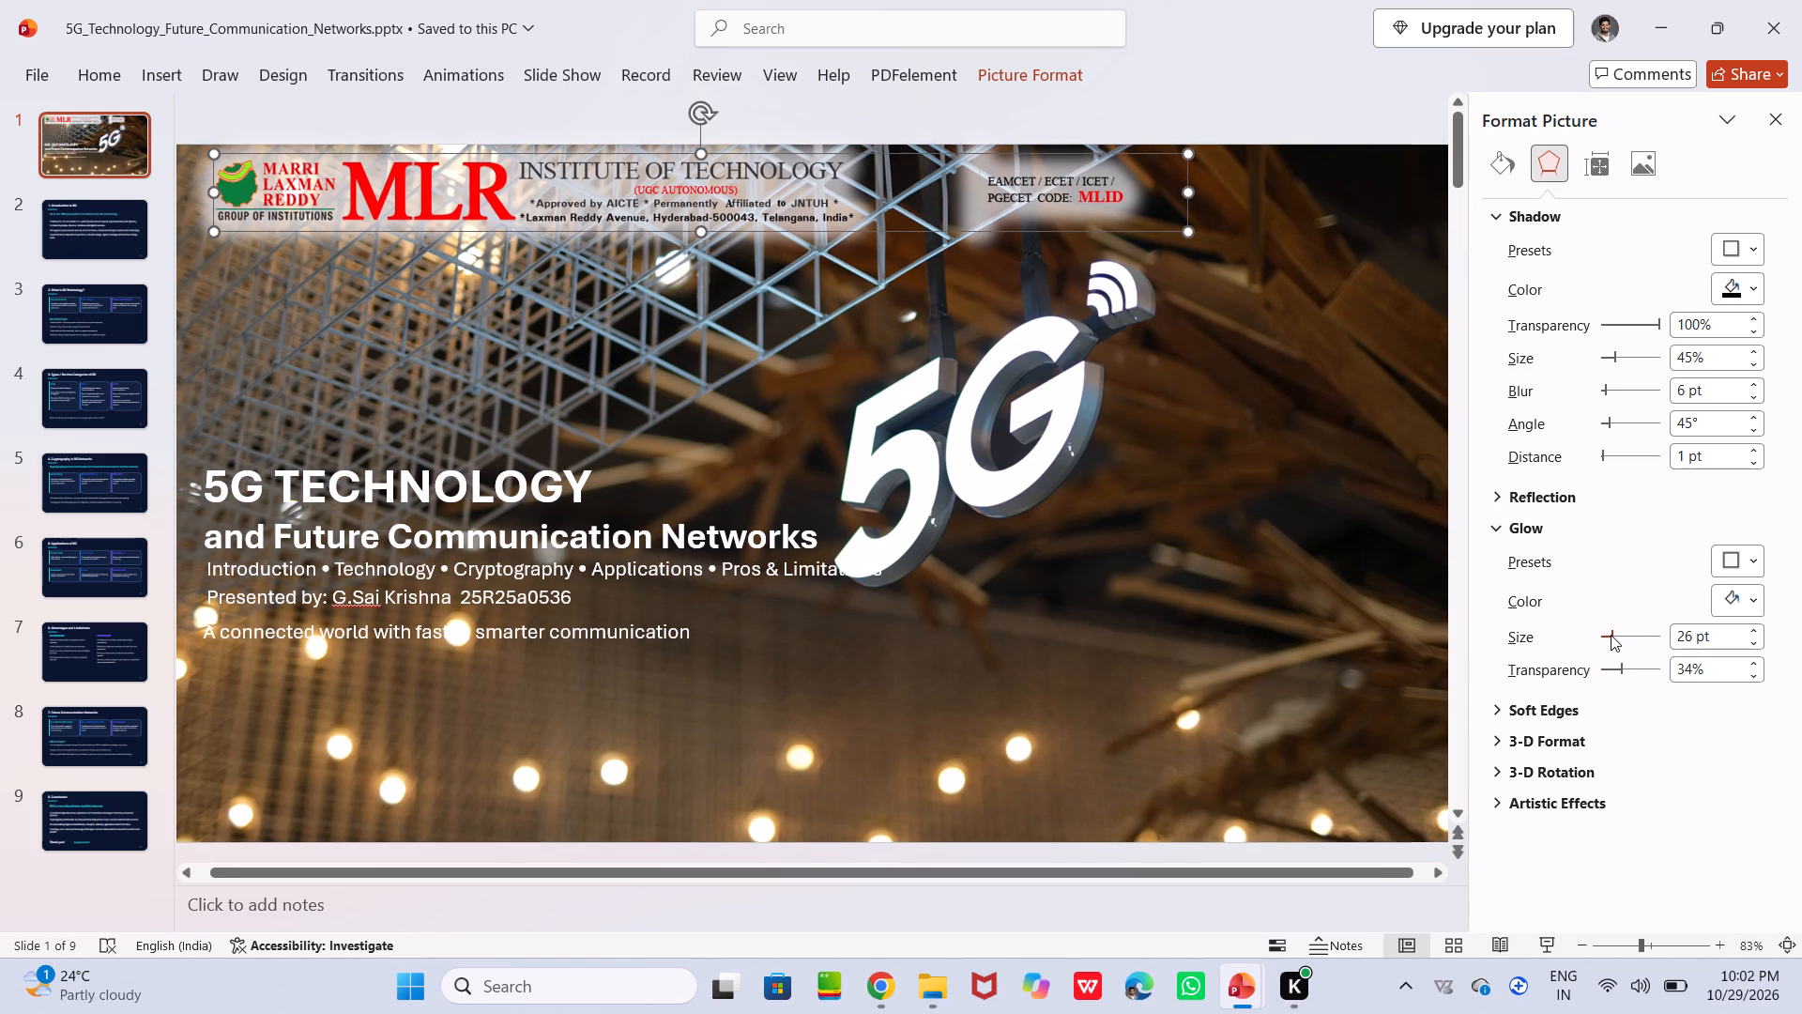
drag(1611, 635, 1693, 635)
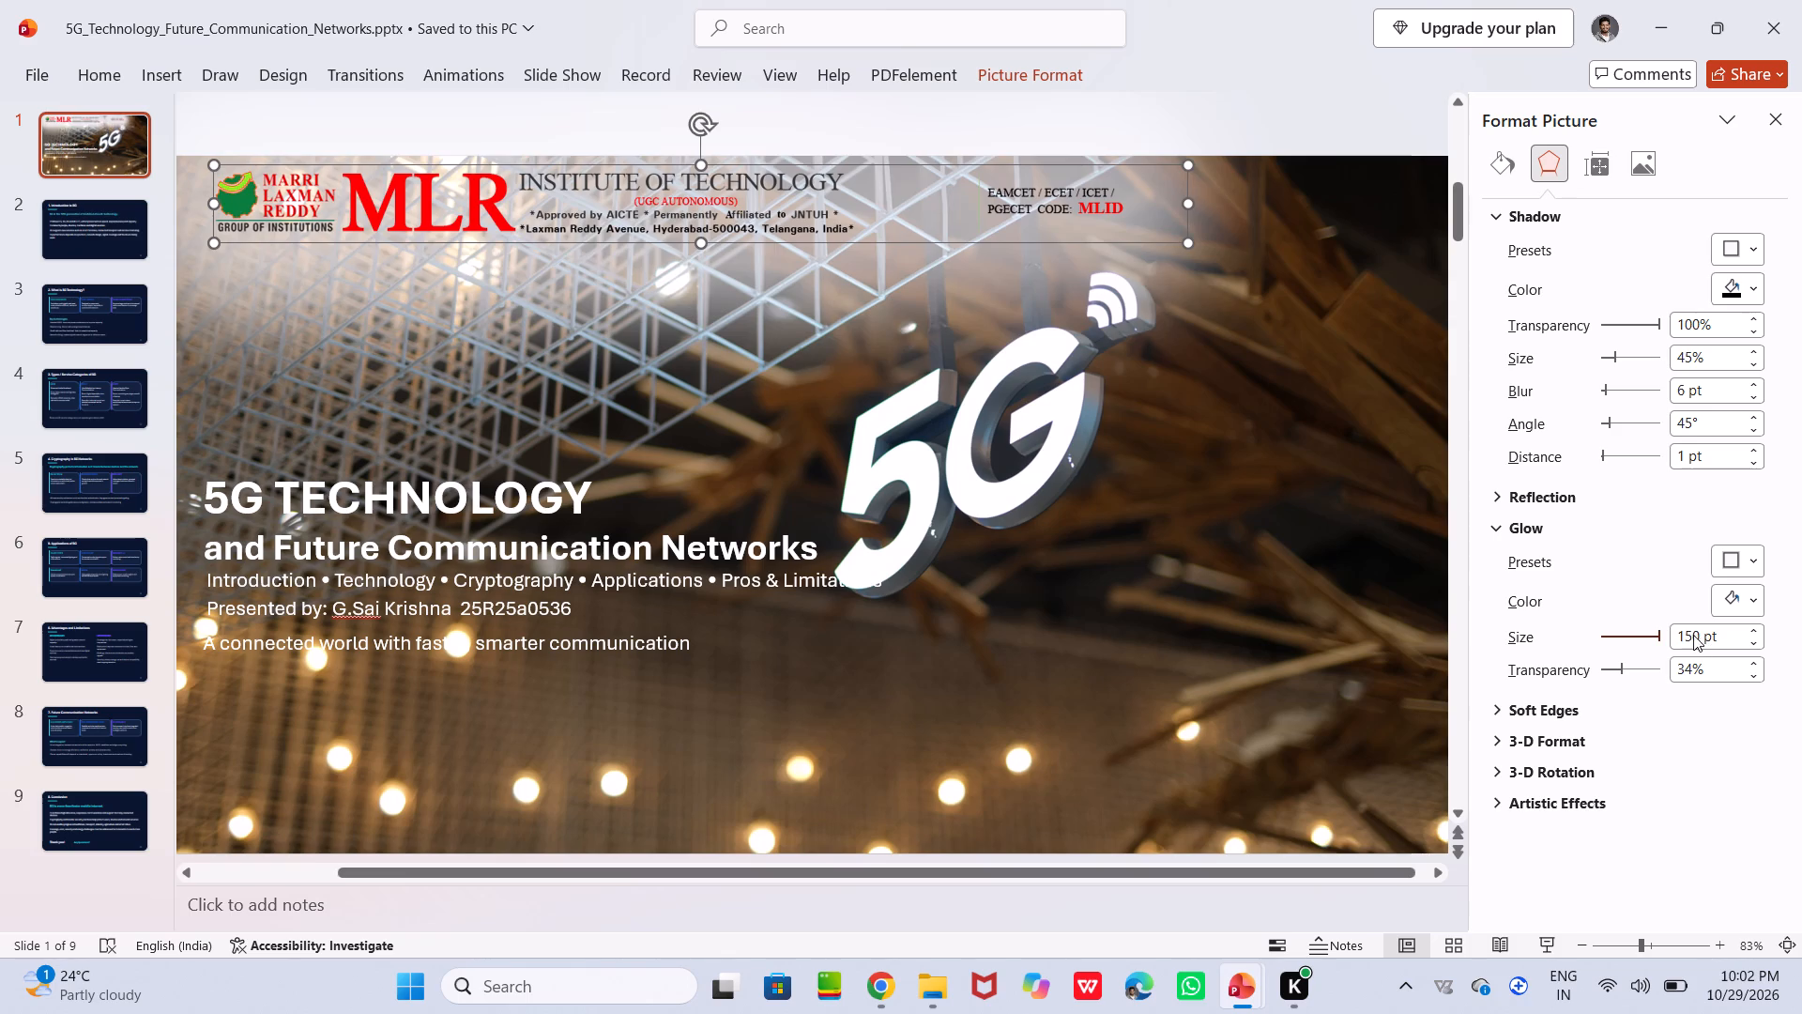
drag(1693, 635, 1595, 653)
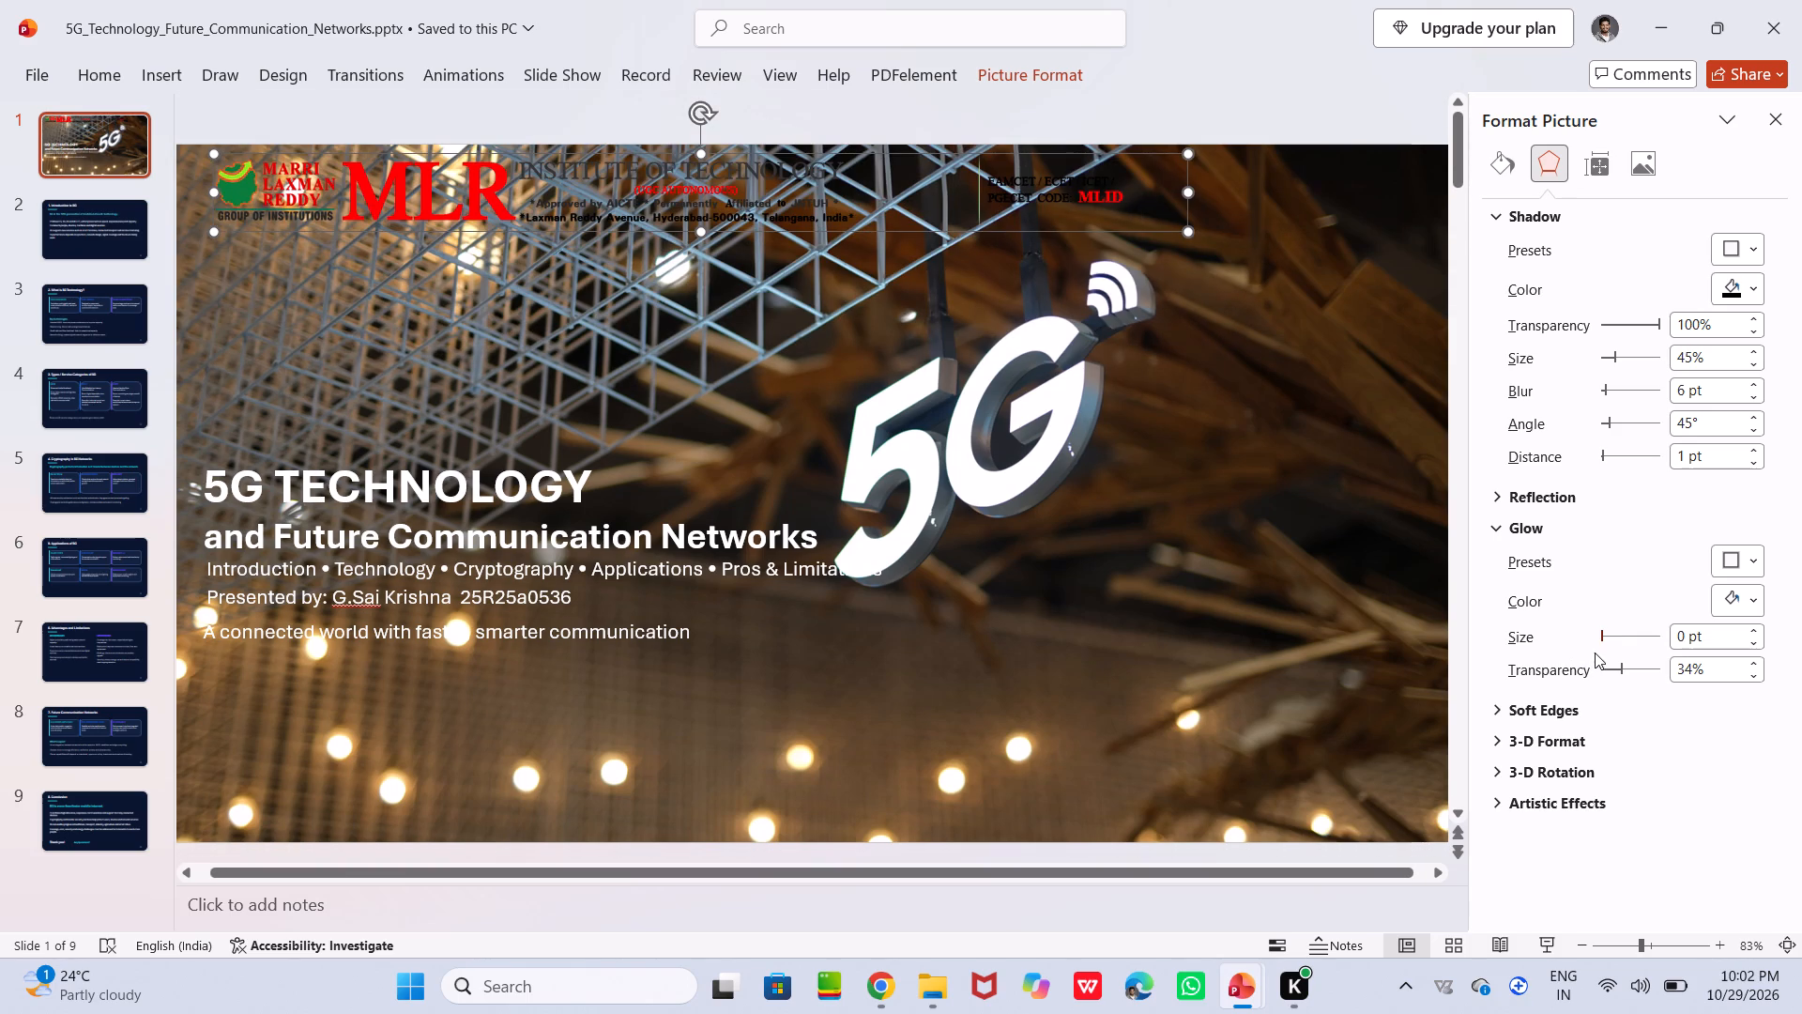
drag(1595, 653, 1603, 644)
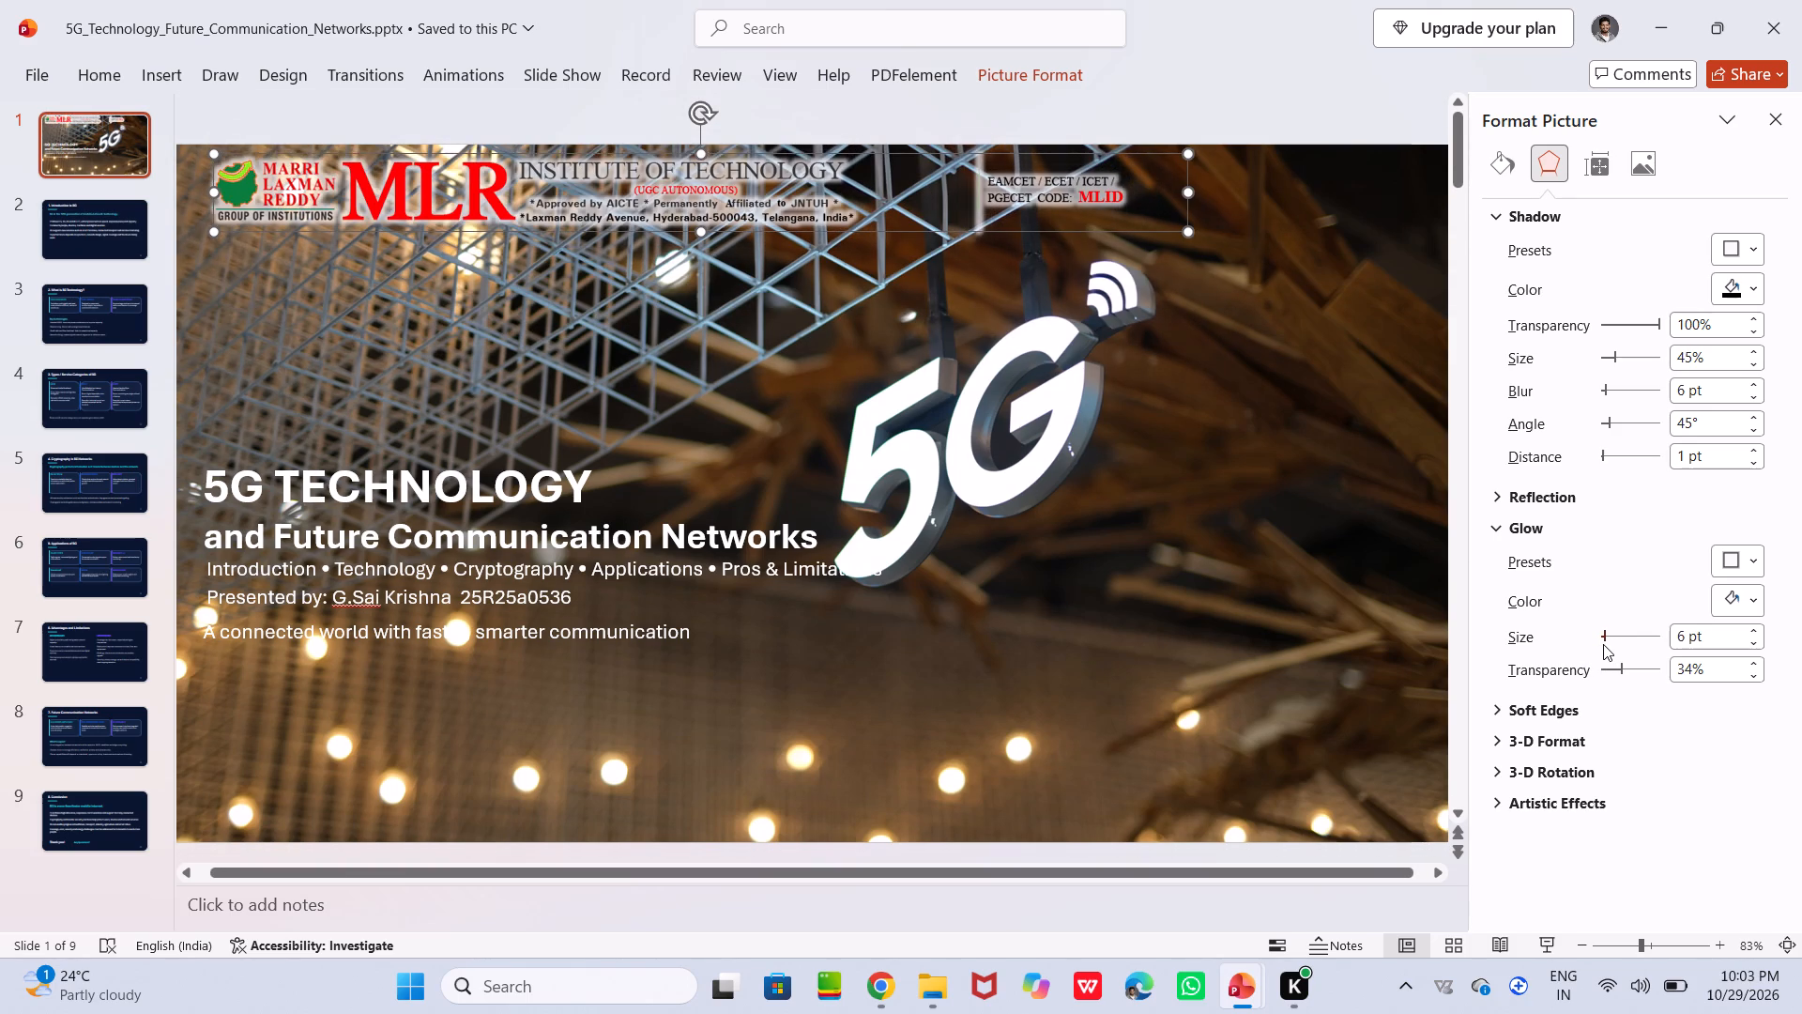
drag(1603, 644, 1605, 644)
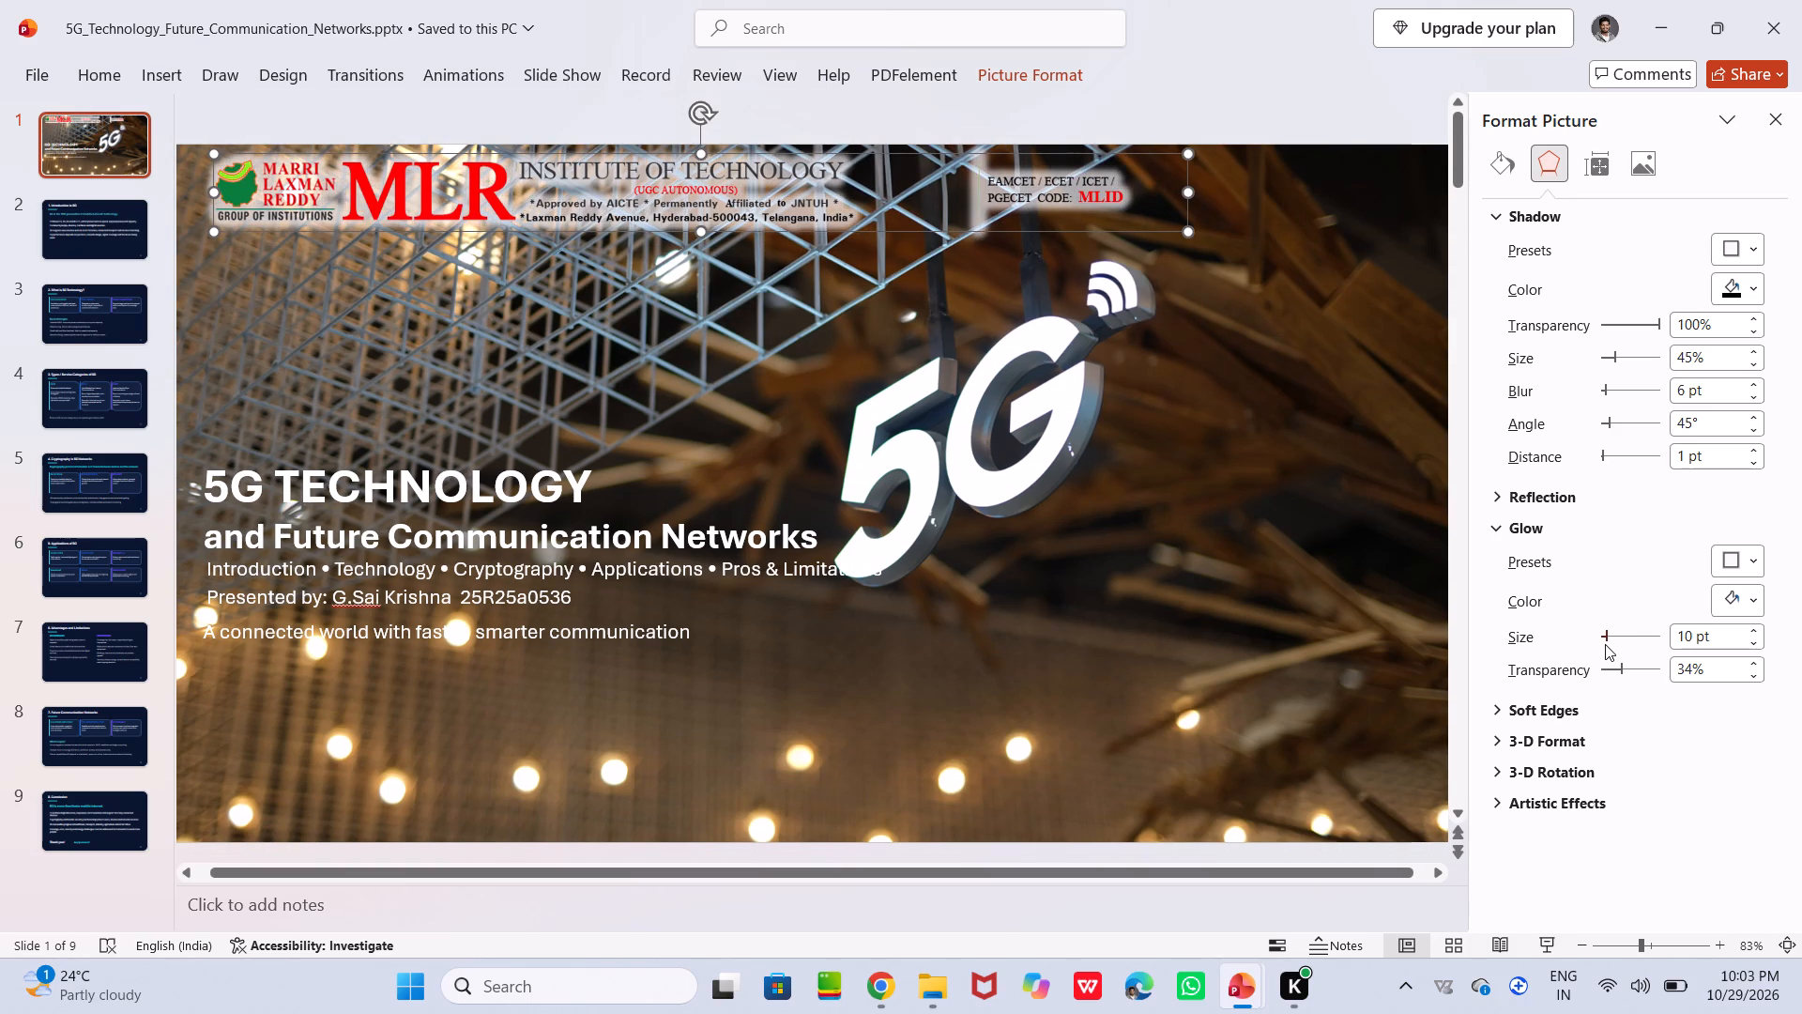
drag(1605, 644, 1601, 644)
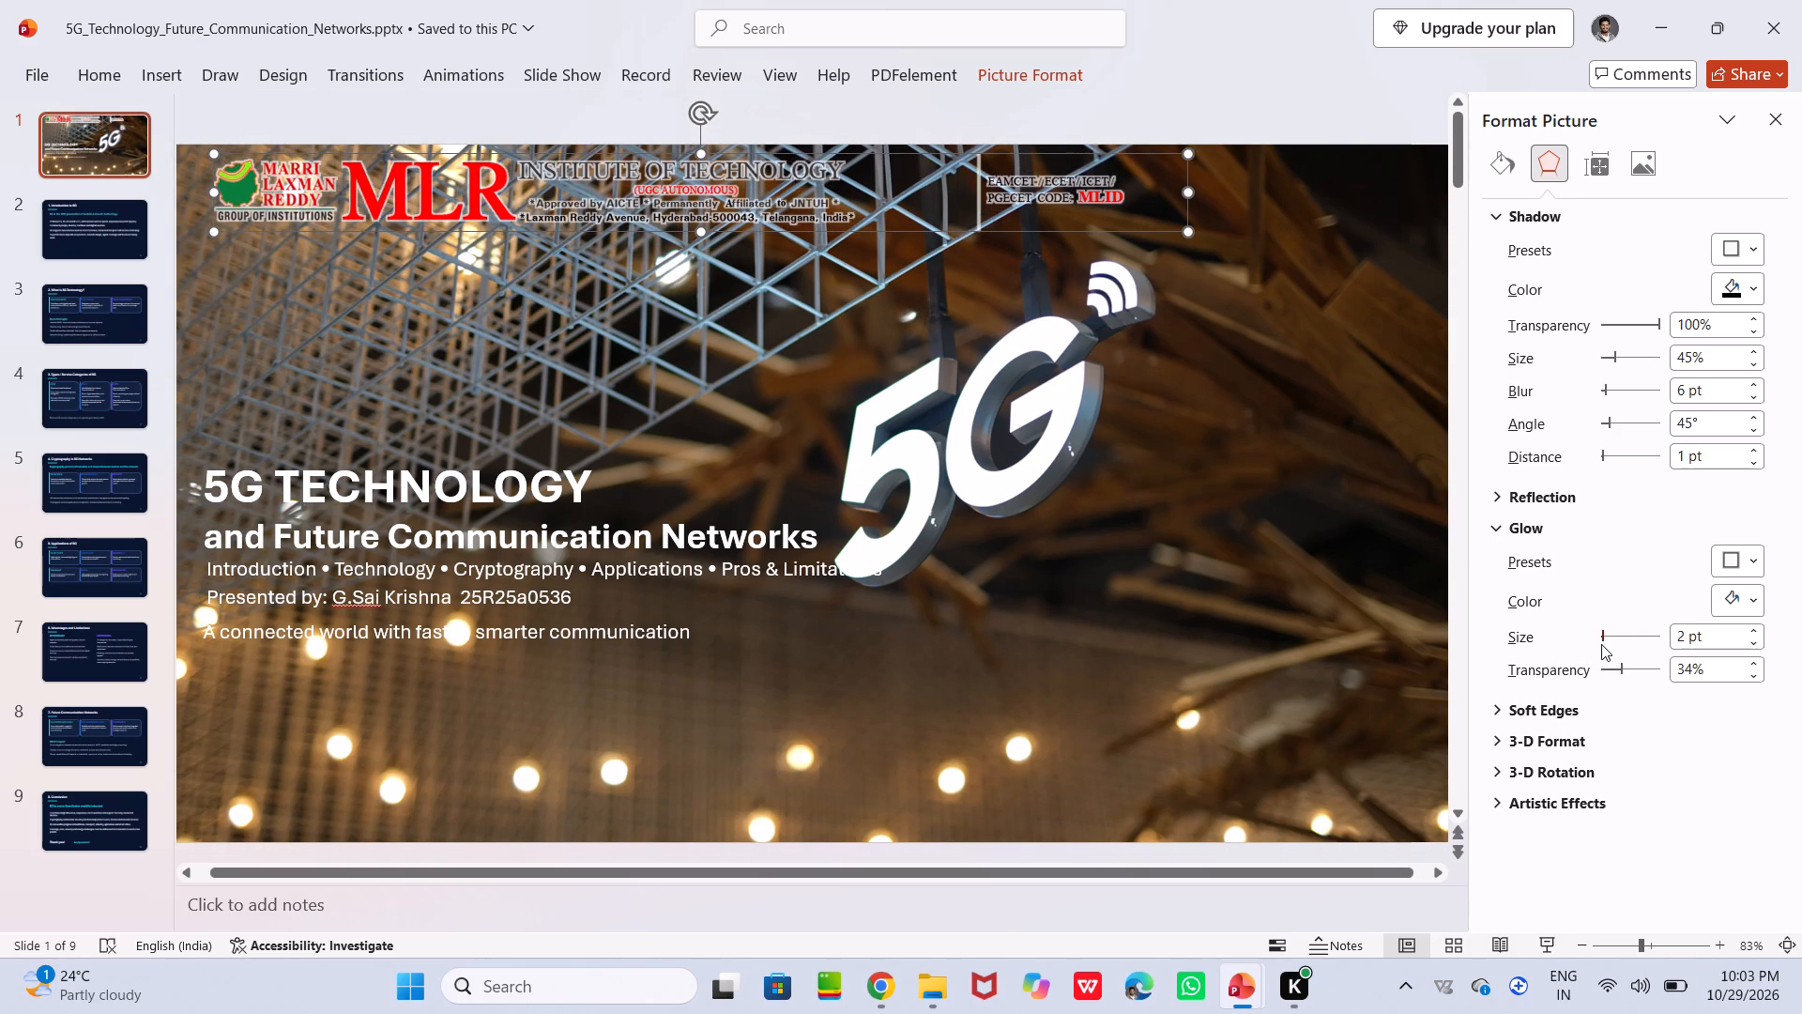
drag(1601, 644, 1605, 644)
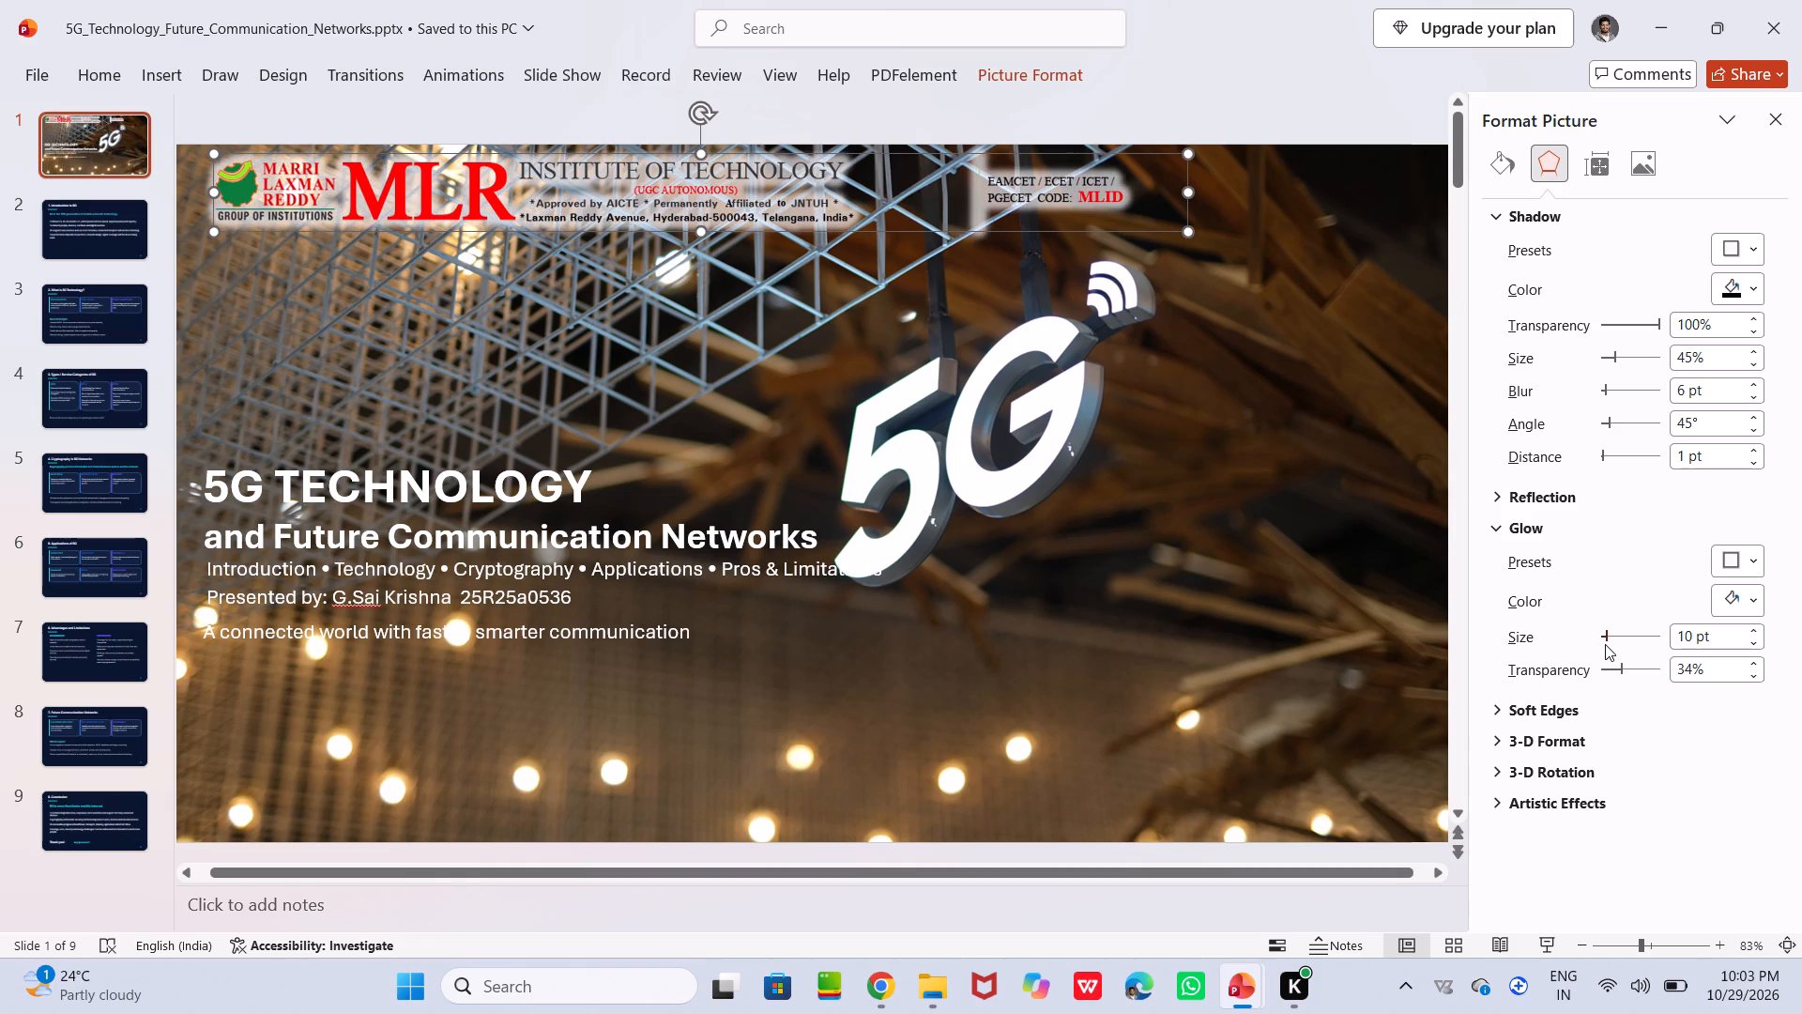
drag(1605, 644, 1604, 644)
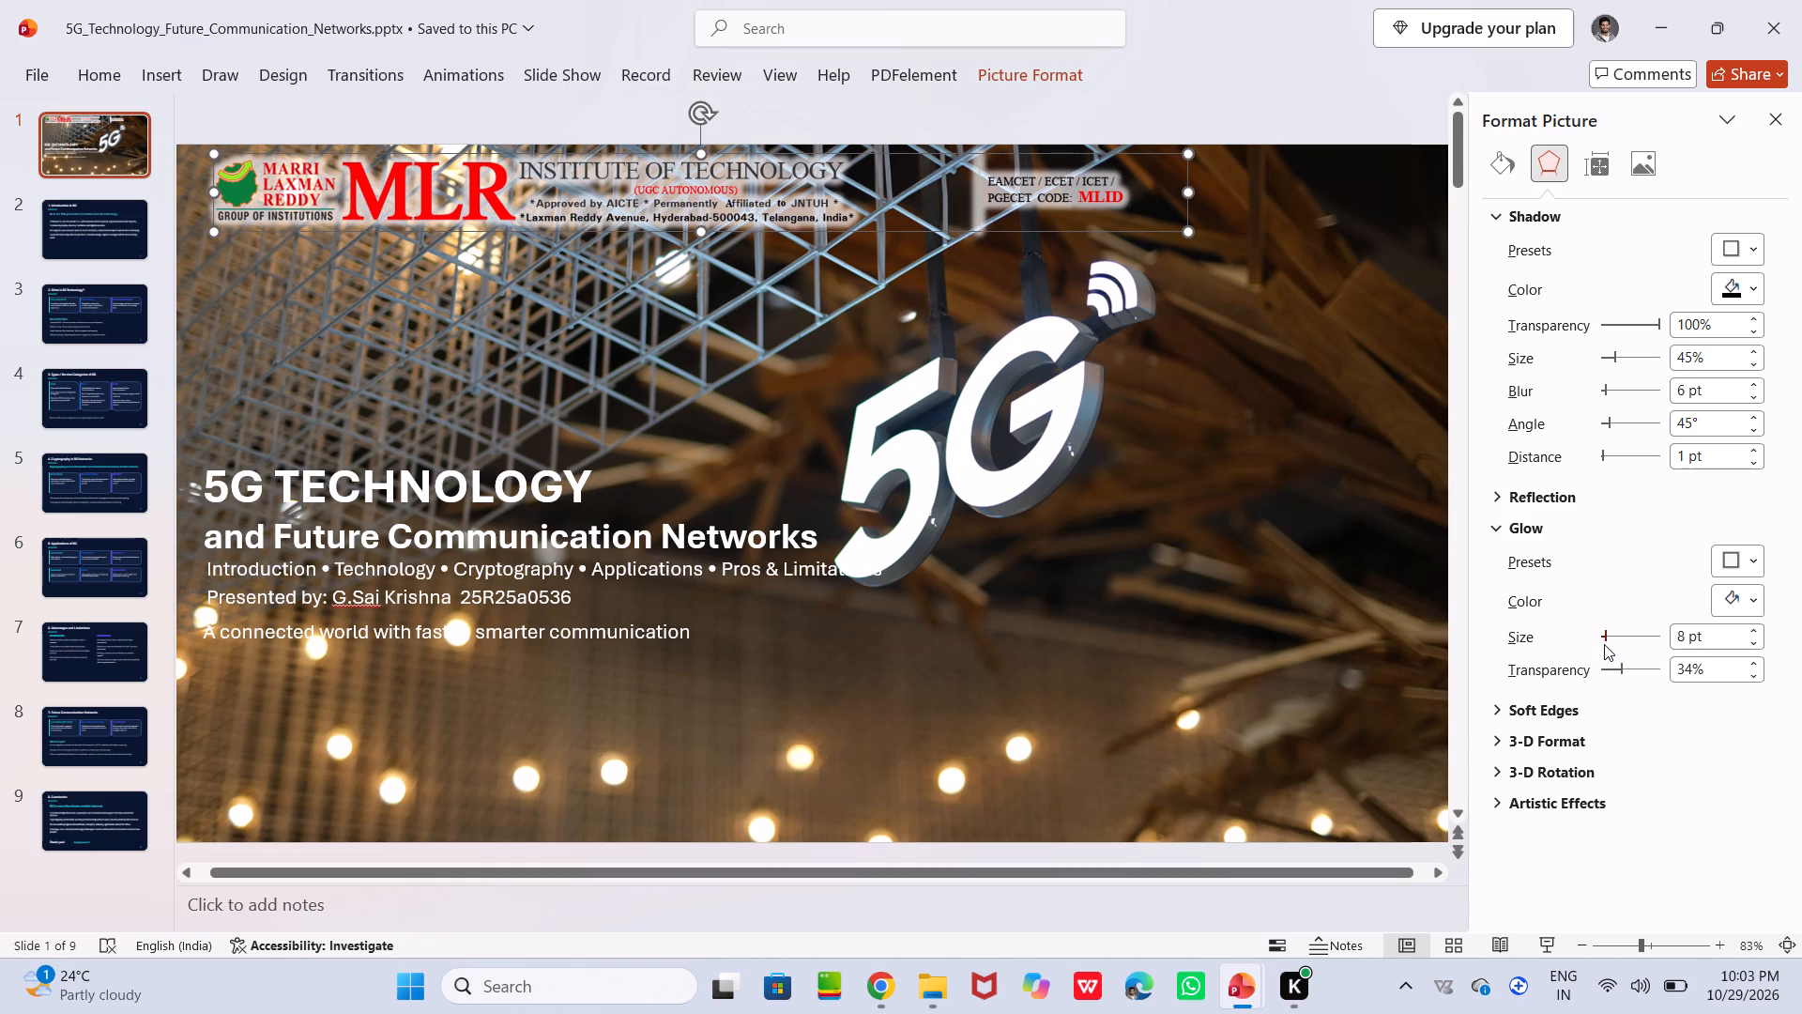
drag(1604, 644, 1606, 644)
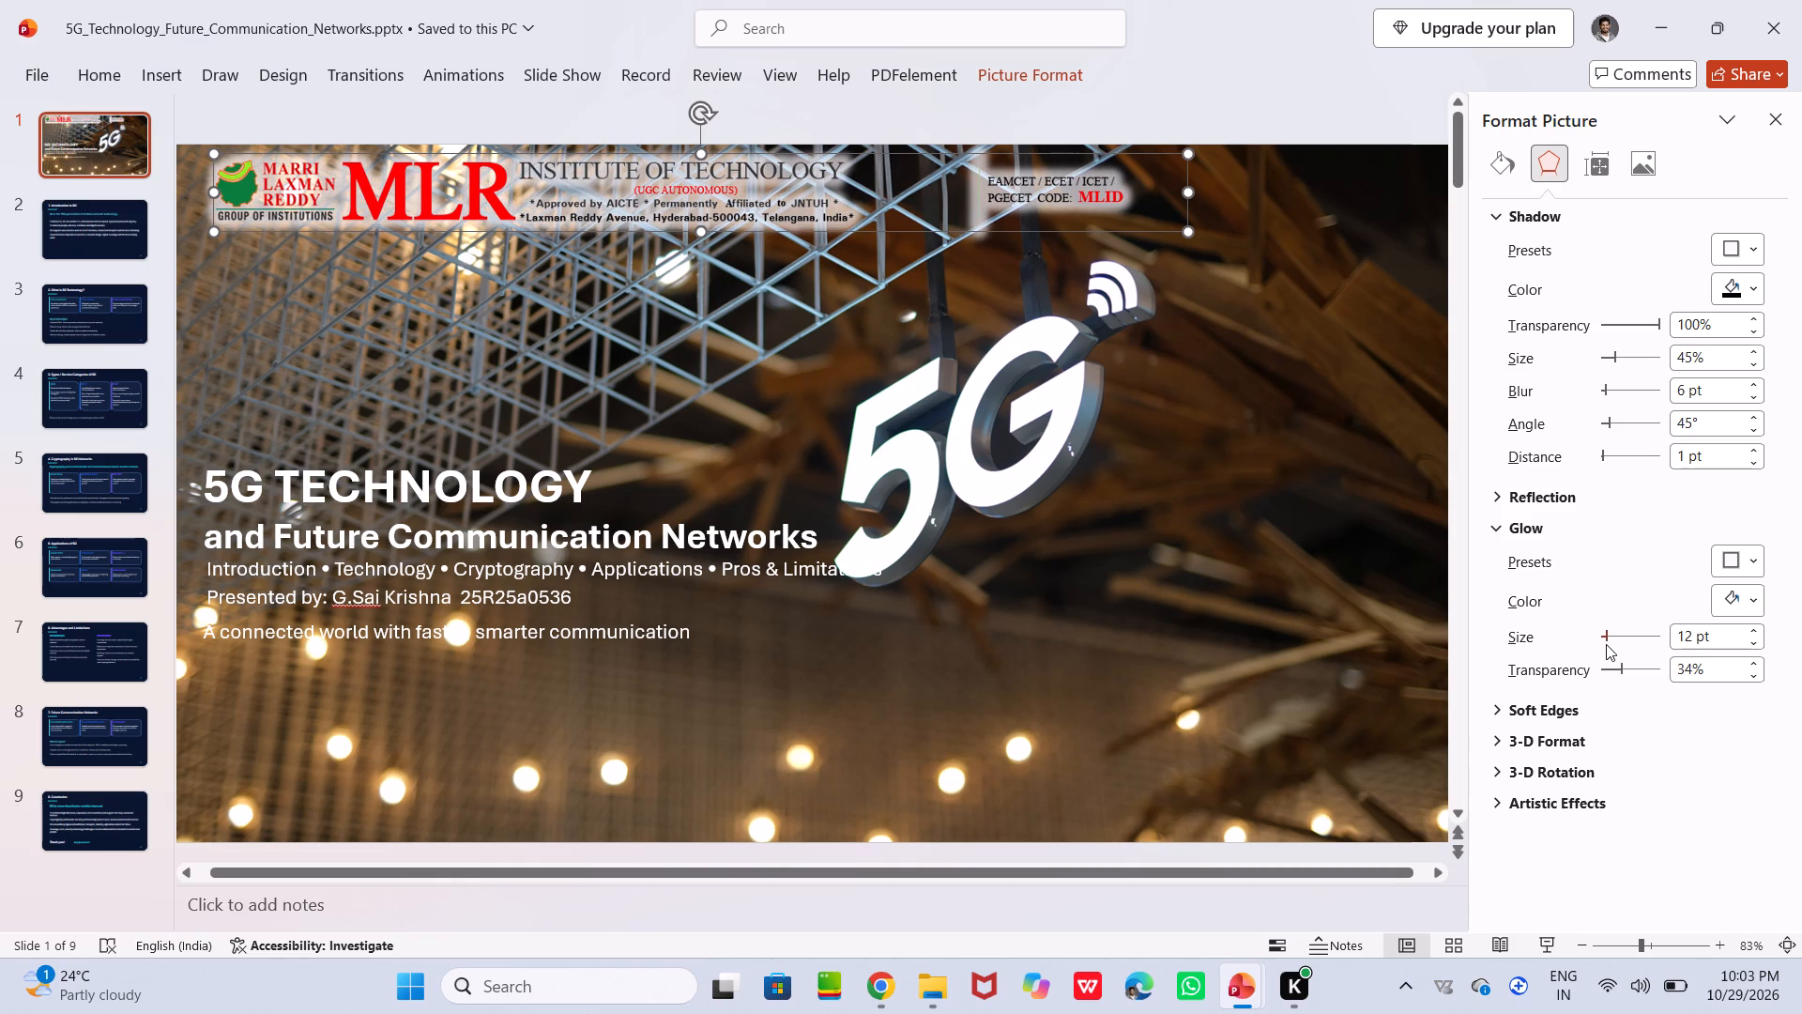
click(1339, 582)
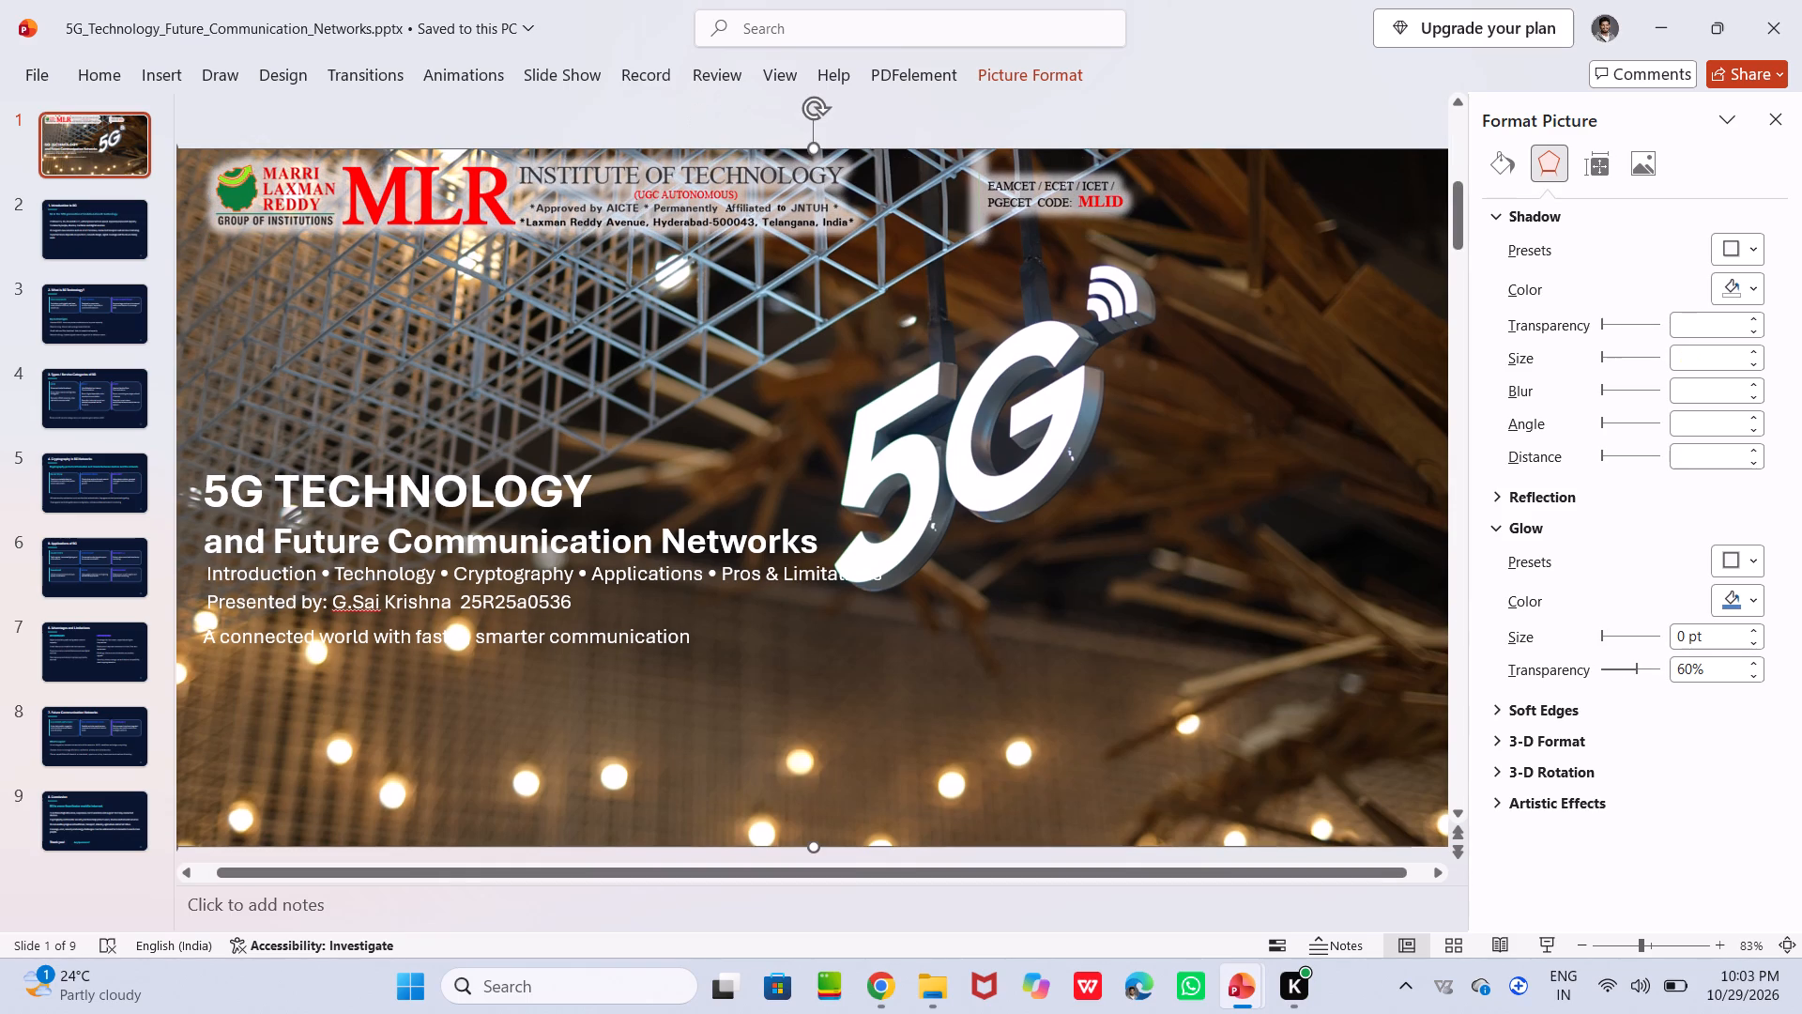
Close the picture formatting options and check the title slide's banner in the black-and-white print preview.
click(1784, 115)
key(ctrl+p)
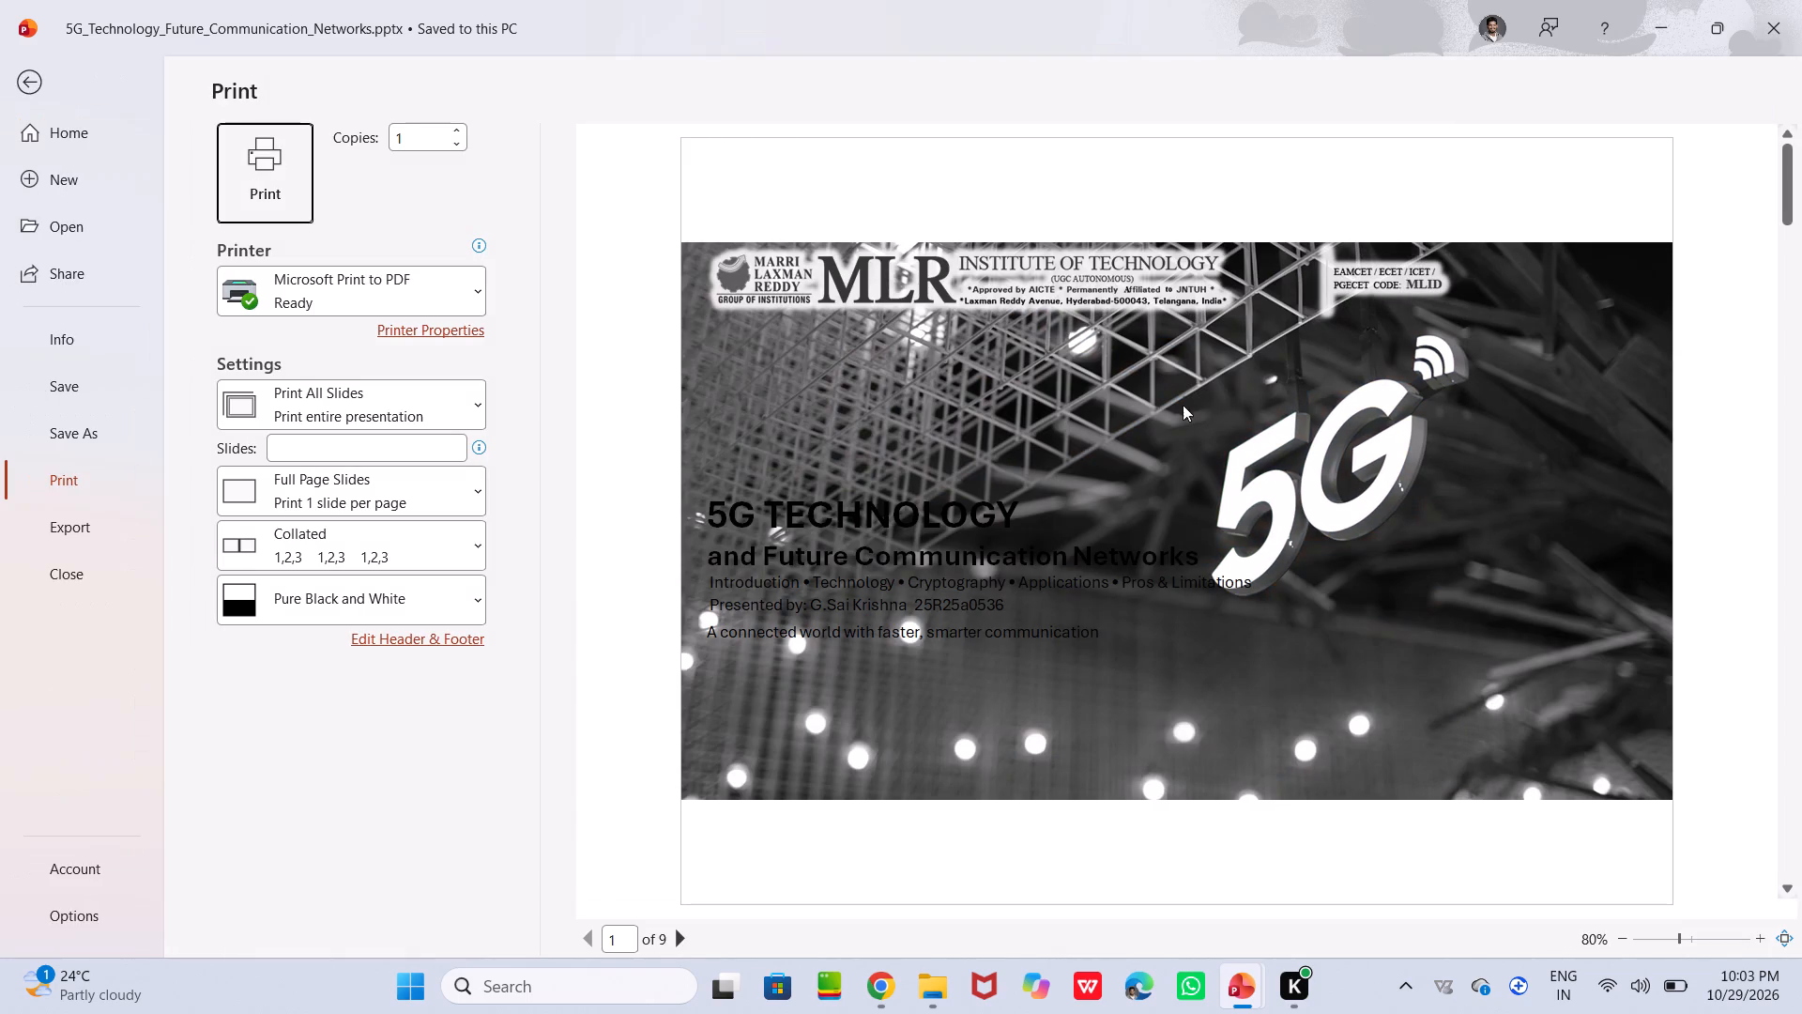
click(1092, 875)
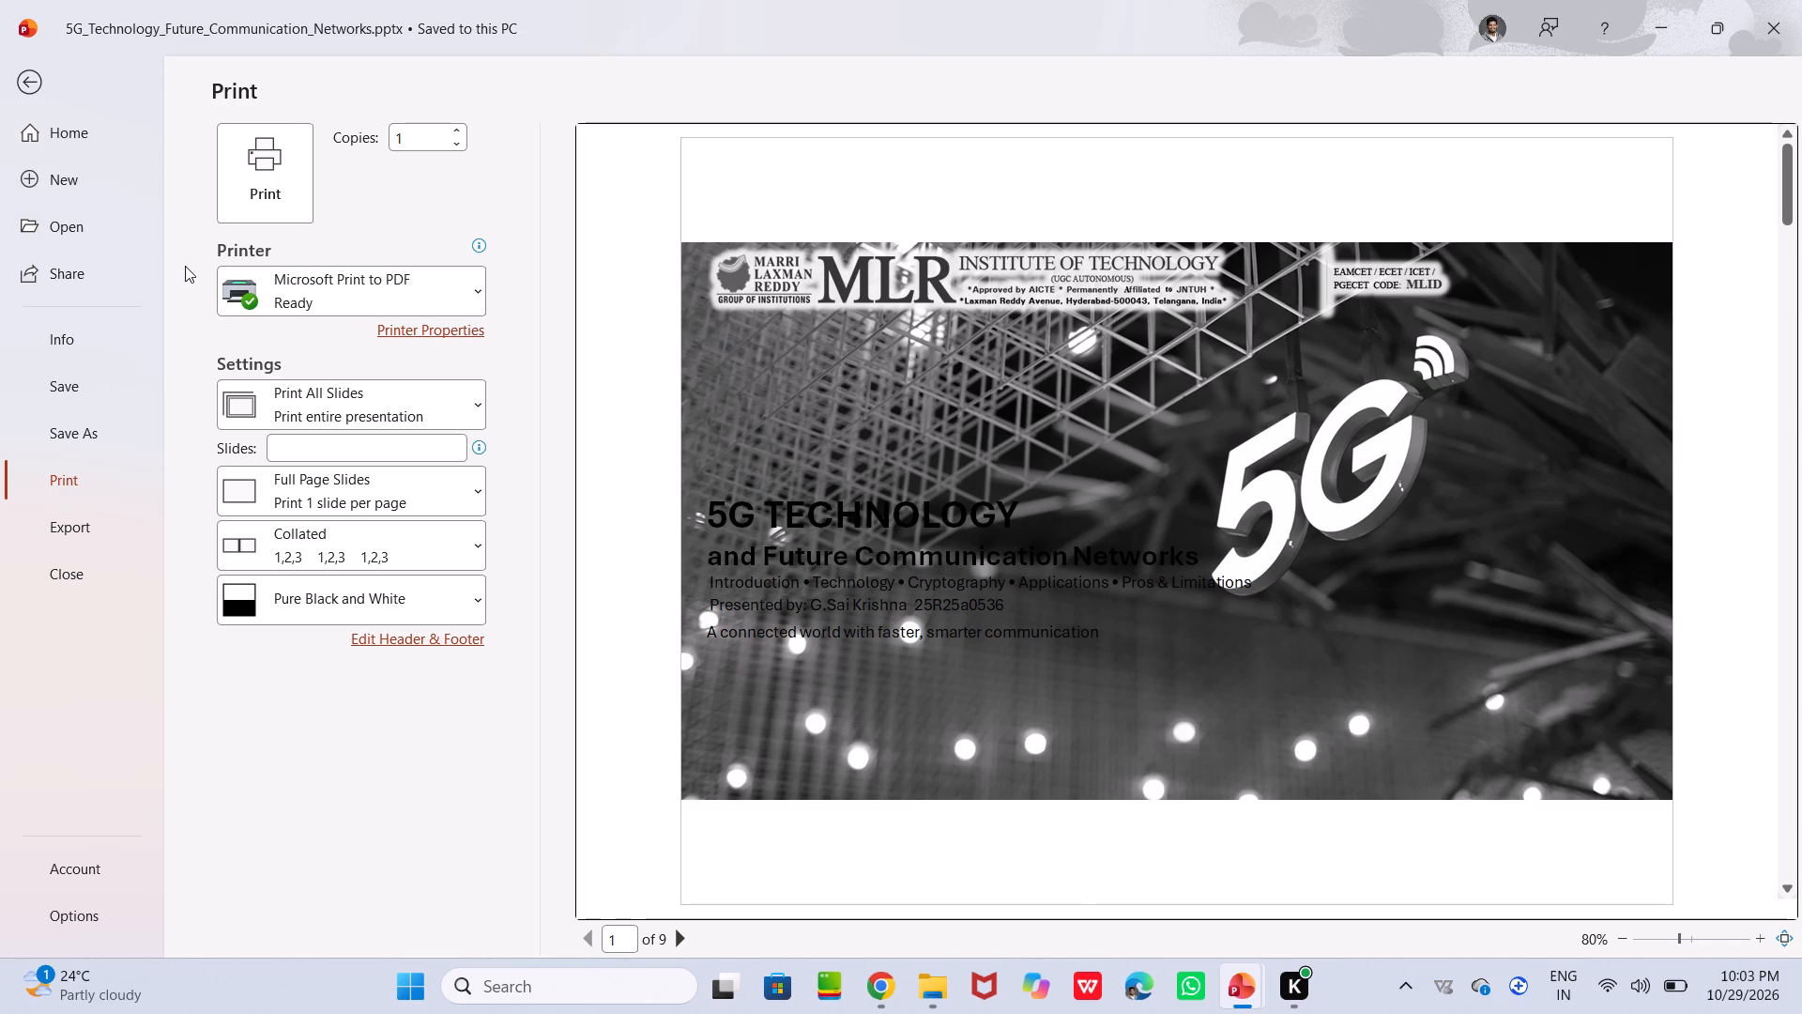
click(12, 80)
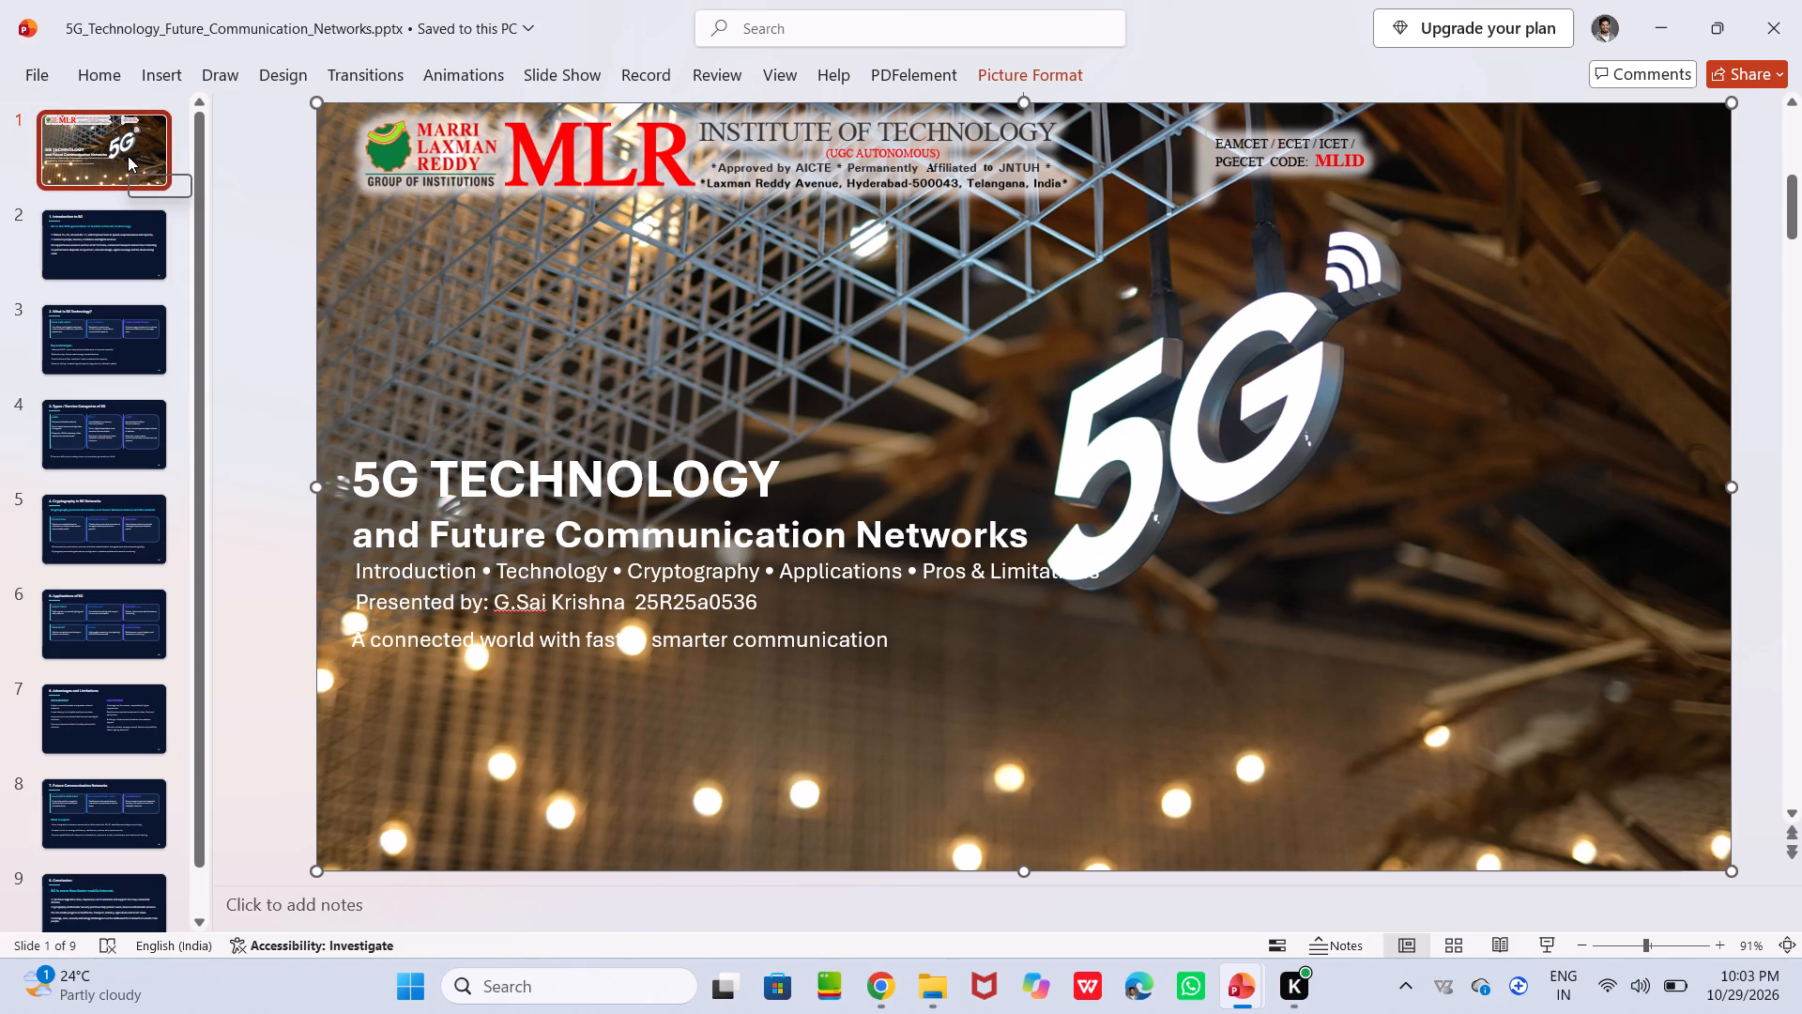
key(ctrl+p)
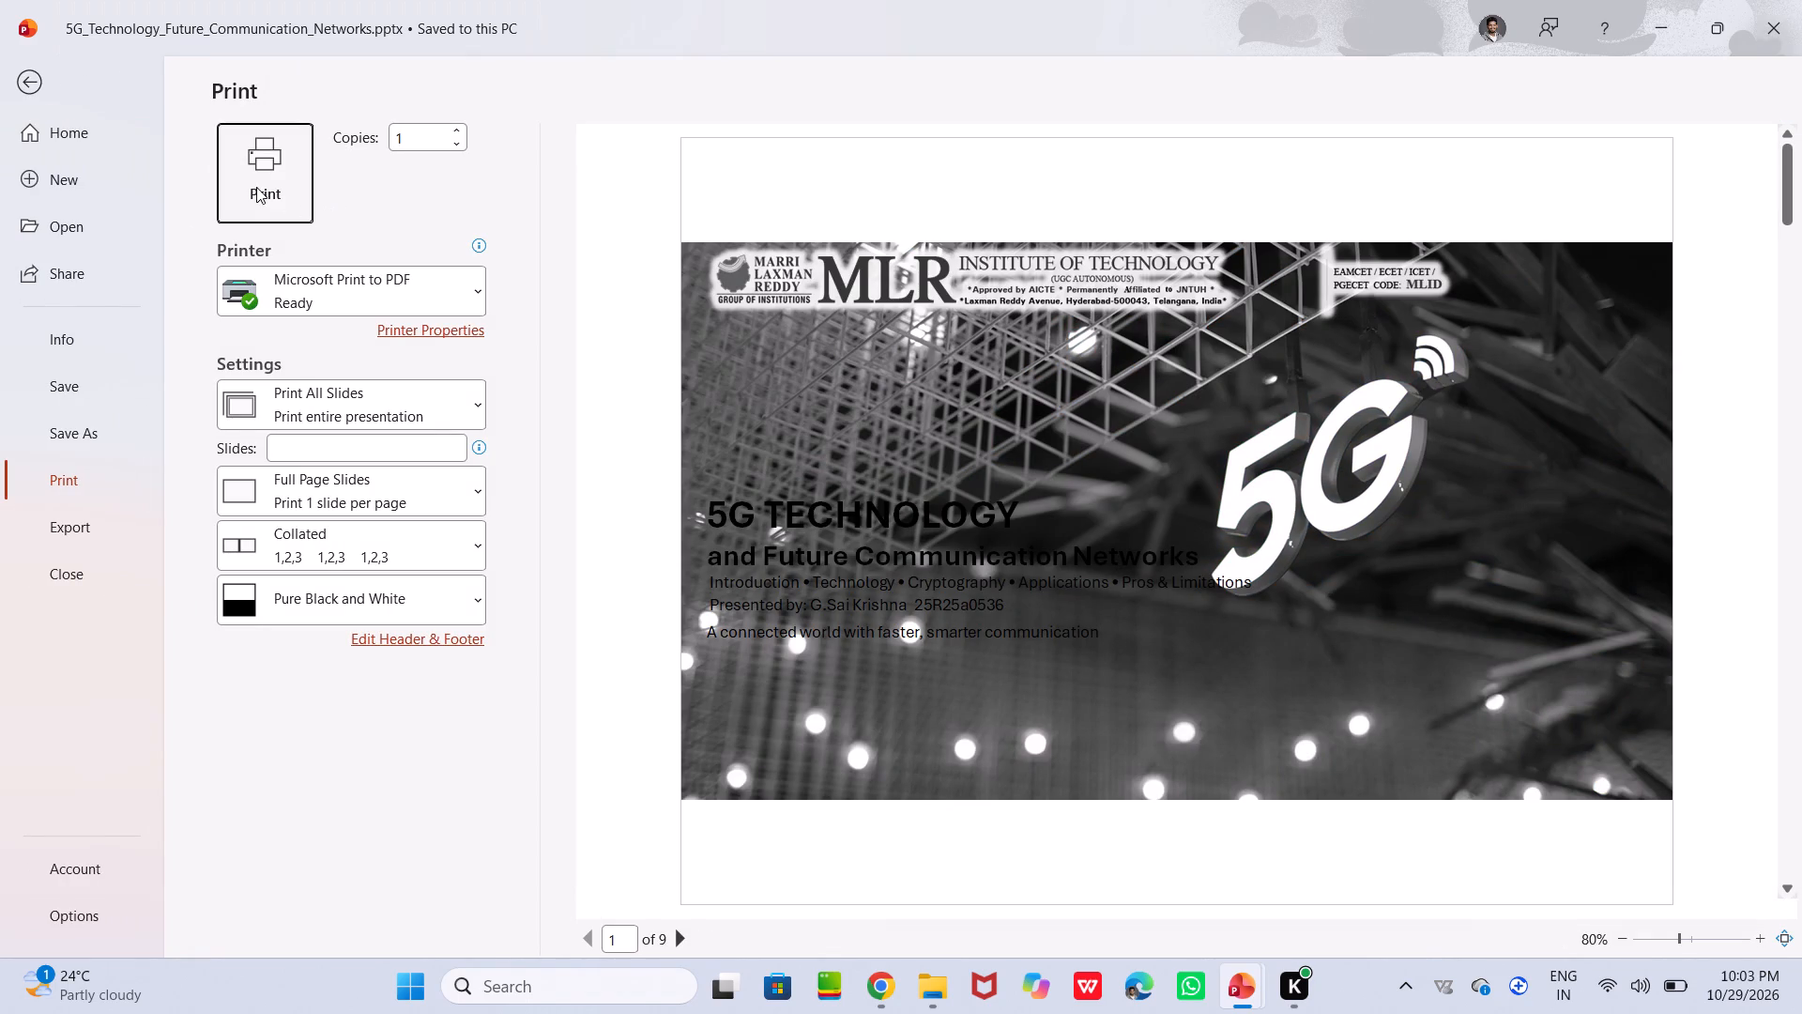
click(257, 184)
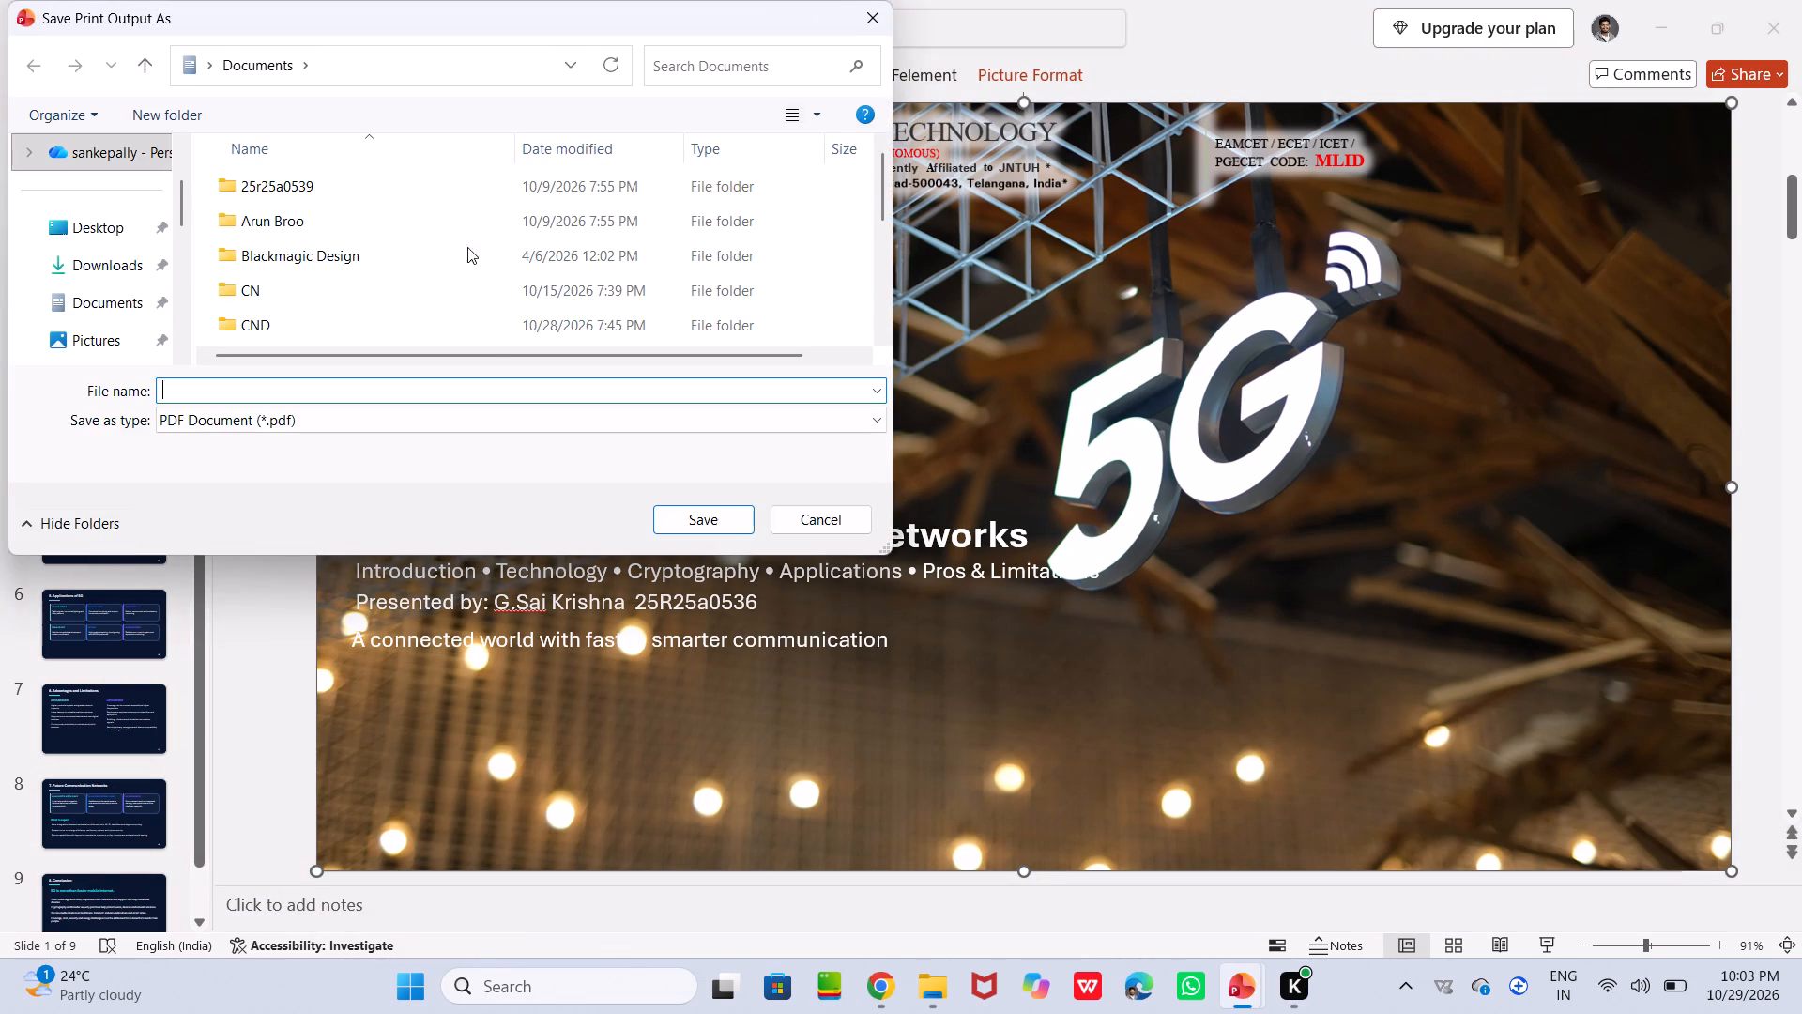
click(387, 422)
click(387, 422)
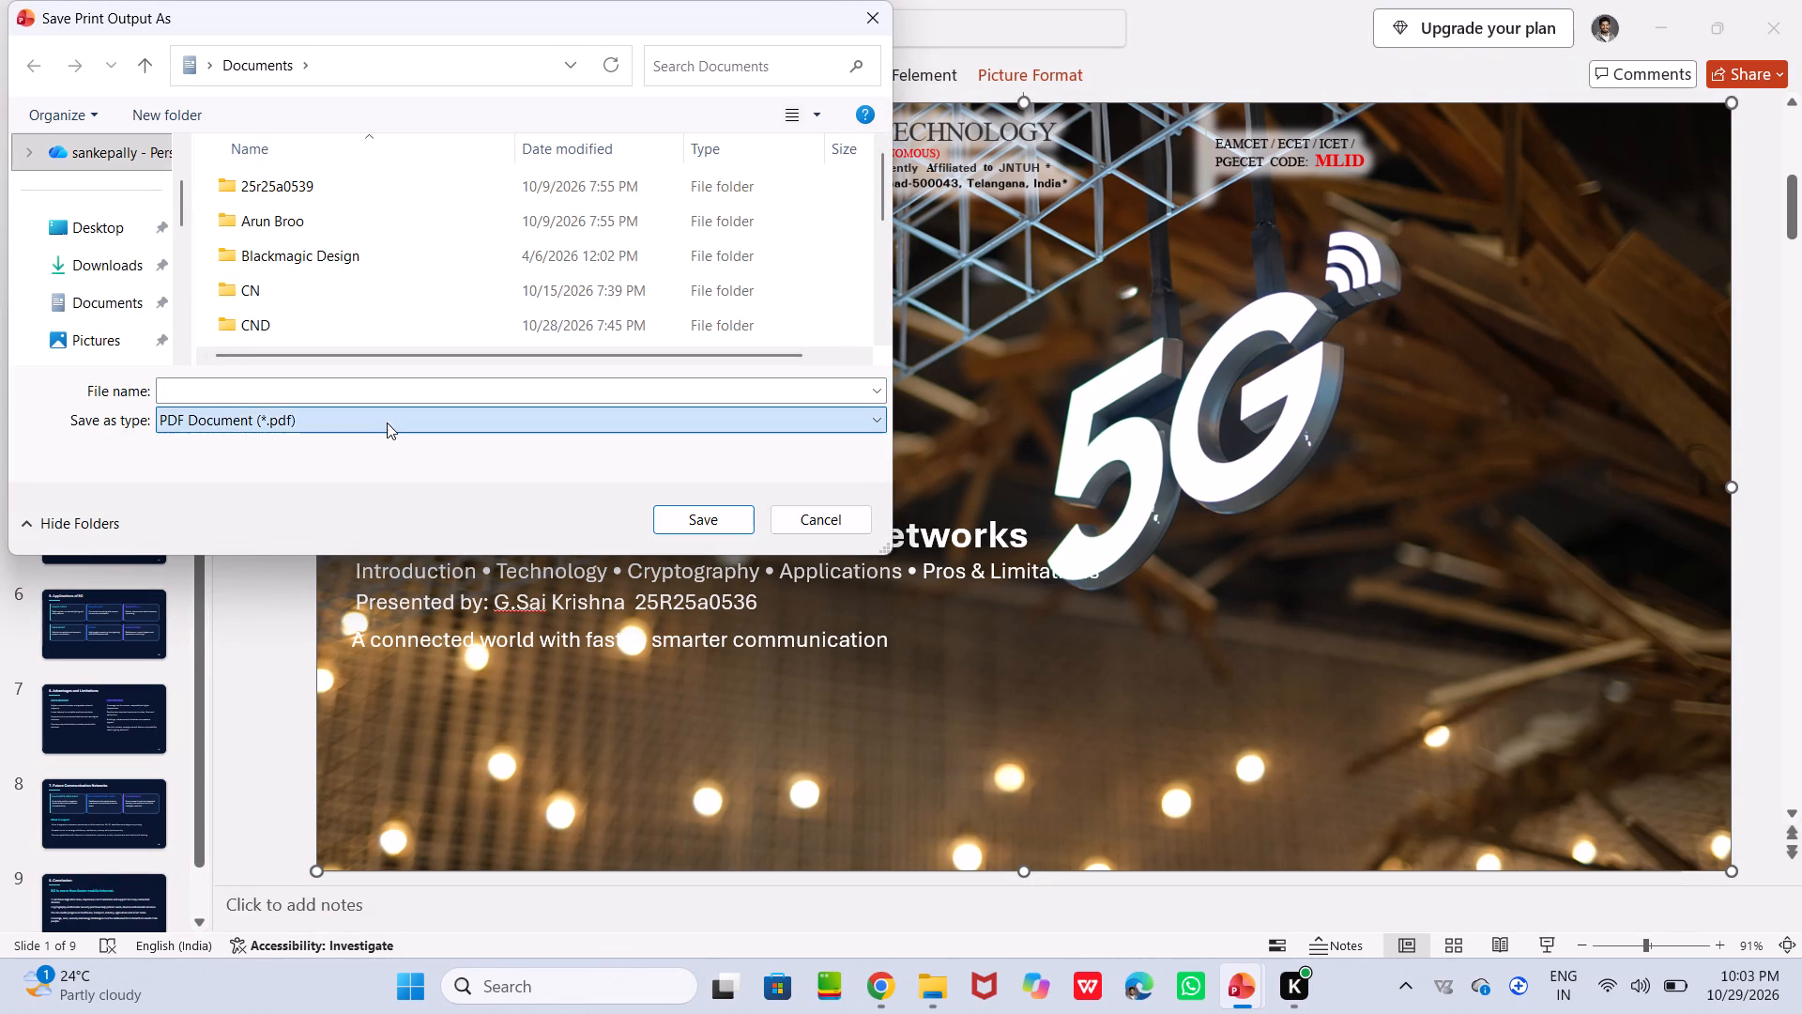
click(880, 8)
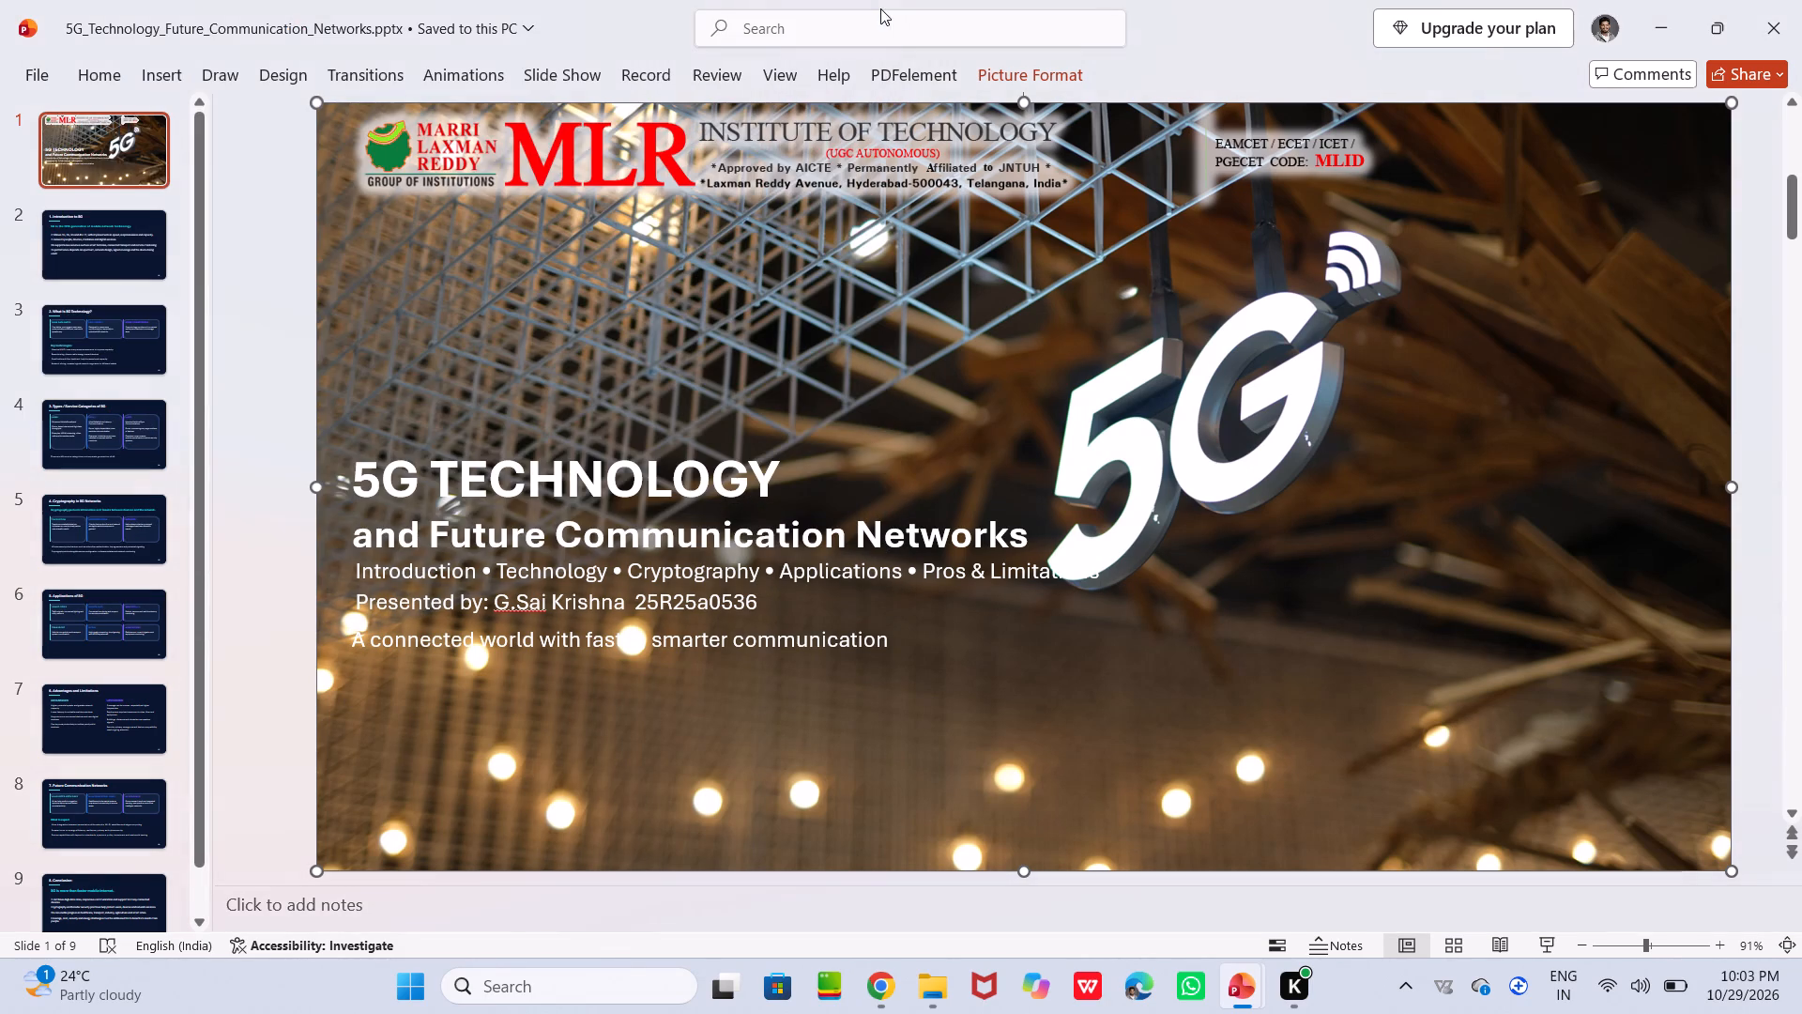
Check the title slide's banner once more in the black-and-white print preview.
key(ctrl+p)
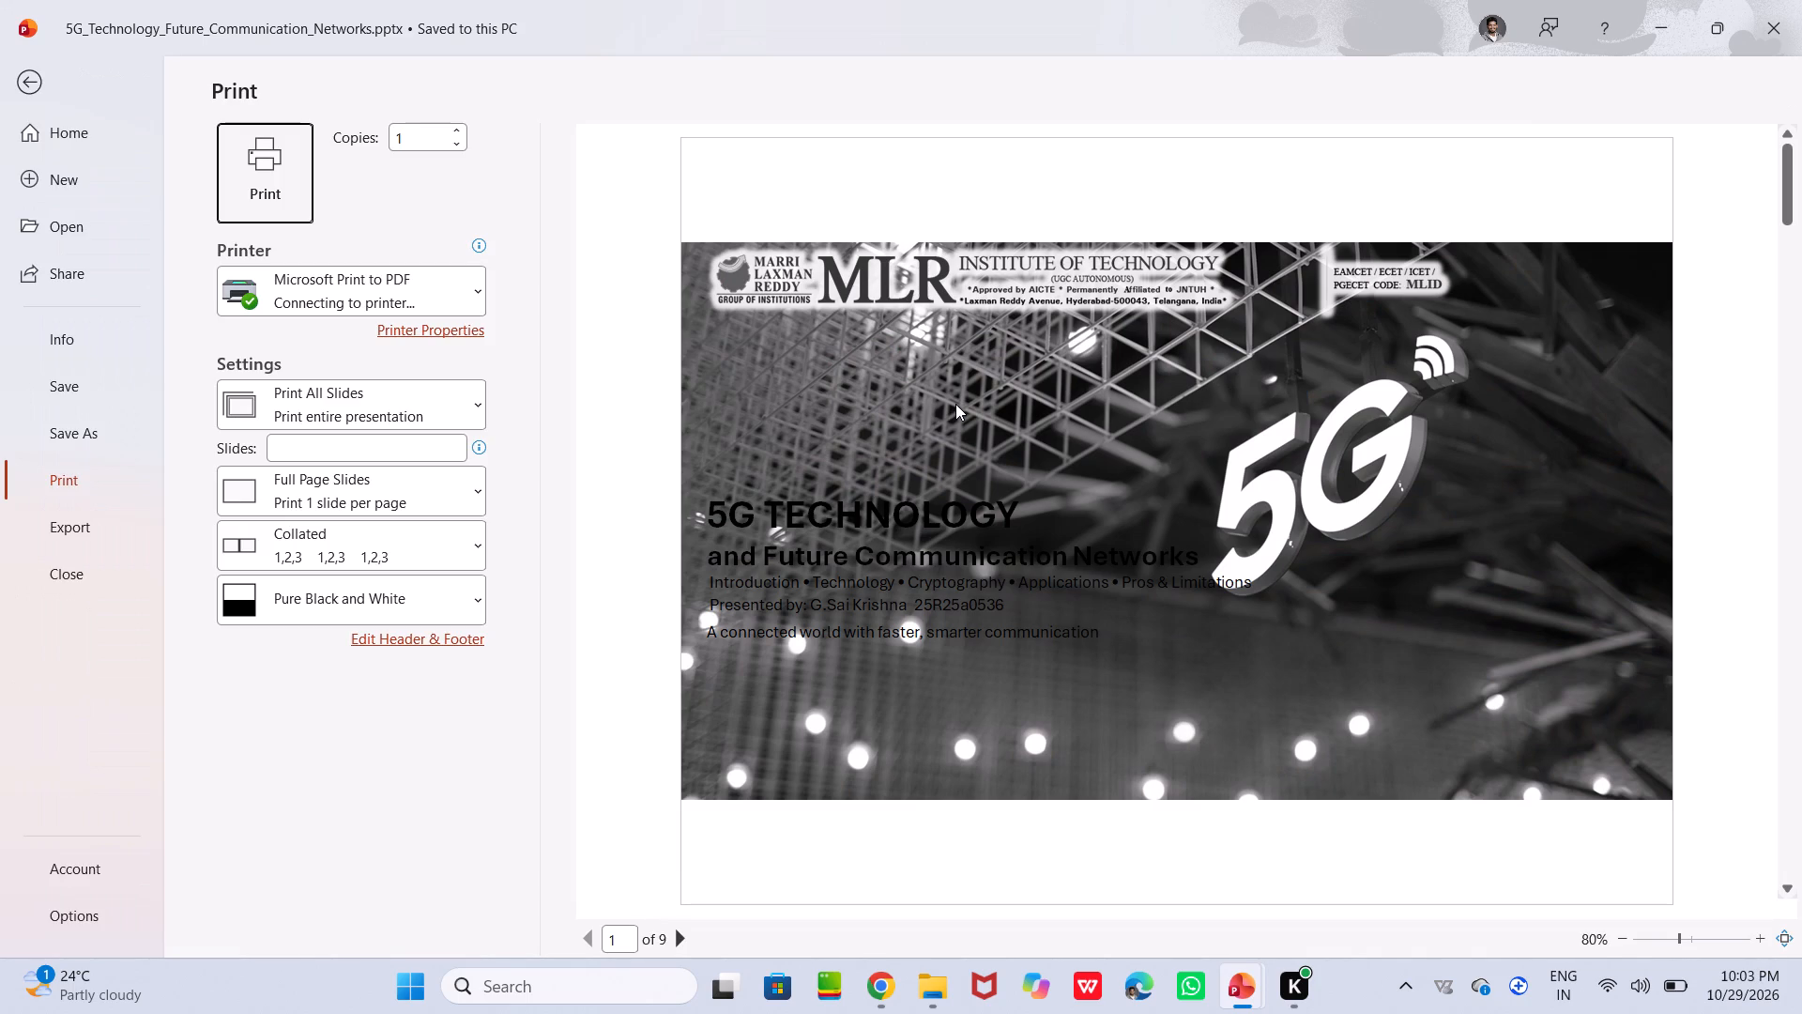
click(37, 86)
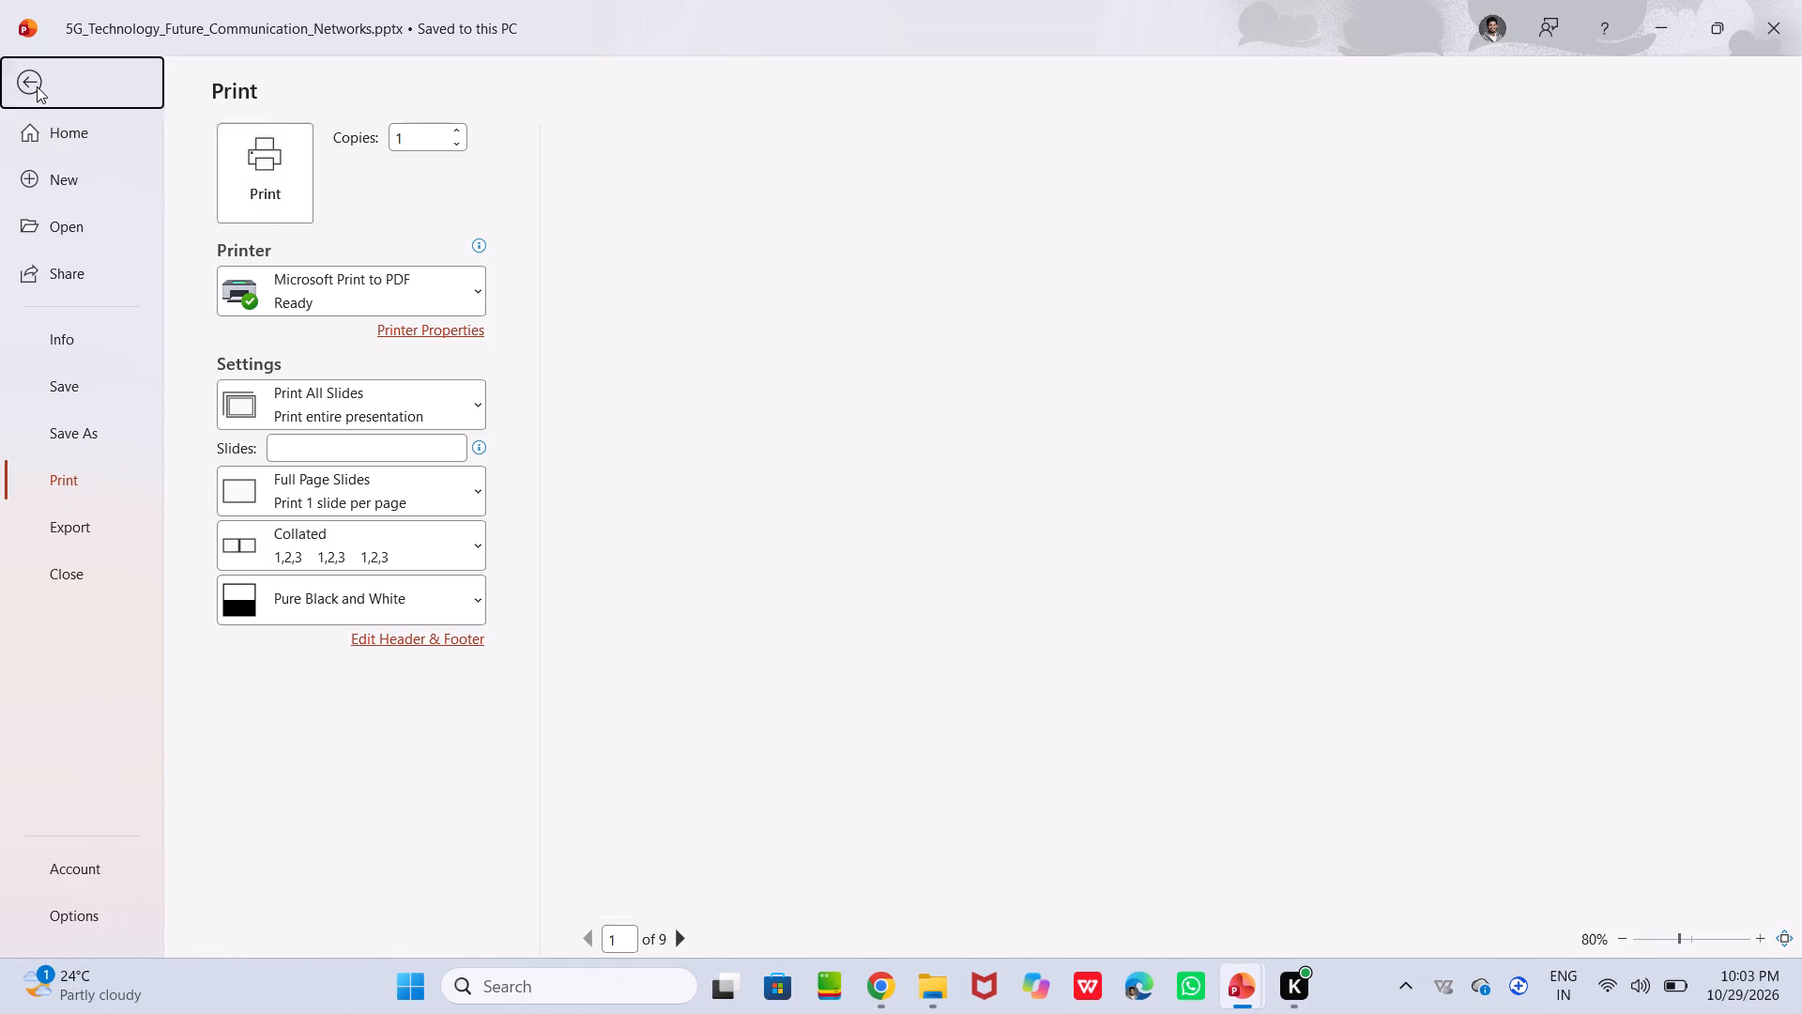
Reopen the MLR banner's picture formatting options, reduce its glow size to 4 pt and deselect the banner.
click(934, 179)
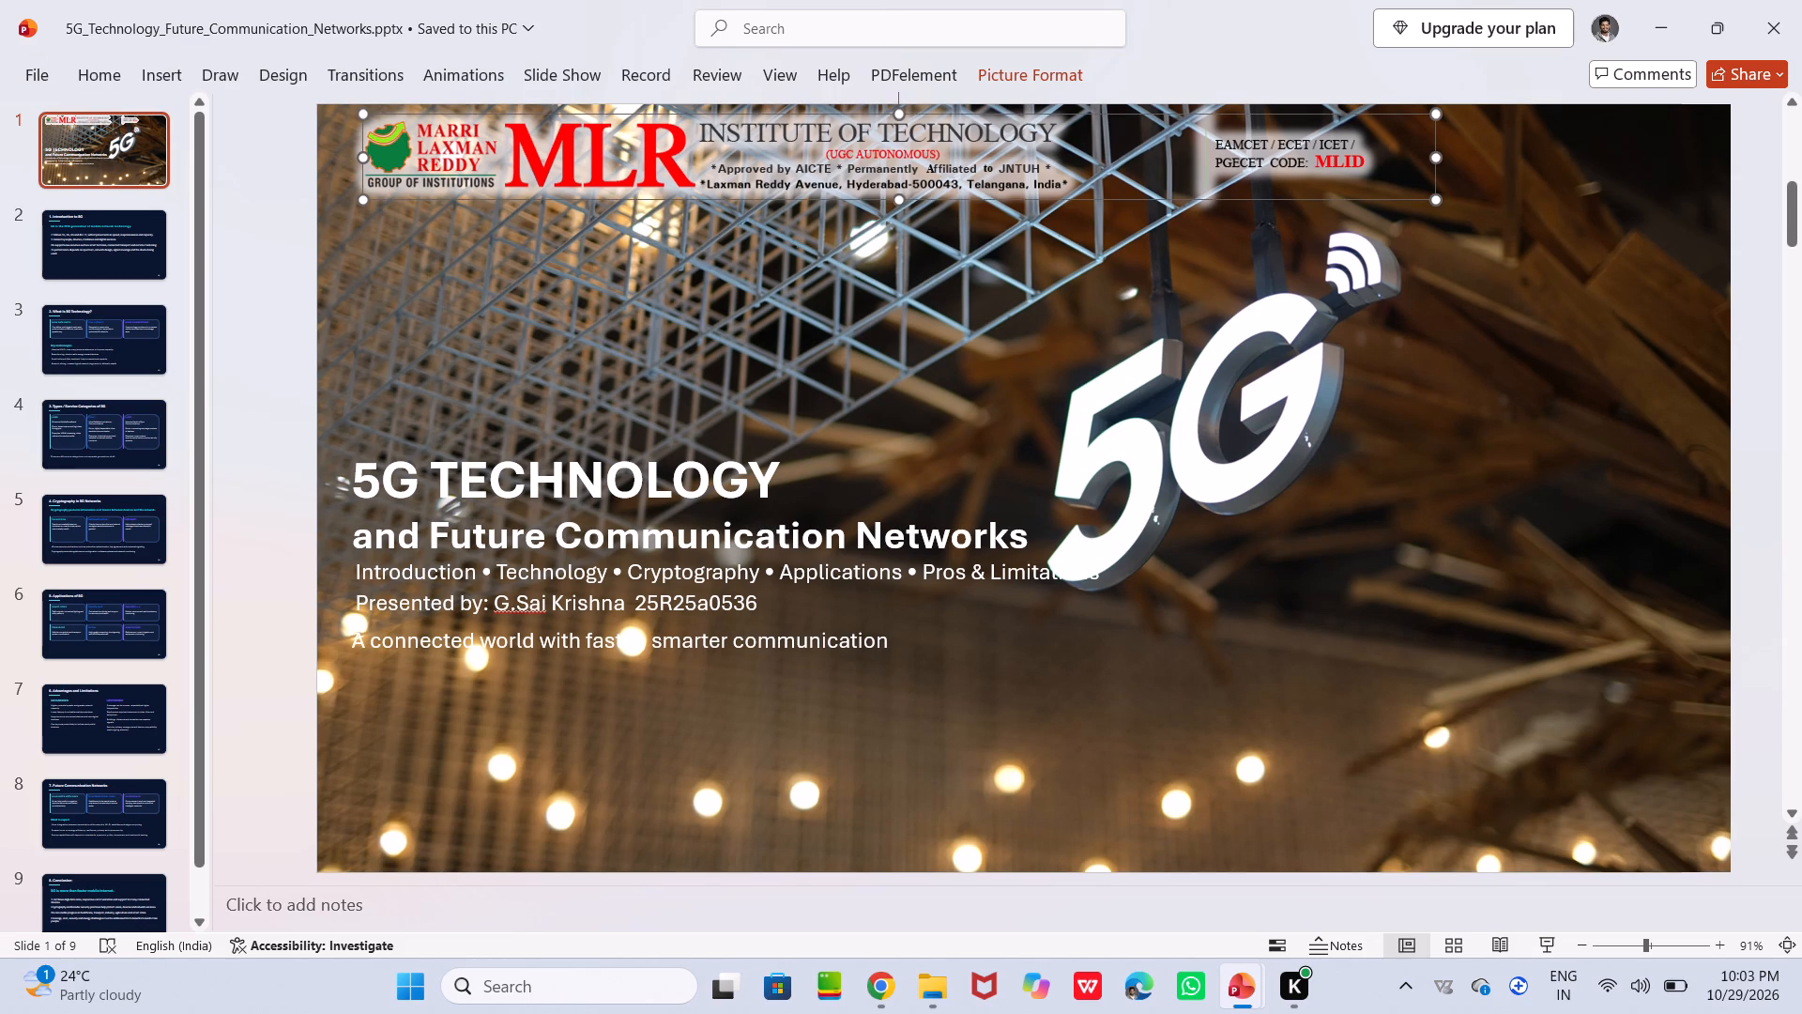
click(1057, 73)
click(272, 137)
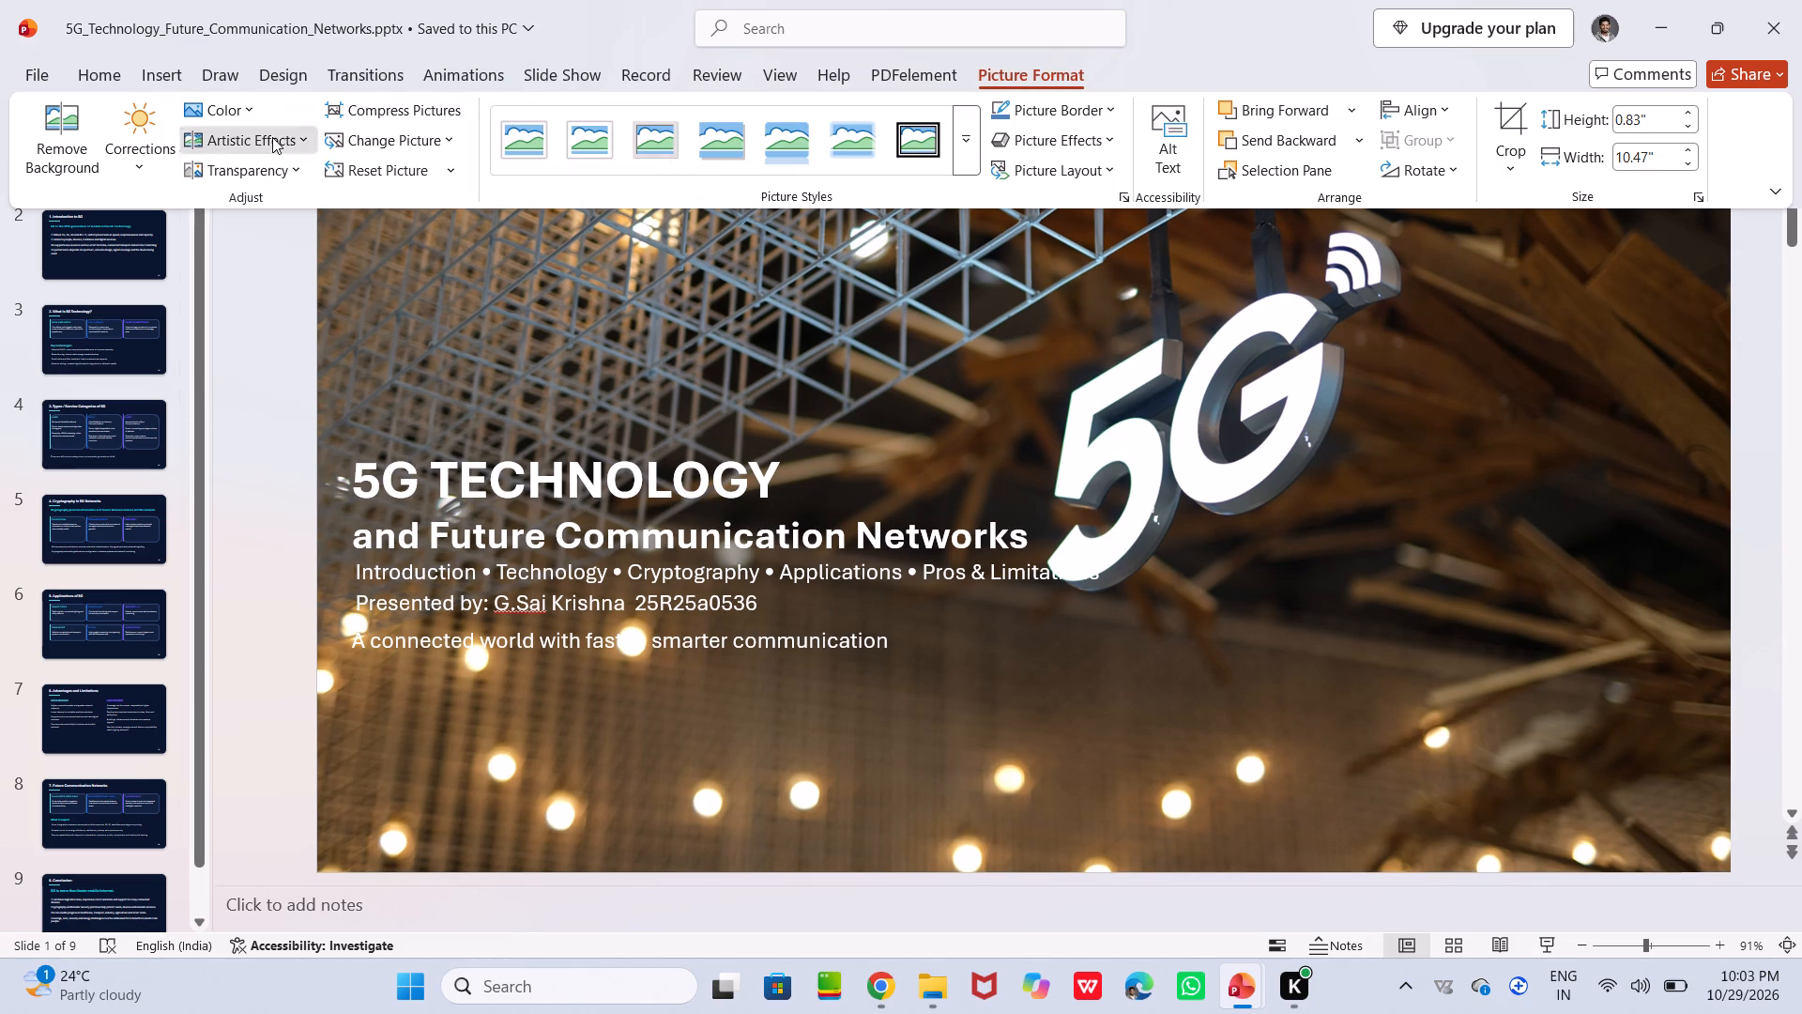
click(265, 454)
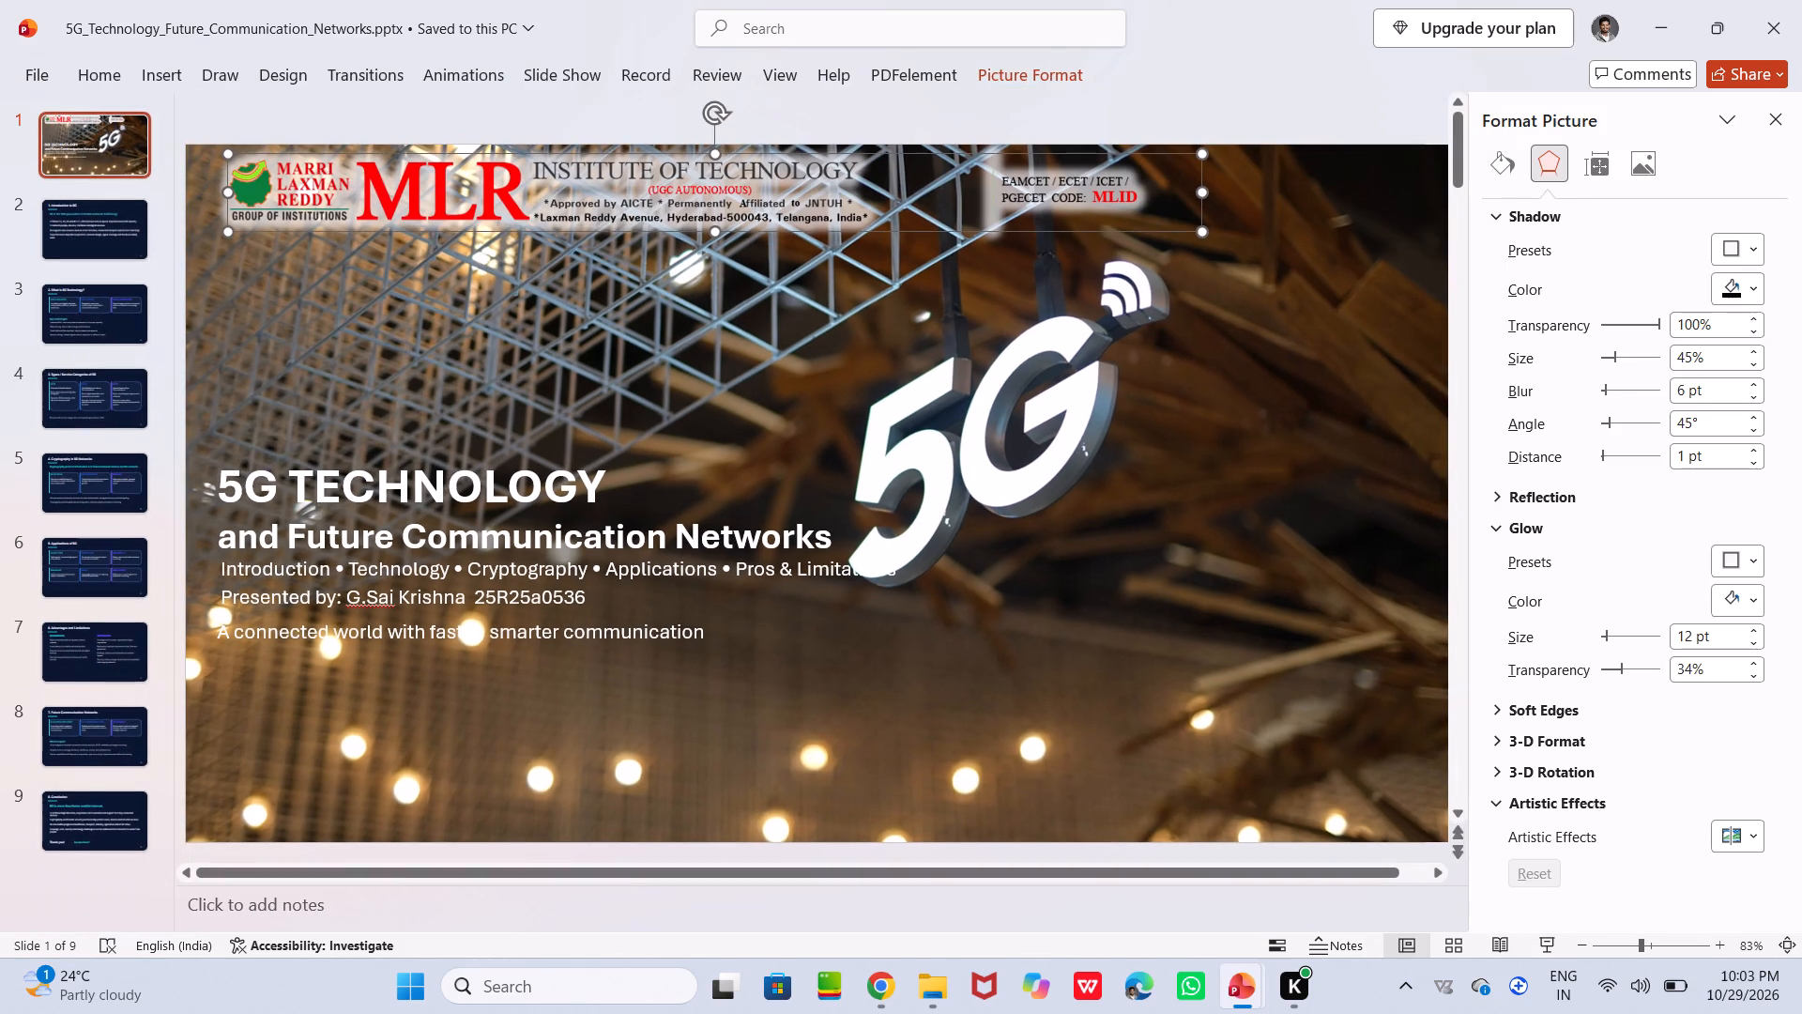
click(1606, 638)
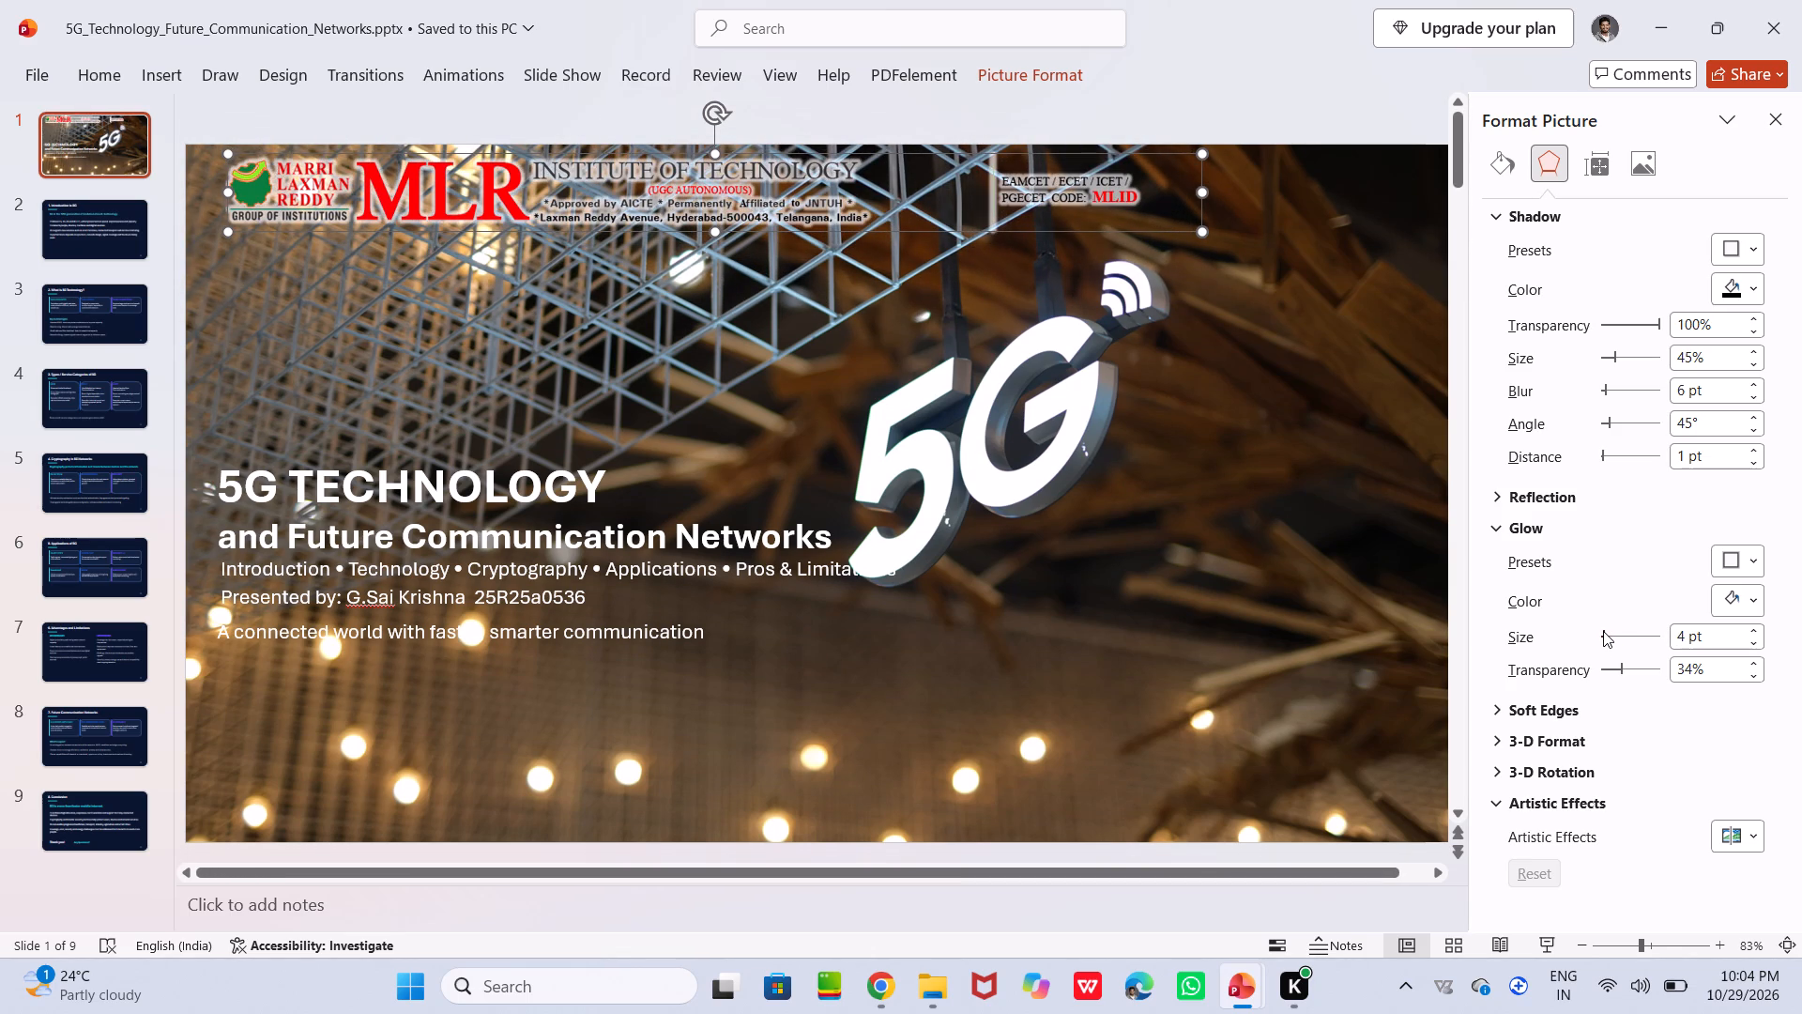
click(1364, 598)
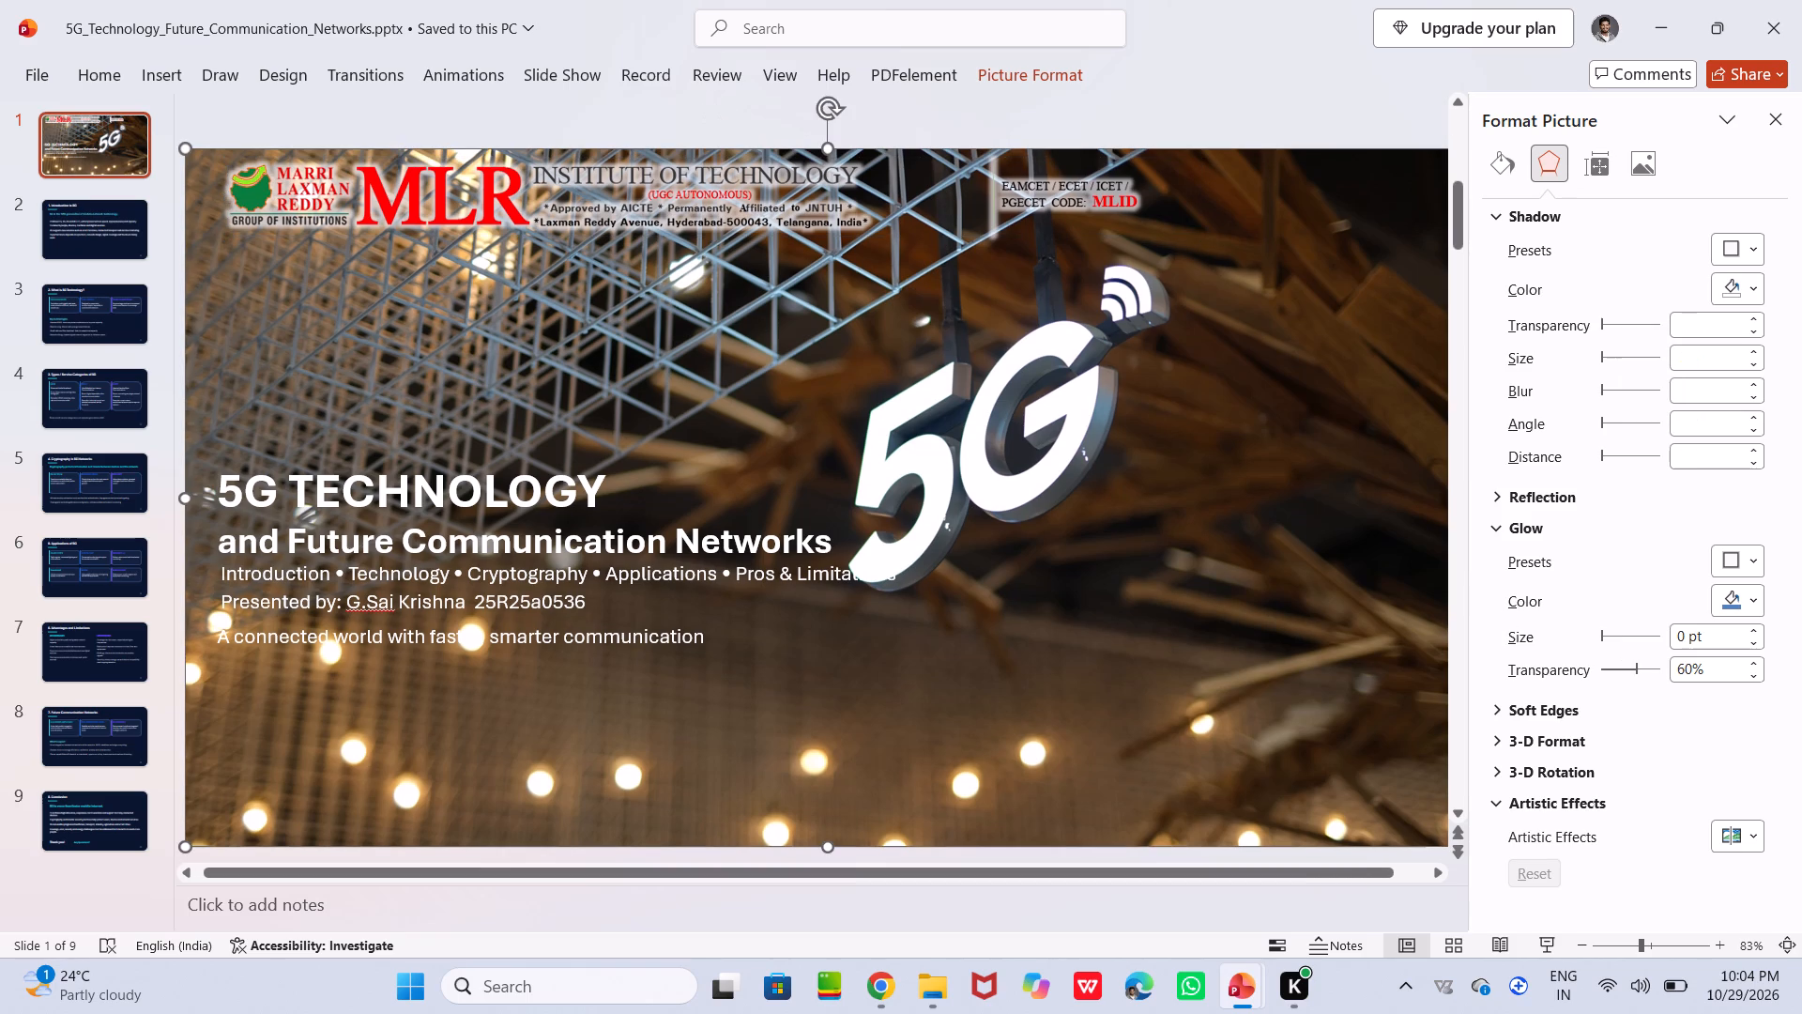
Open the print preview to check how the banner with the smaller glow looks in black and white.
key(ctrl+p)
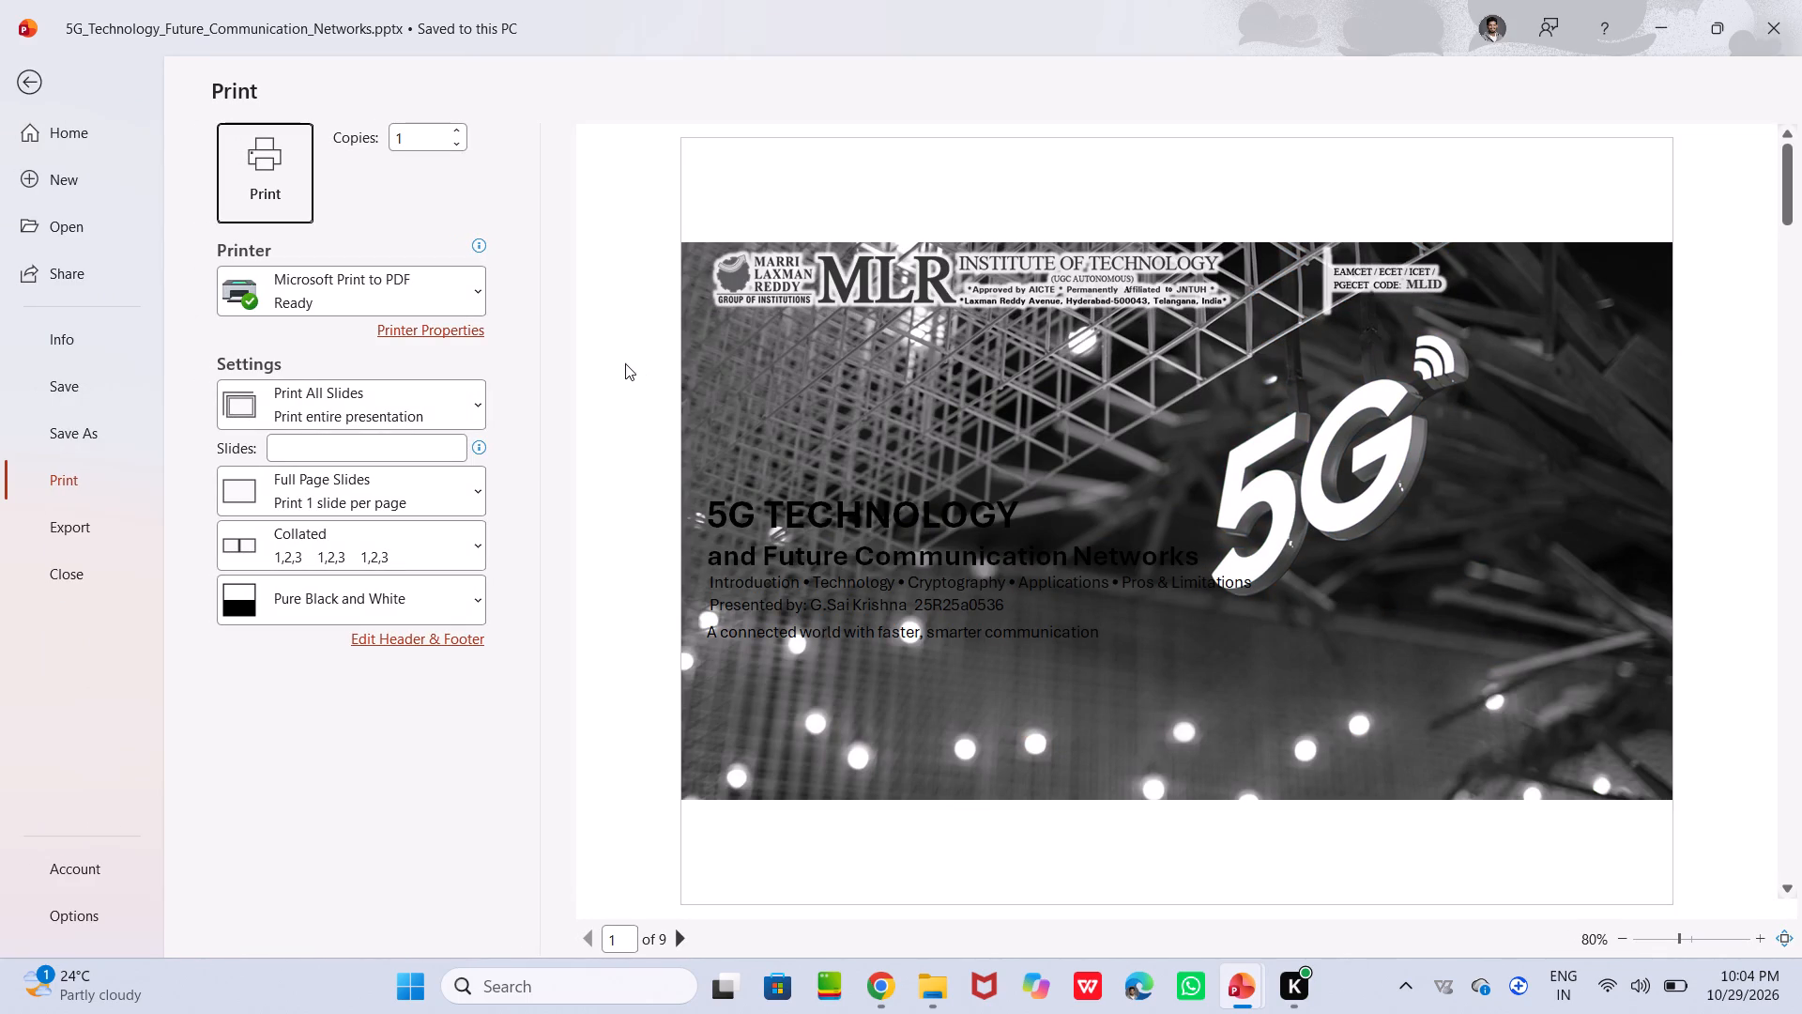
click(18, 74)
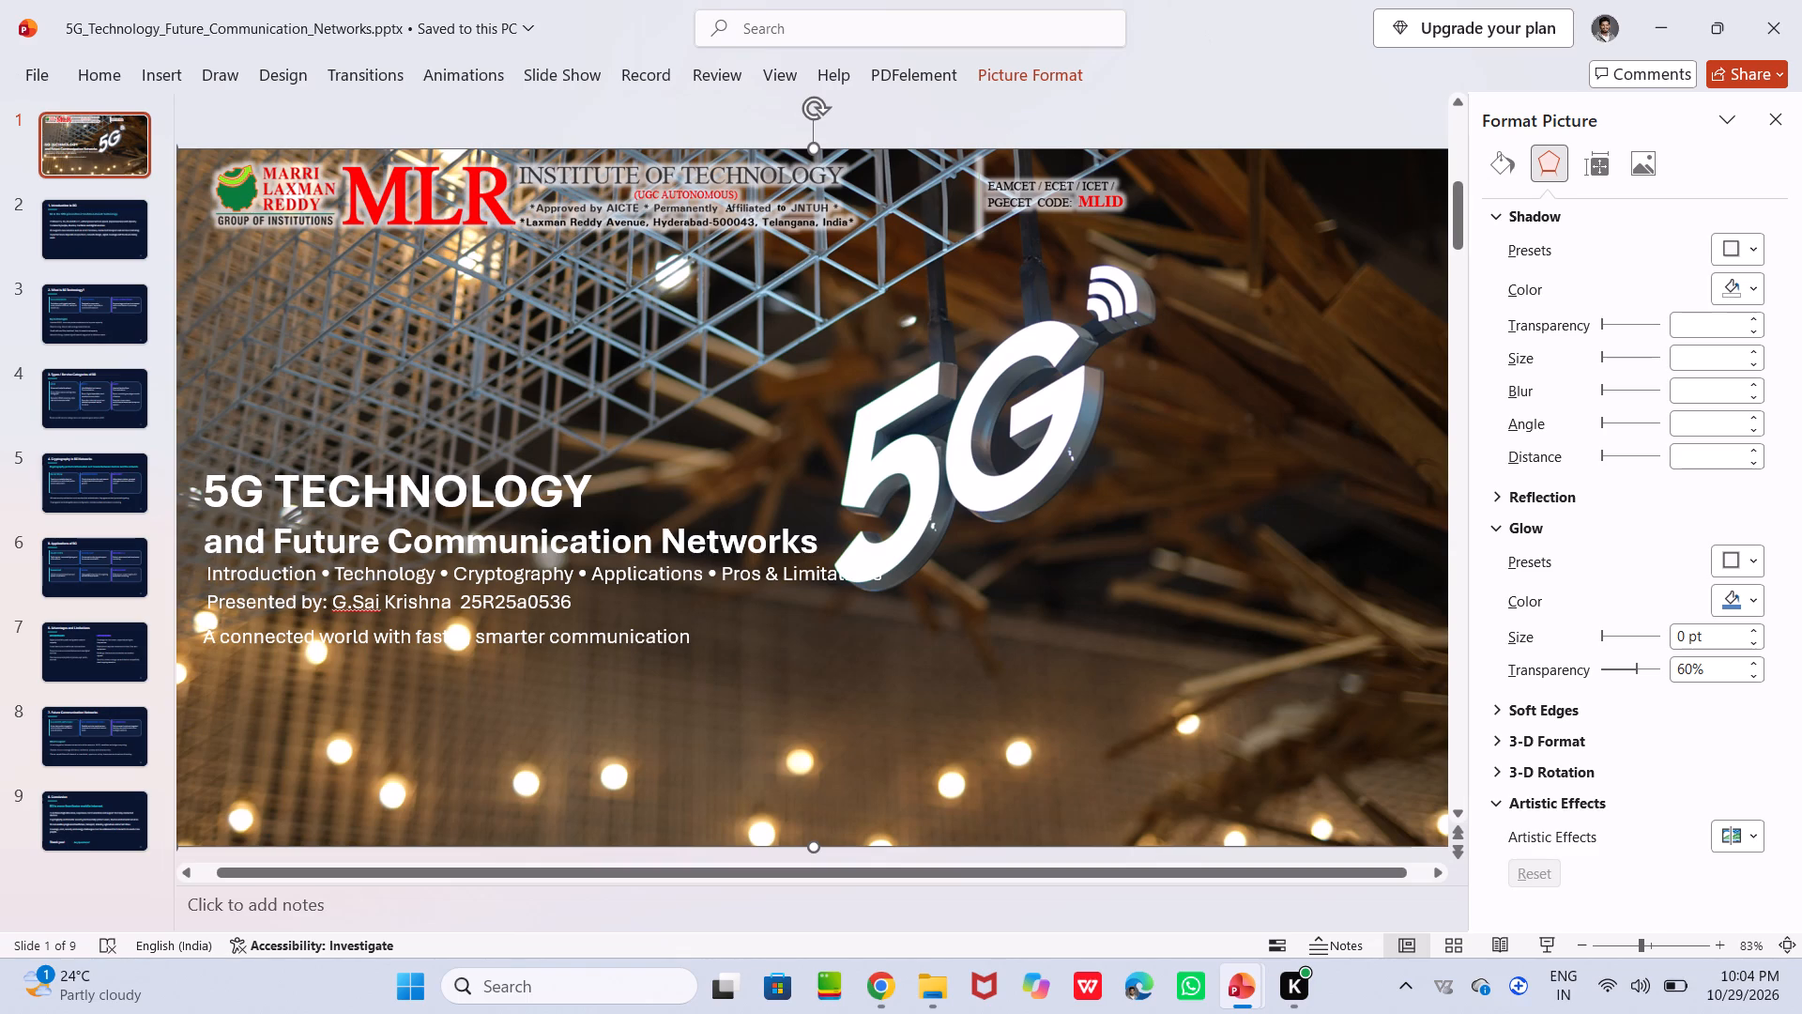
Set the title slide's background picture glow size to 10 pt.
click(1603, 631)
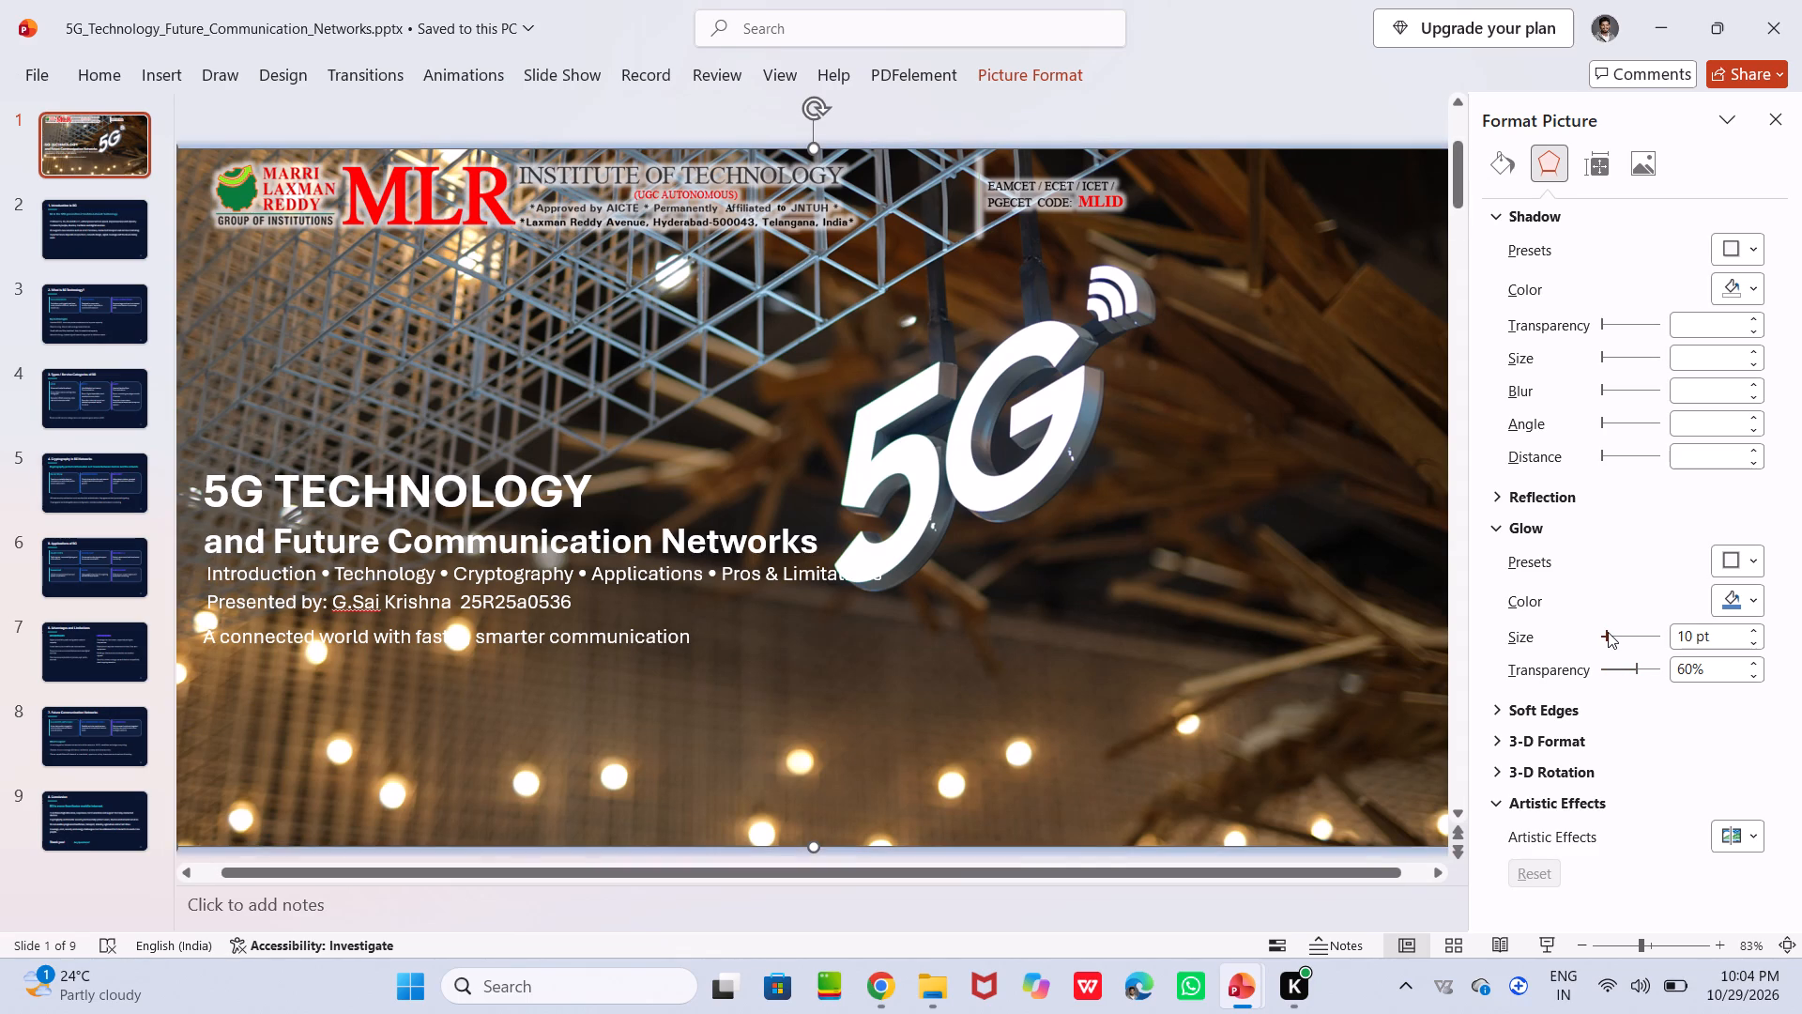
Select the MLR banner and increase its glow size to 50 pt.
click(1053, 220)
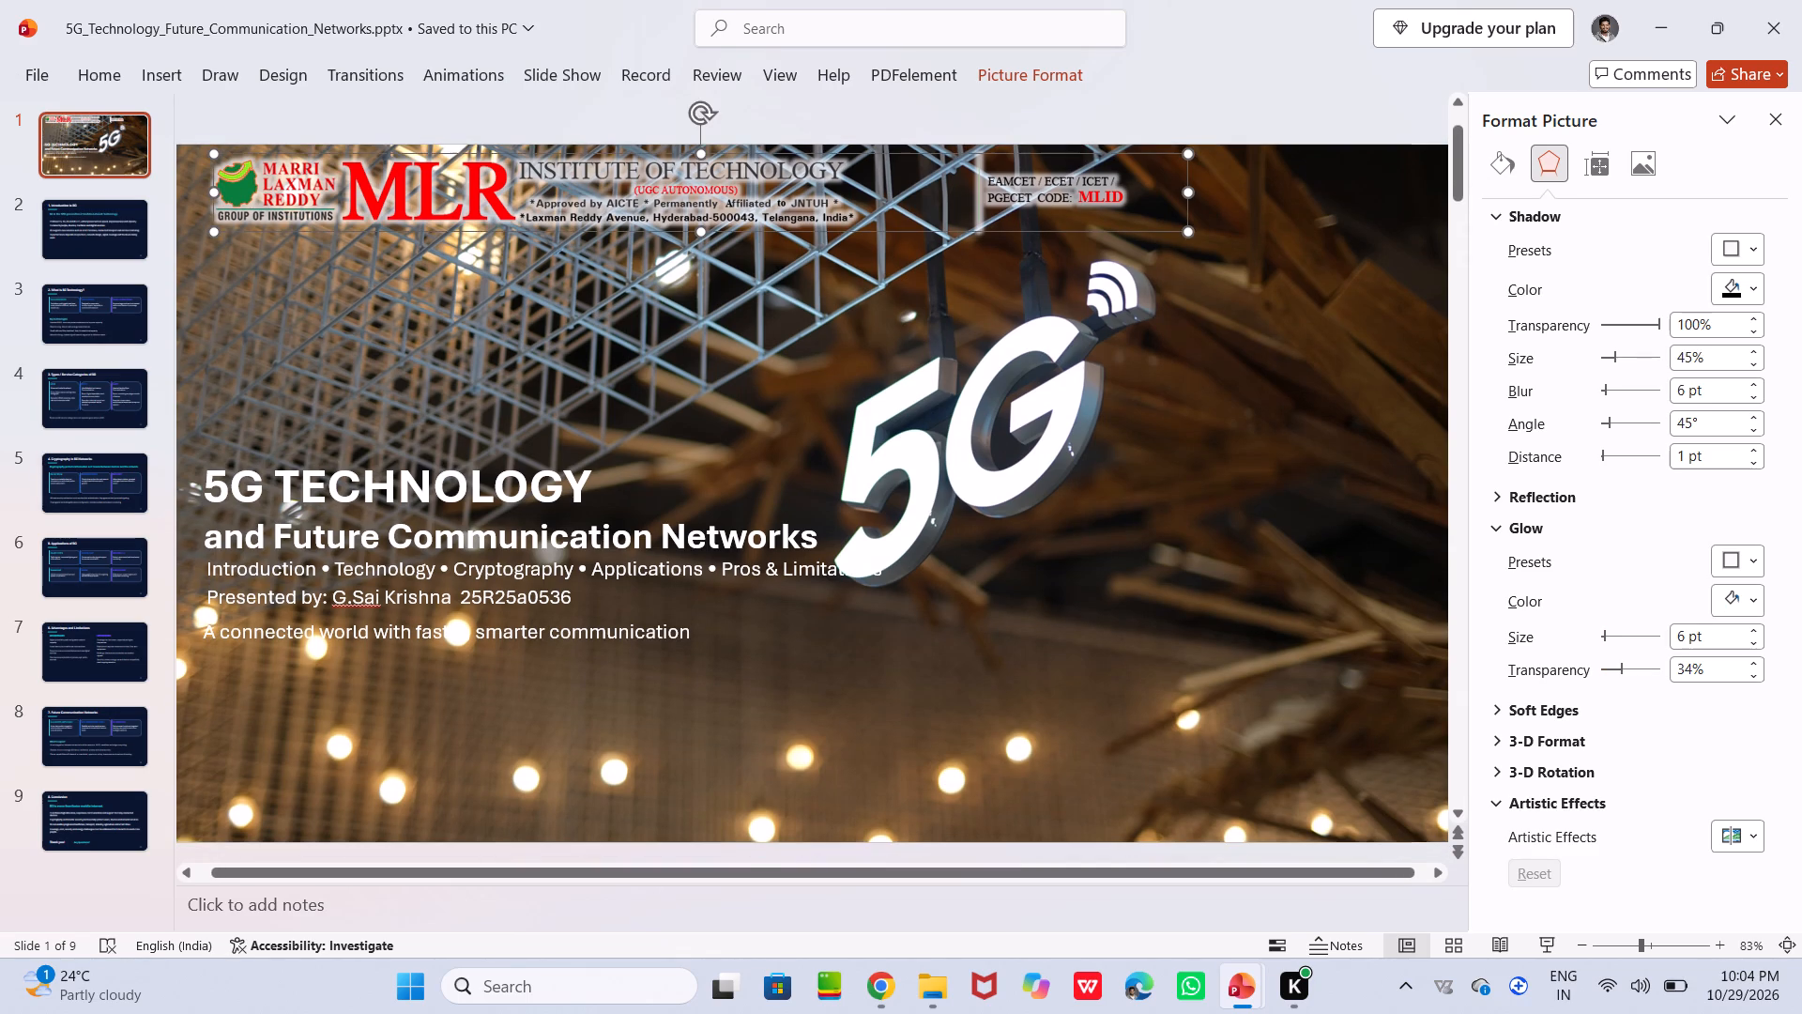
drag(1607, 640, 1611, 640)
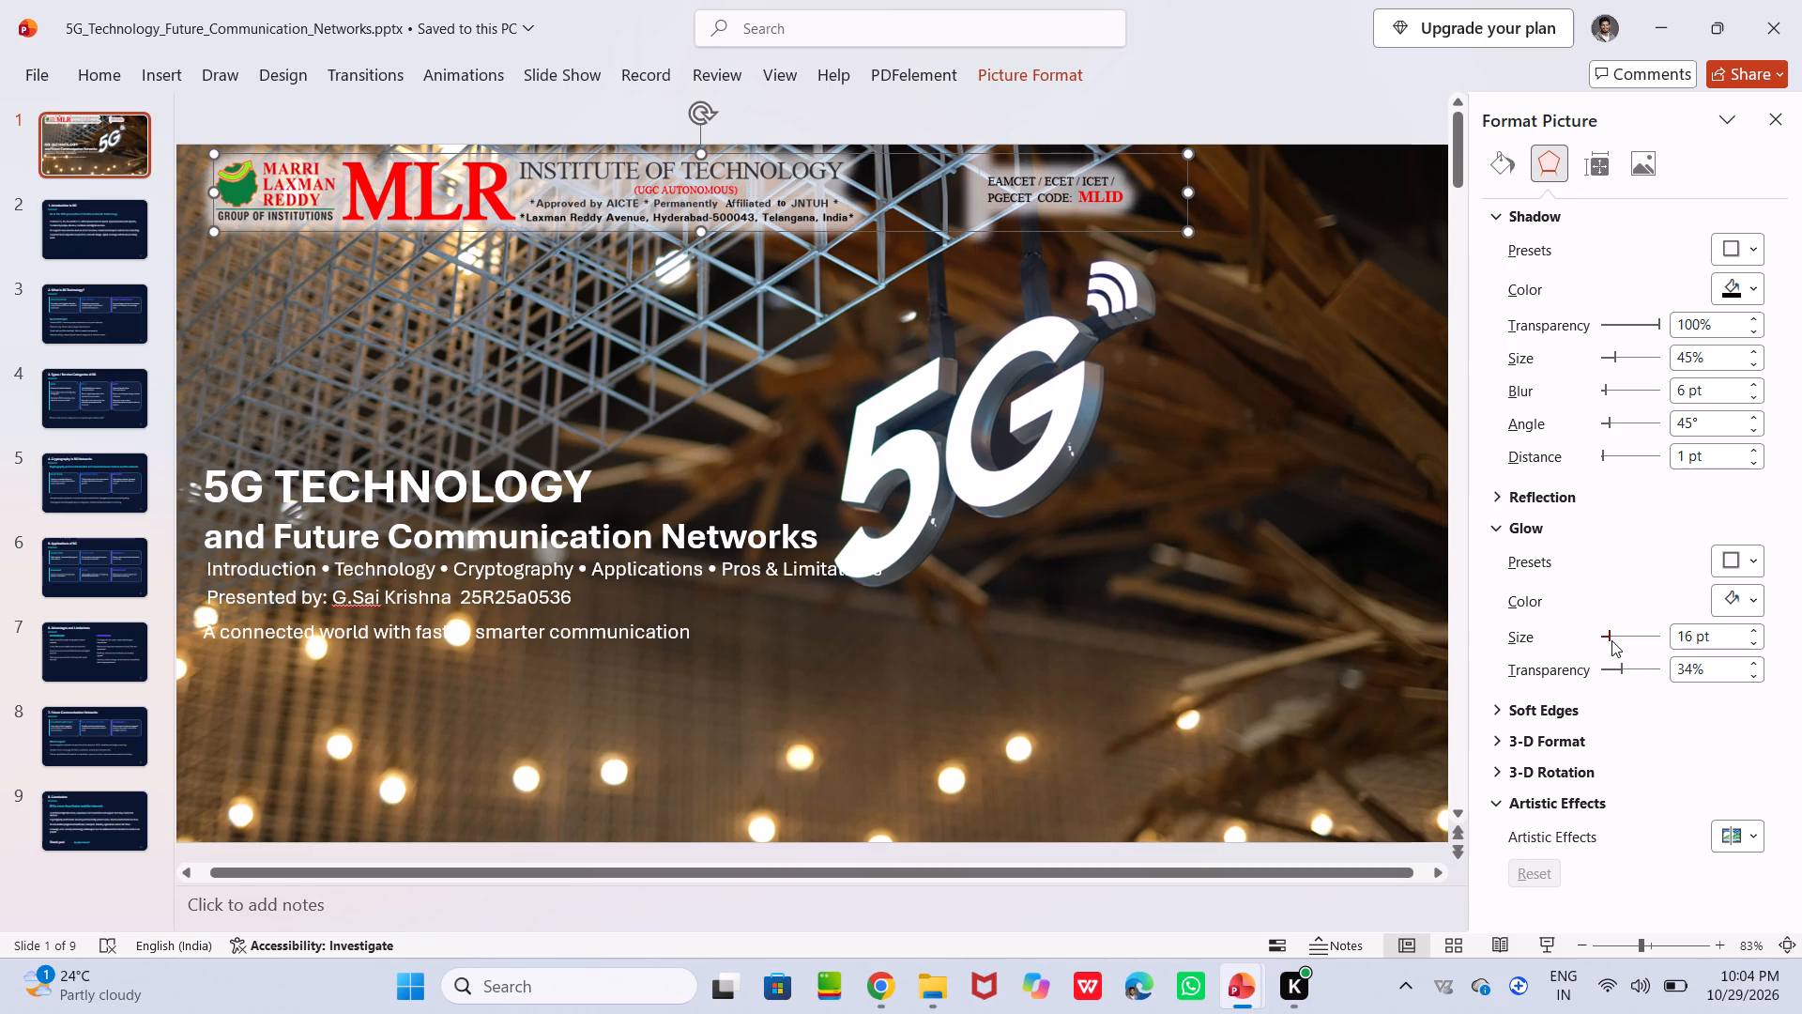
drag(1611, 640, 1614, 639)
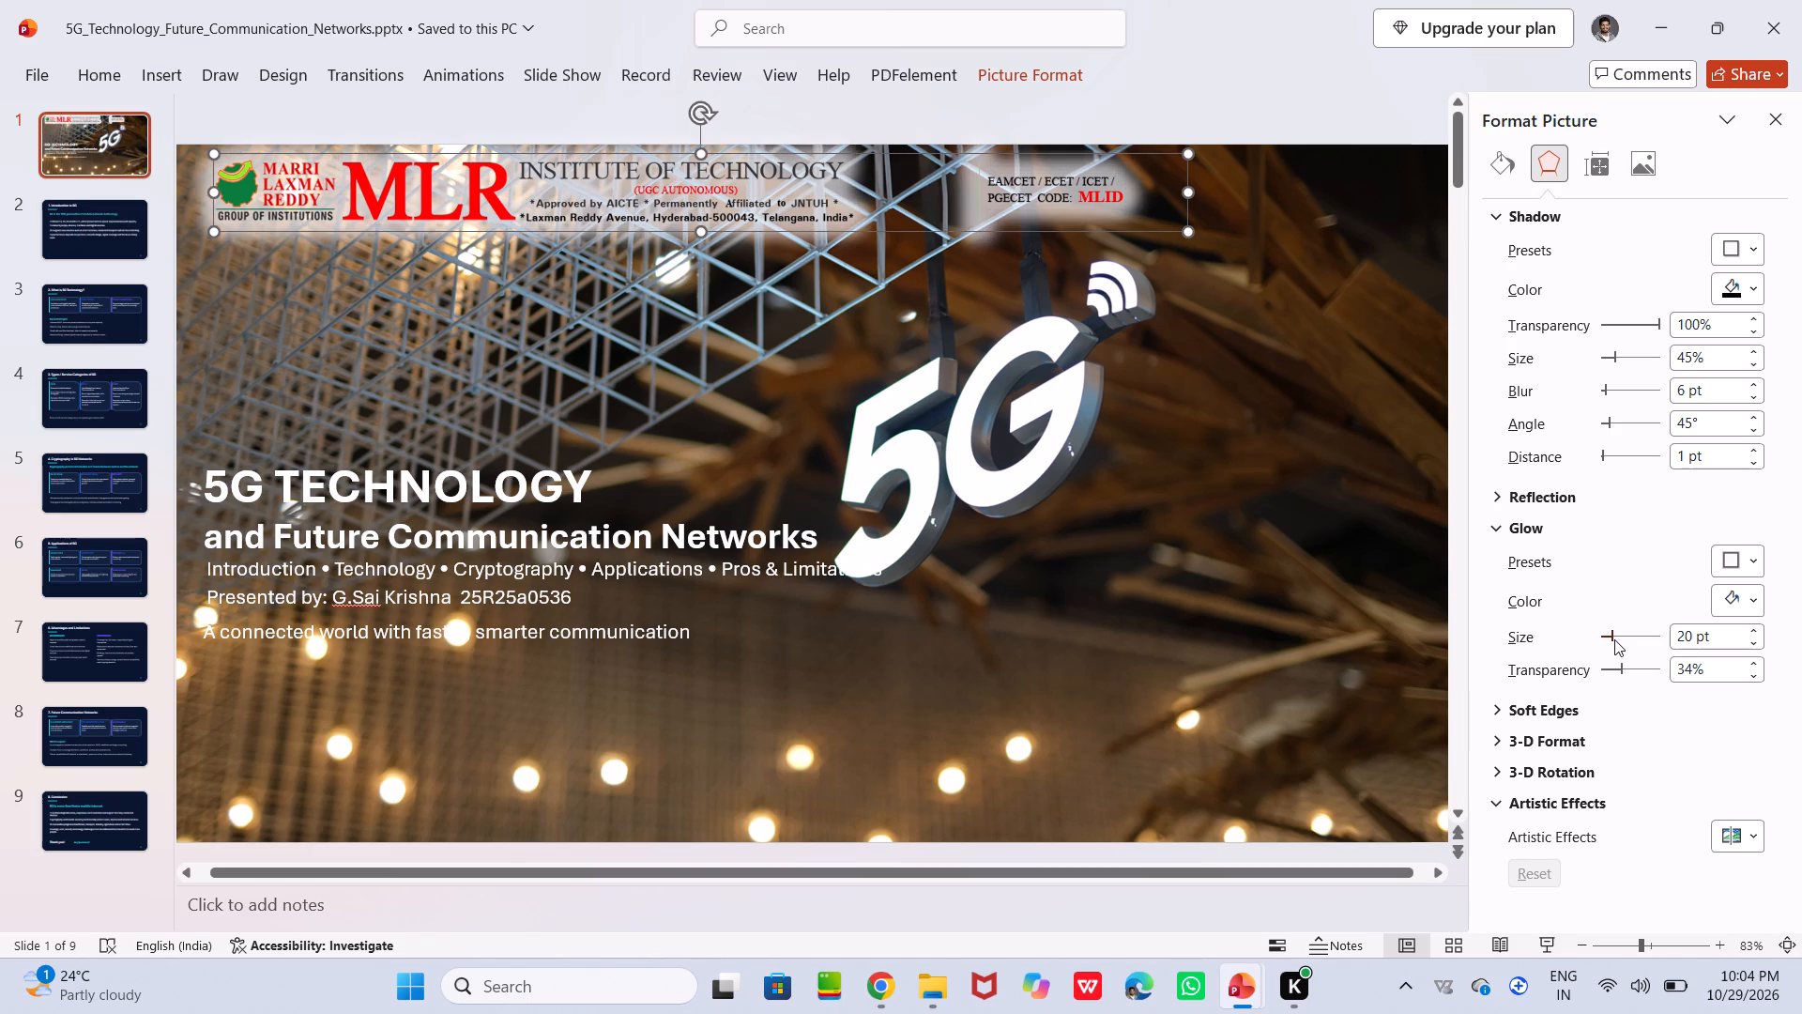
drag(1614, 639, 1623, 639)
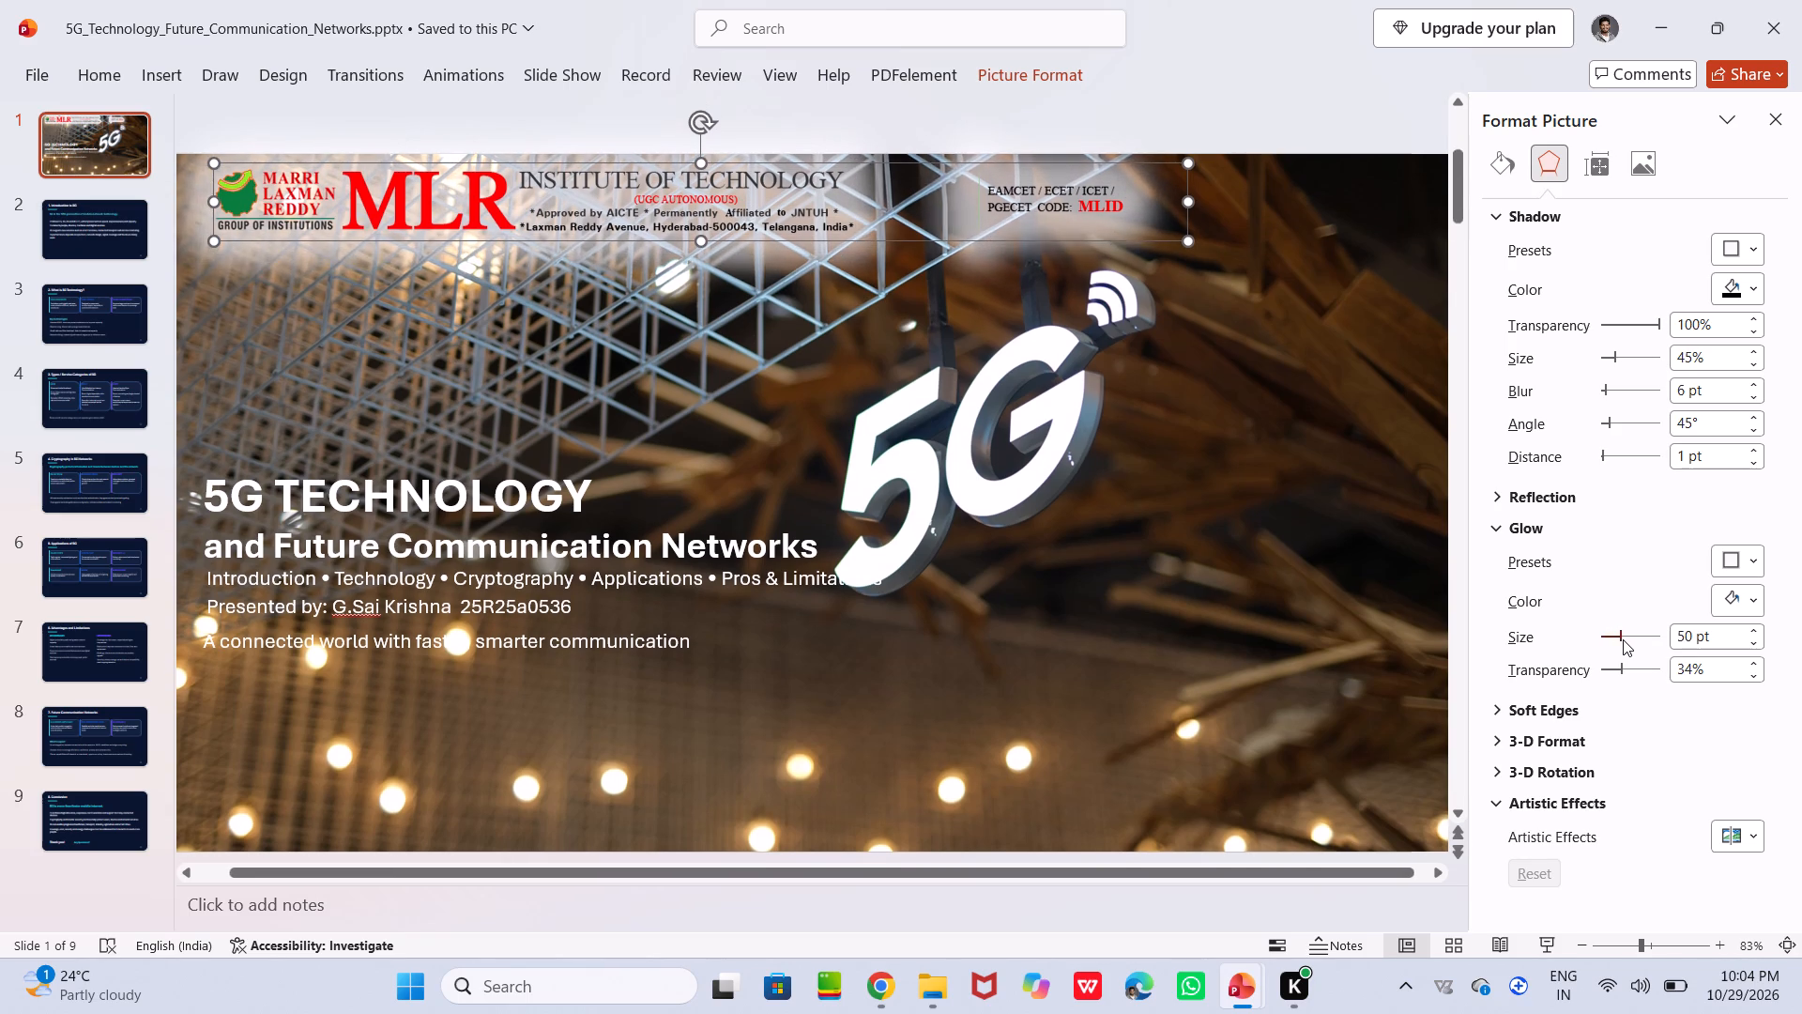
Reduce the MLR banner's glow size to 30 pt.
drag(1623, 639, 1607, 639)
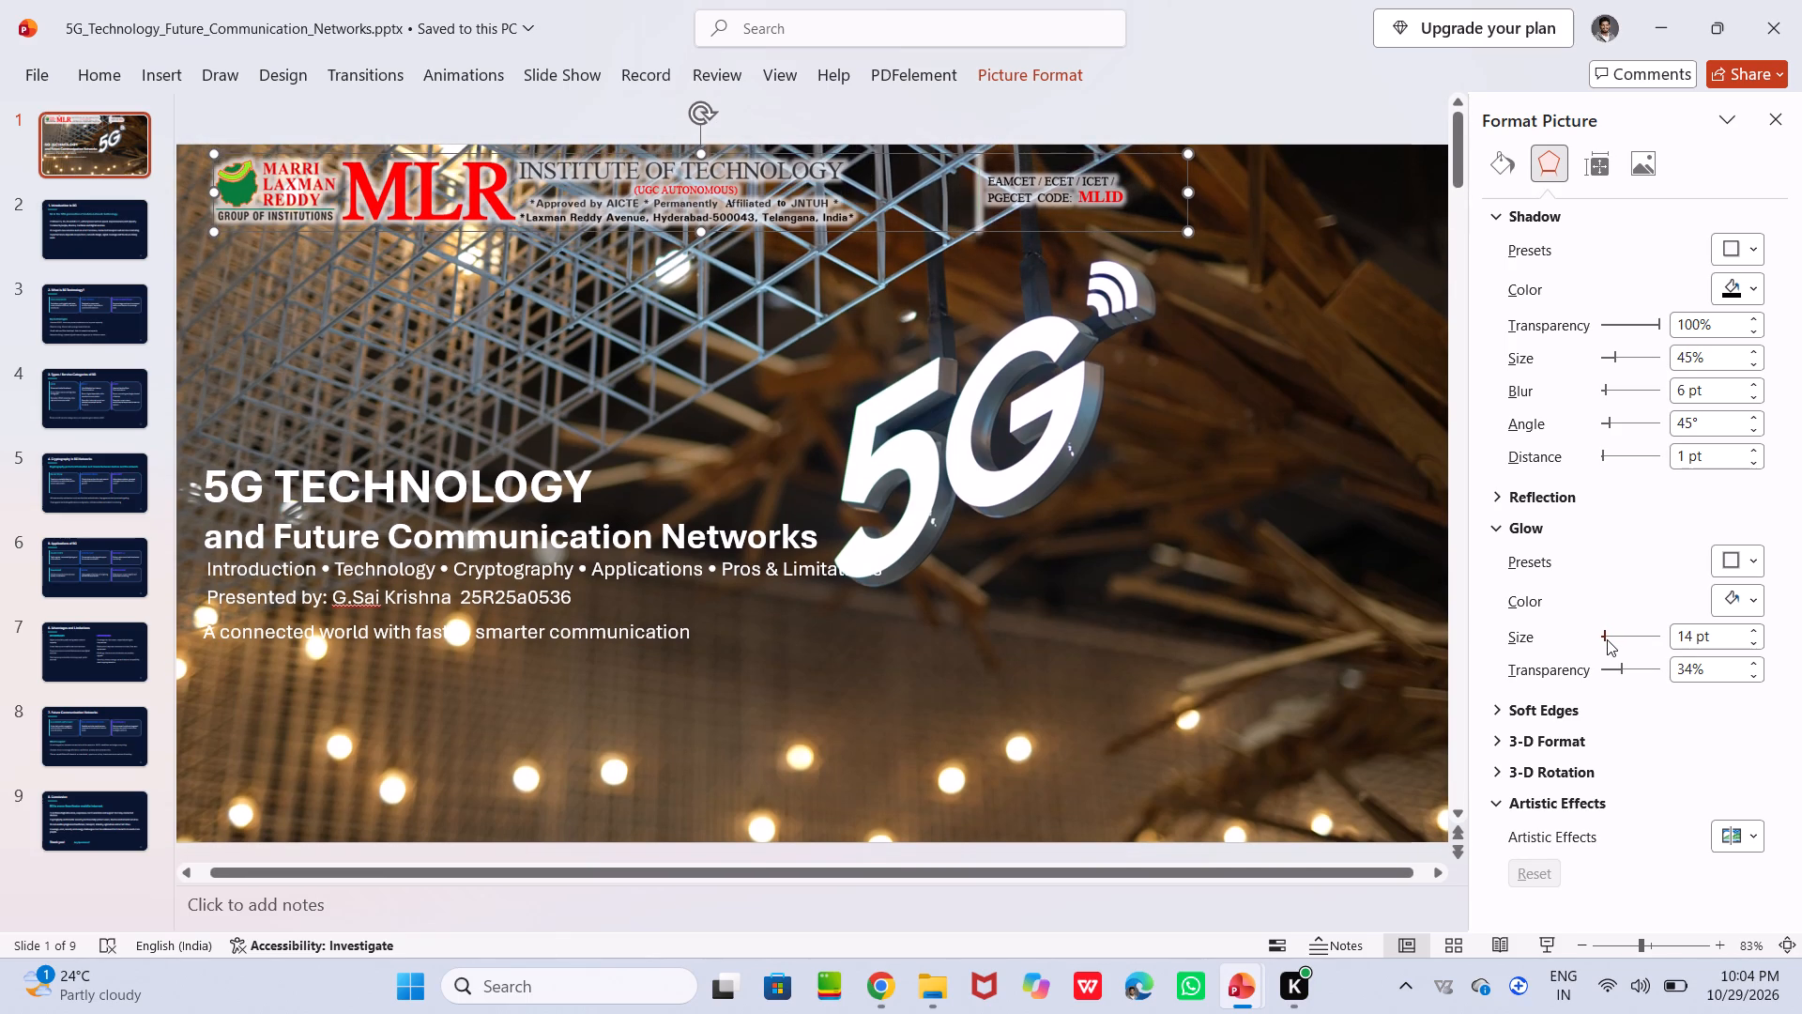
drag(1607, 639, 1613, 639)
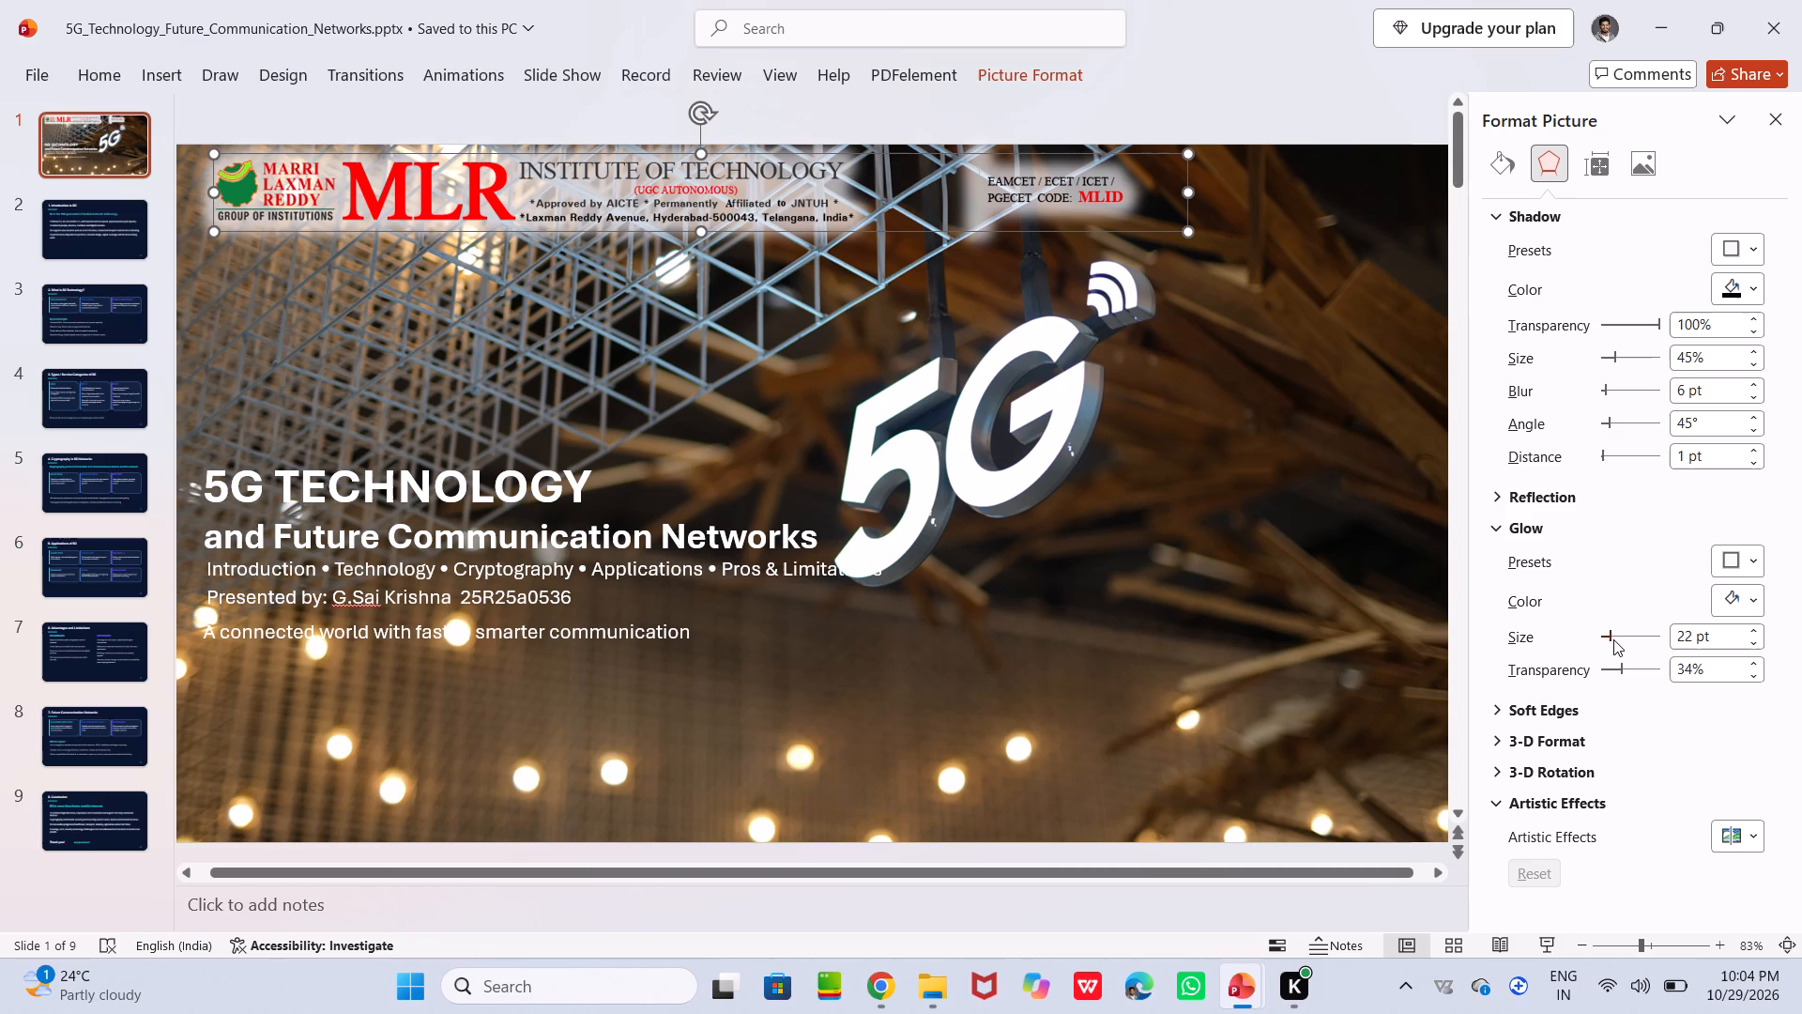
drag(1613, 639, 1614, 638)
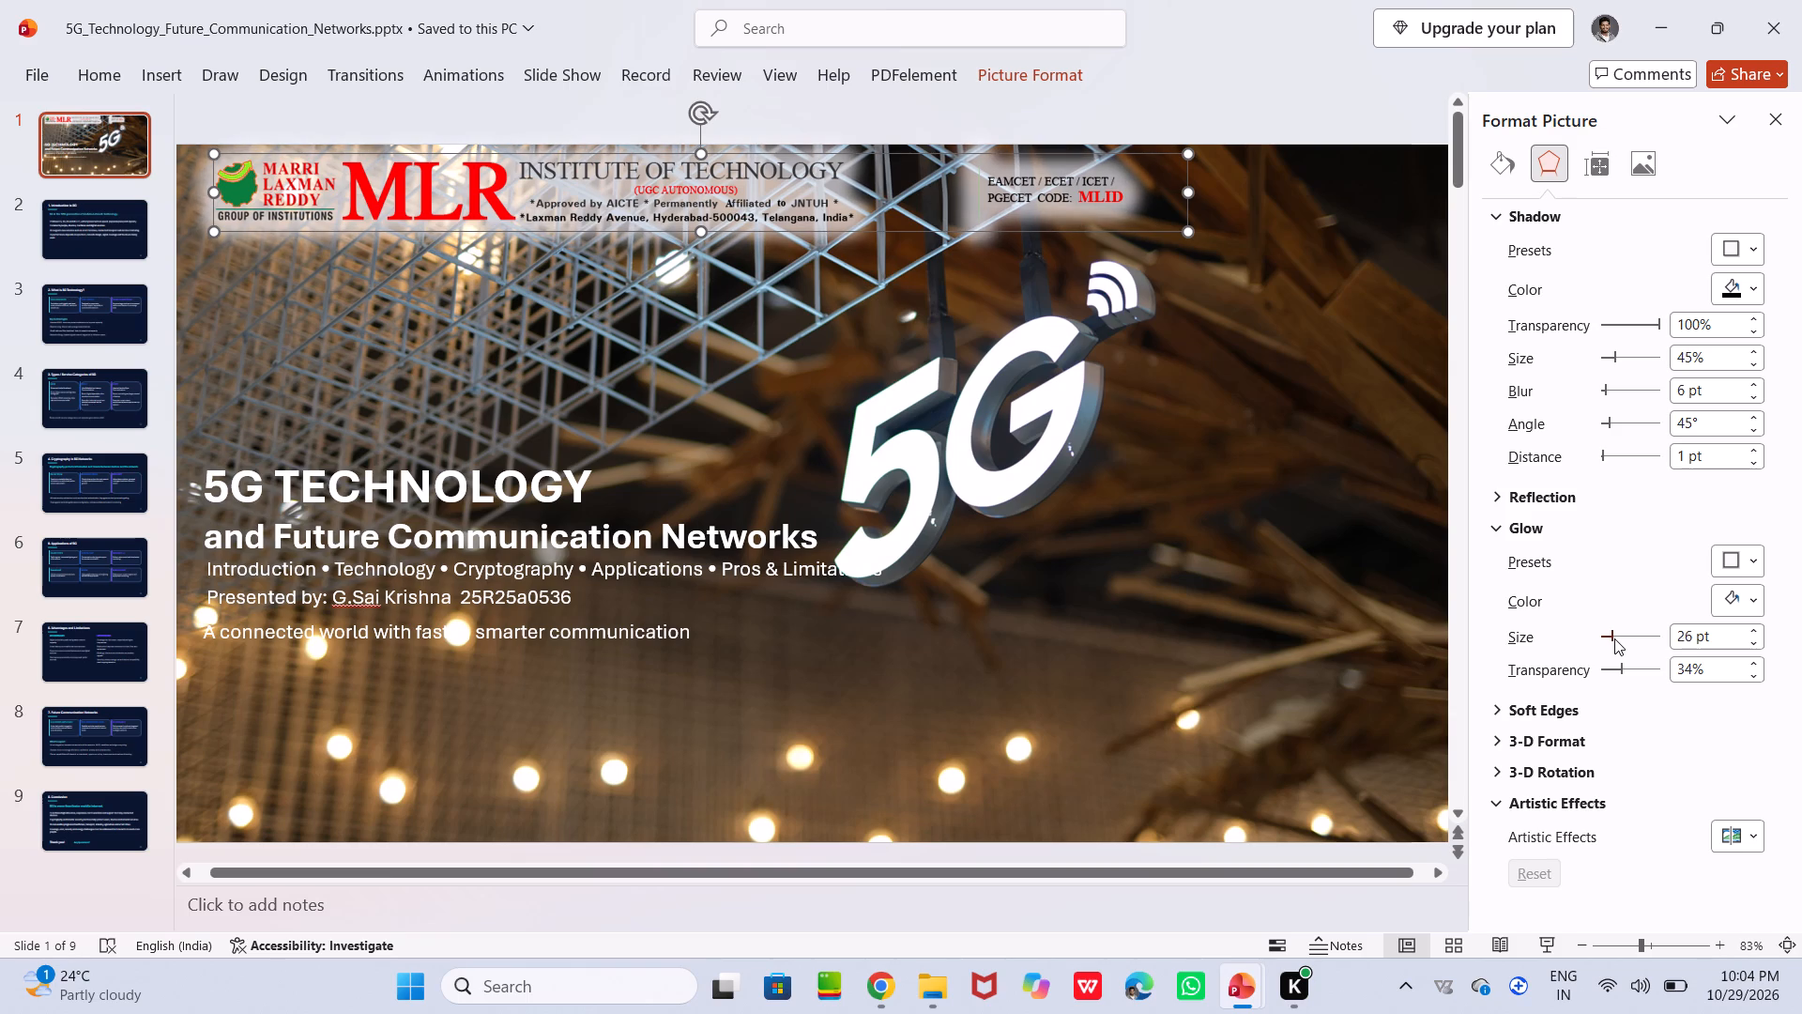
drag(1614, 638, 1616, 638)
Deselect the banner and check in the print preview how its glow looks in pure black and white.
click(1240, 535)
key(ctrl+p)
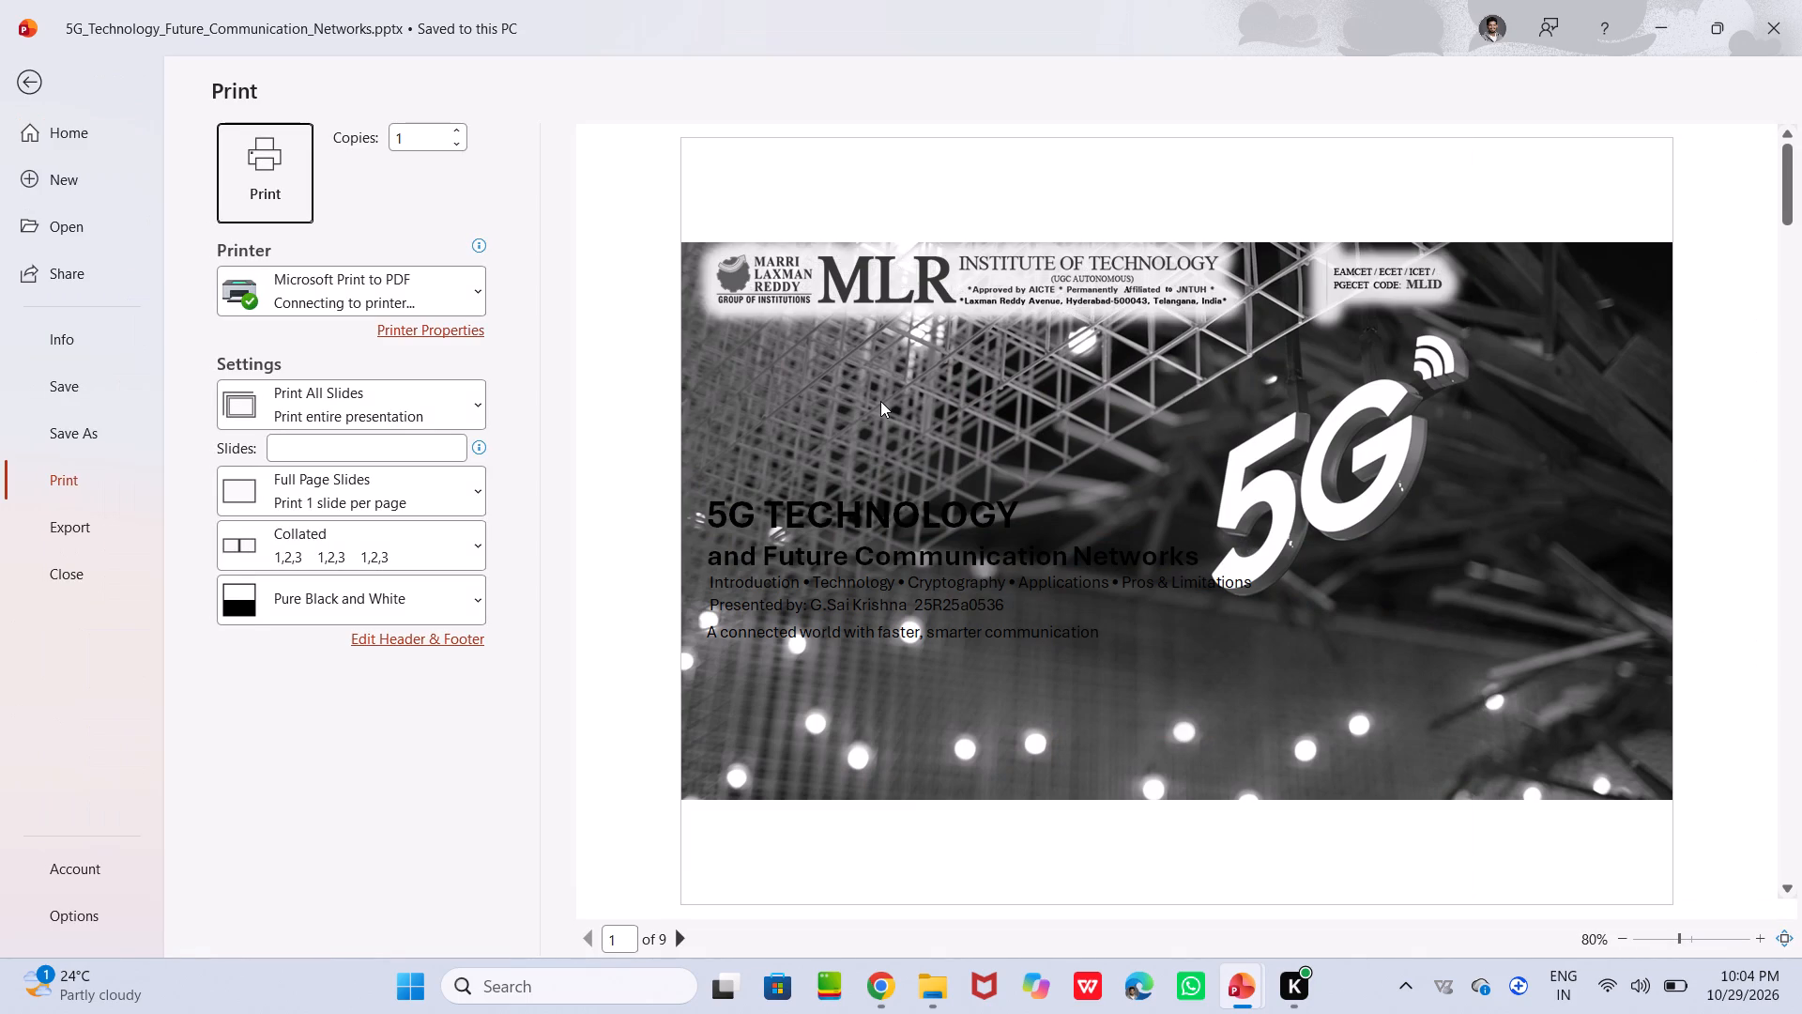
click(32, 80)
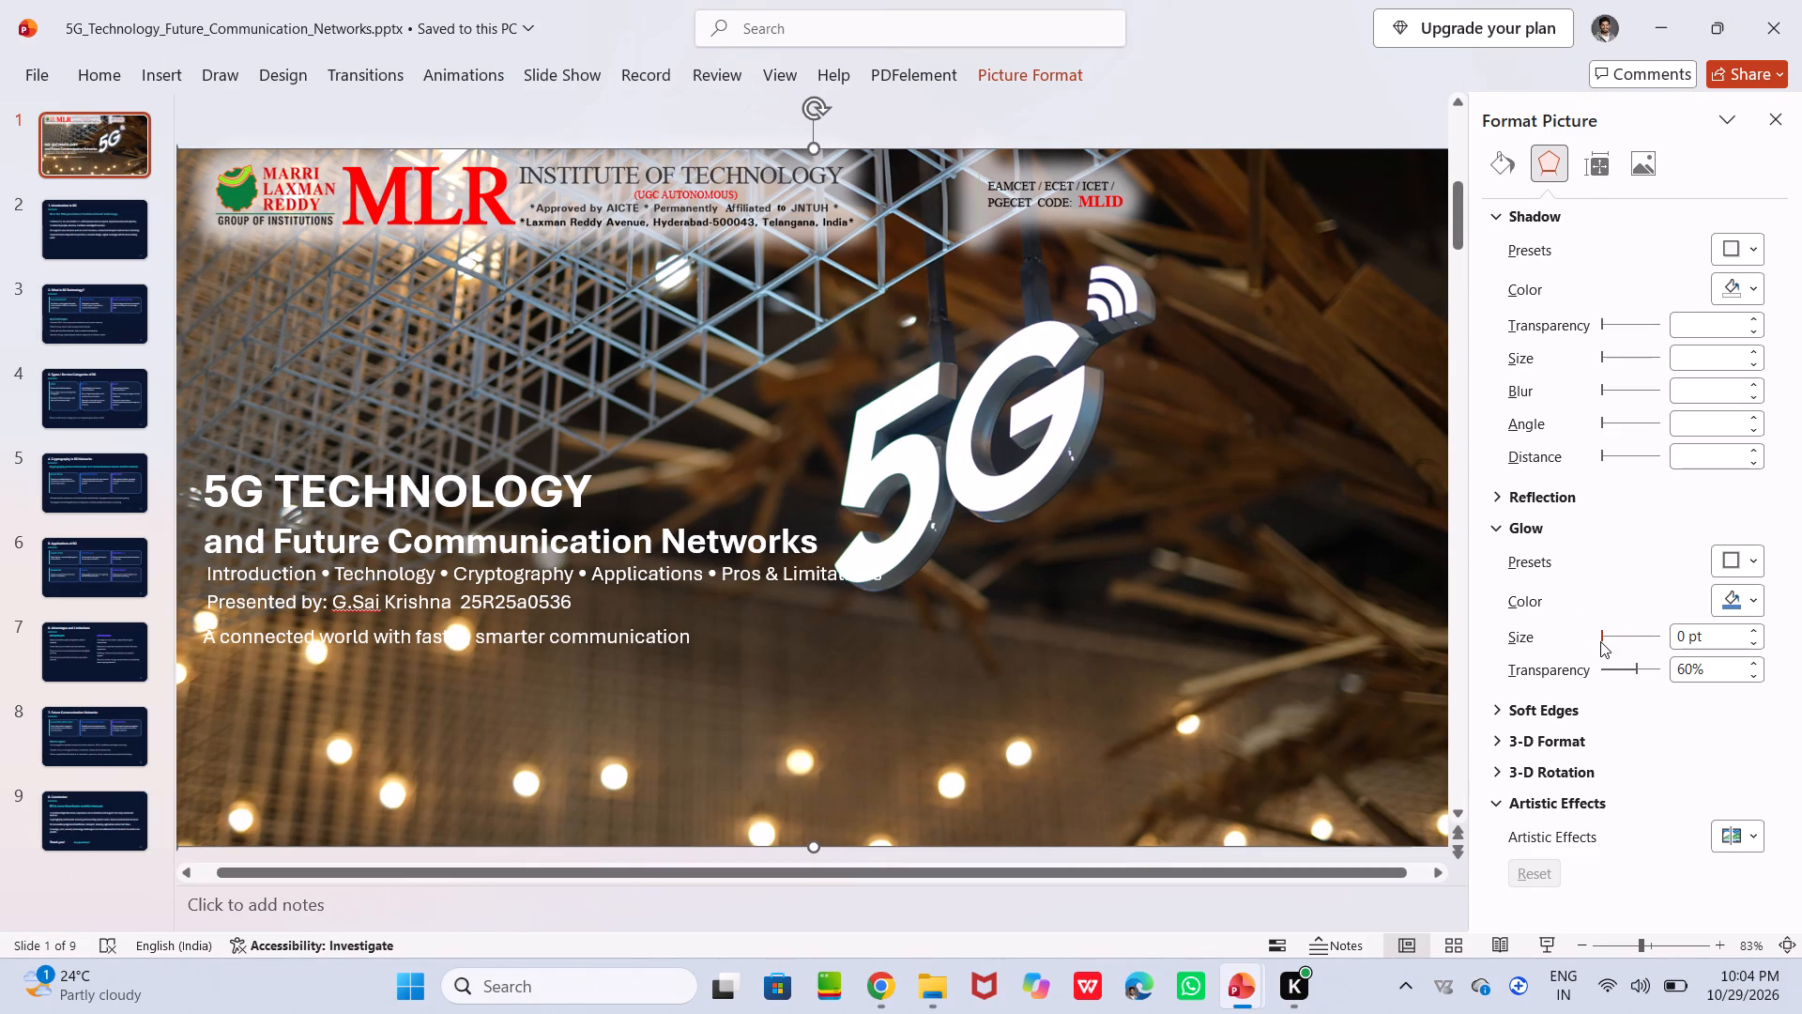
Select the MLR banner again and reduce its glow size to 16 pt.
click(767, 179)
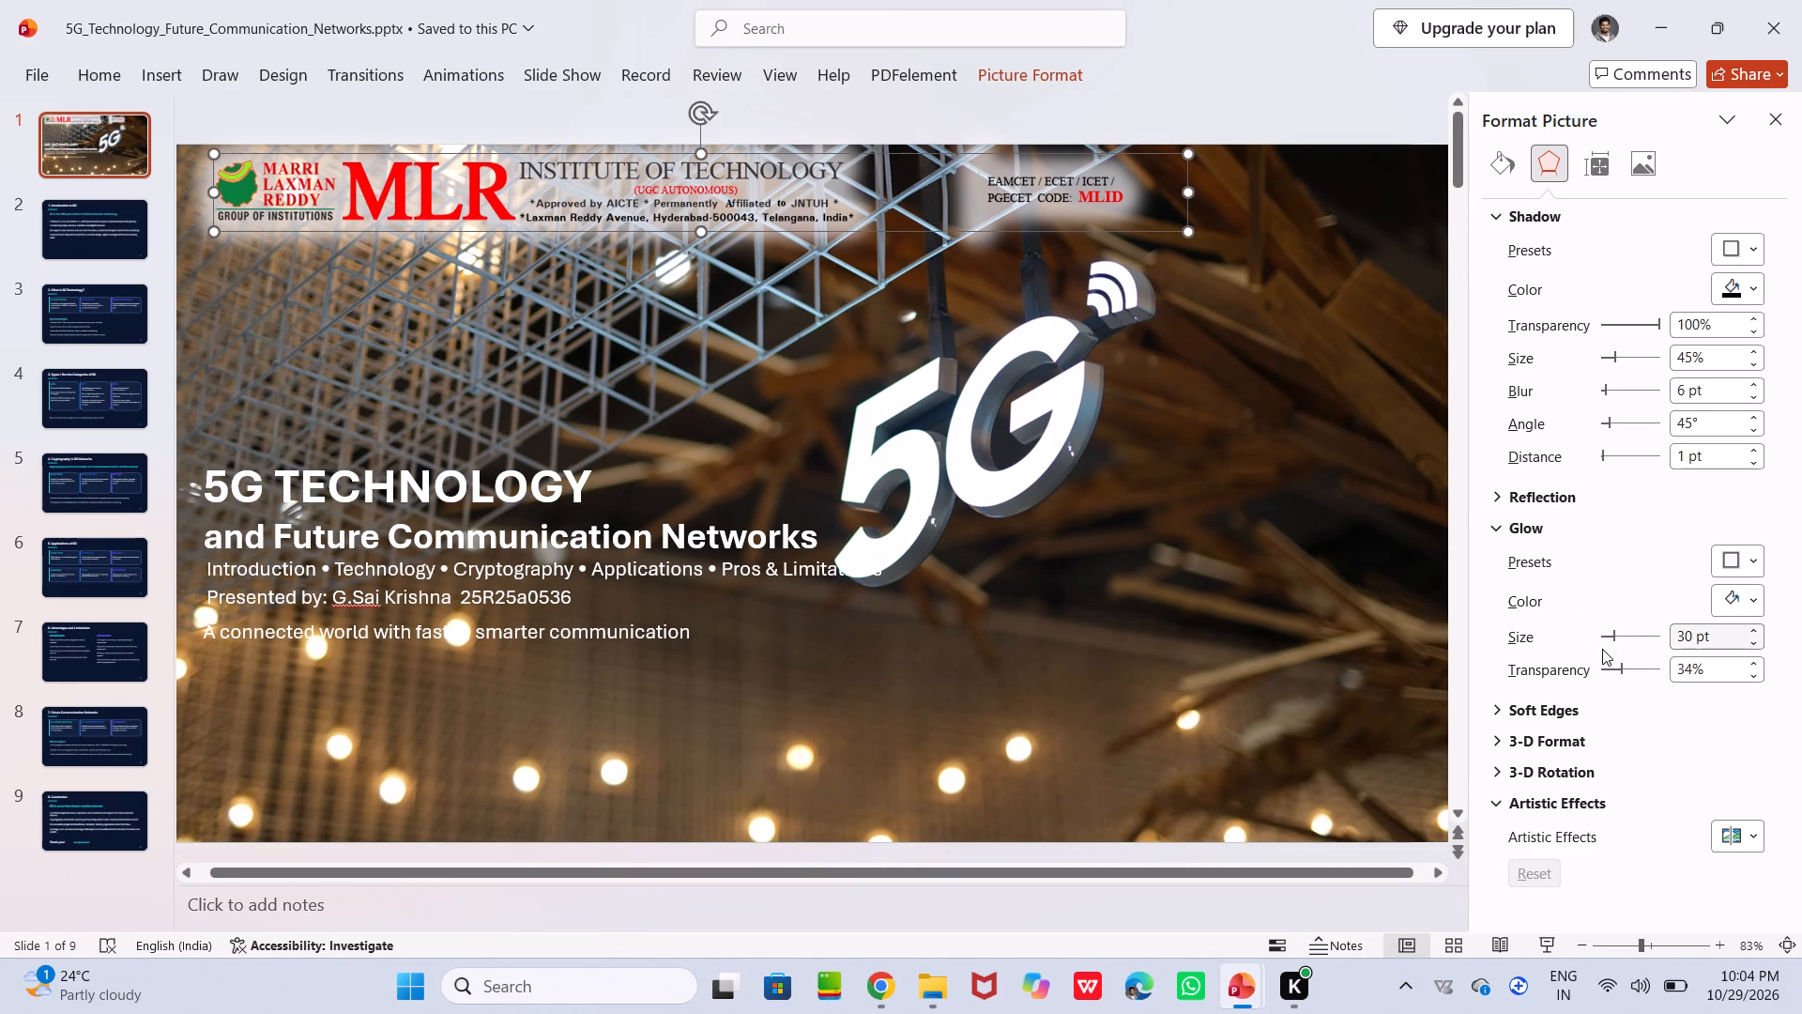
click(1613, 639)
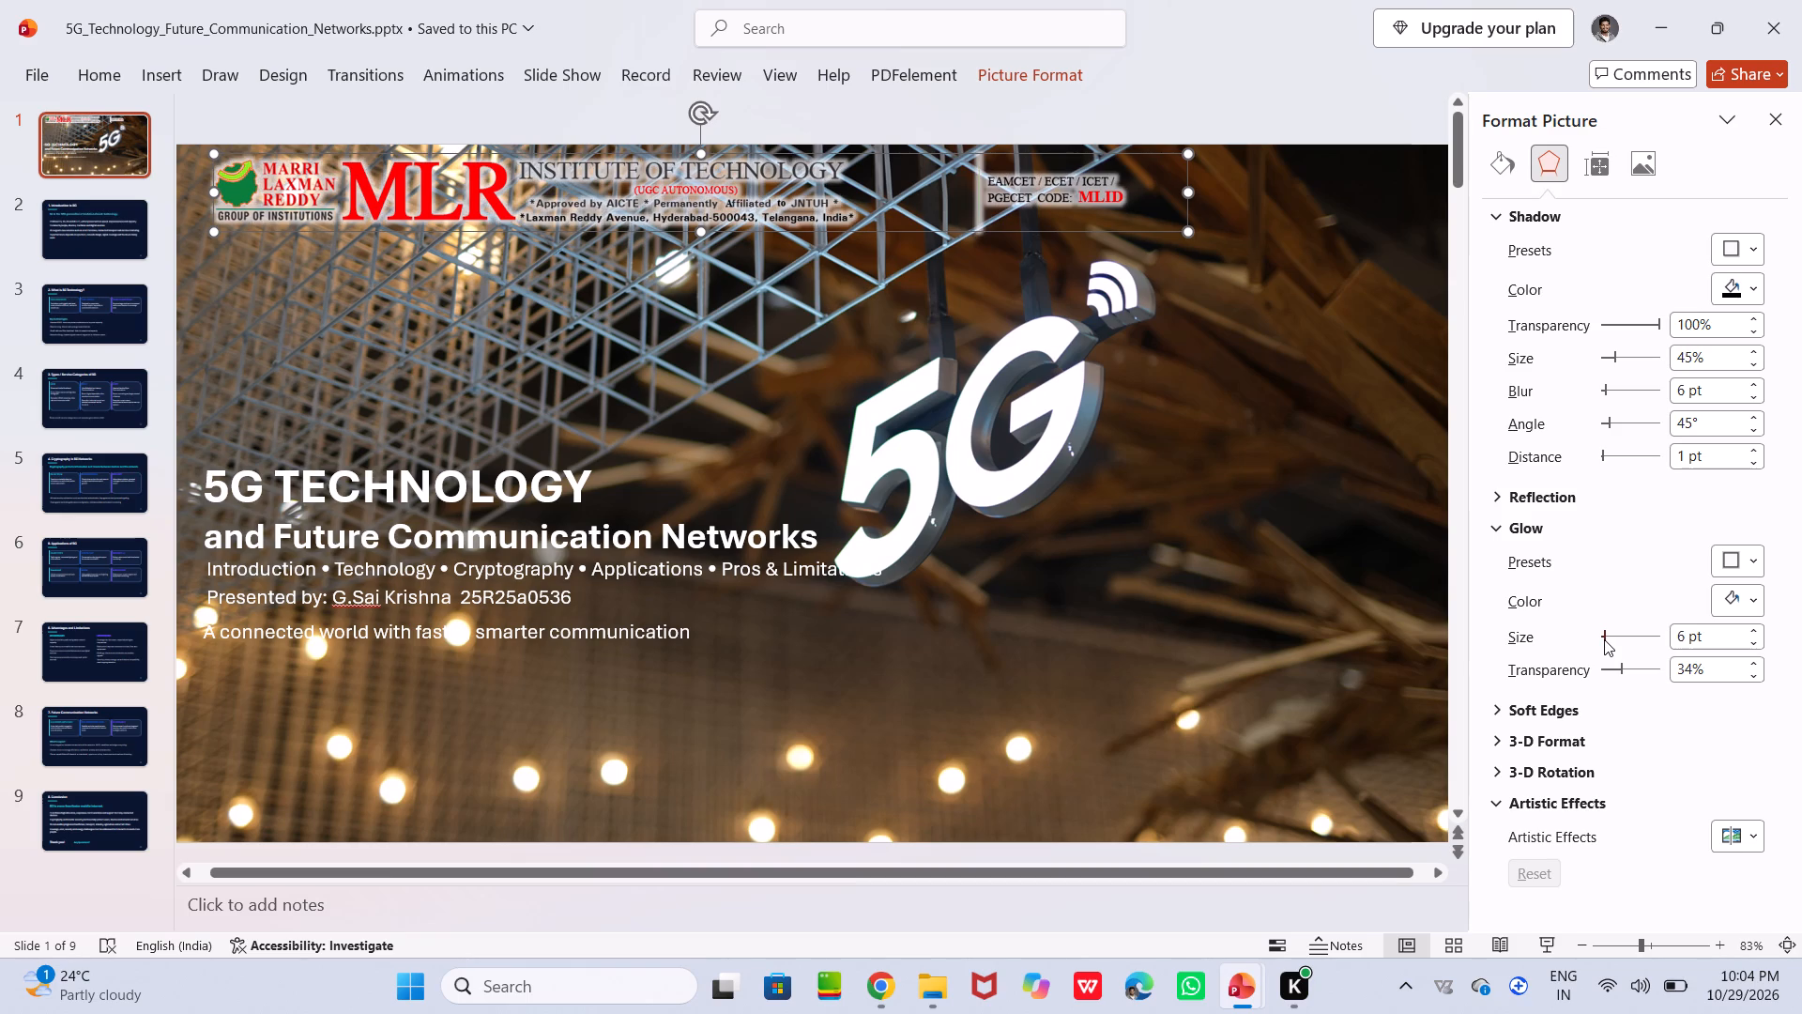
Deselect the banner and check the title slide's black-and-white print preview with the 16 pt banner glow.
click(1250, 561)
key(ctrl+p)
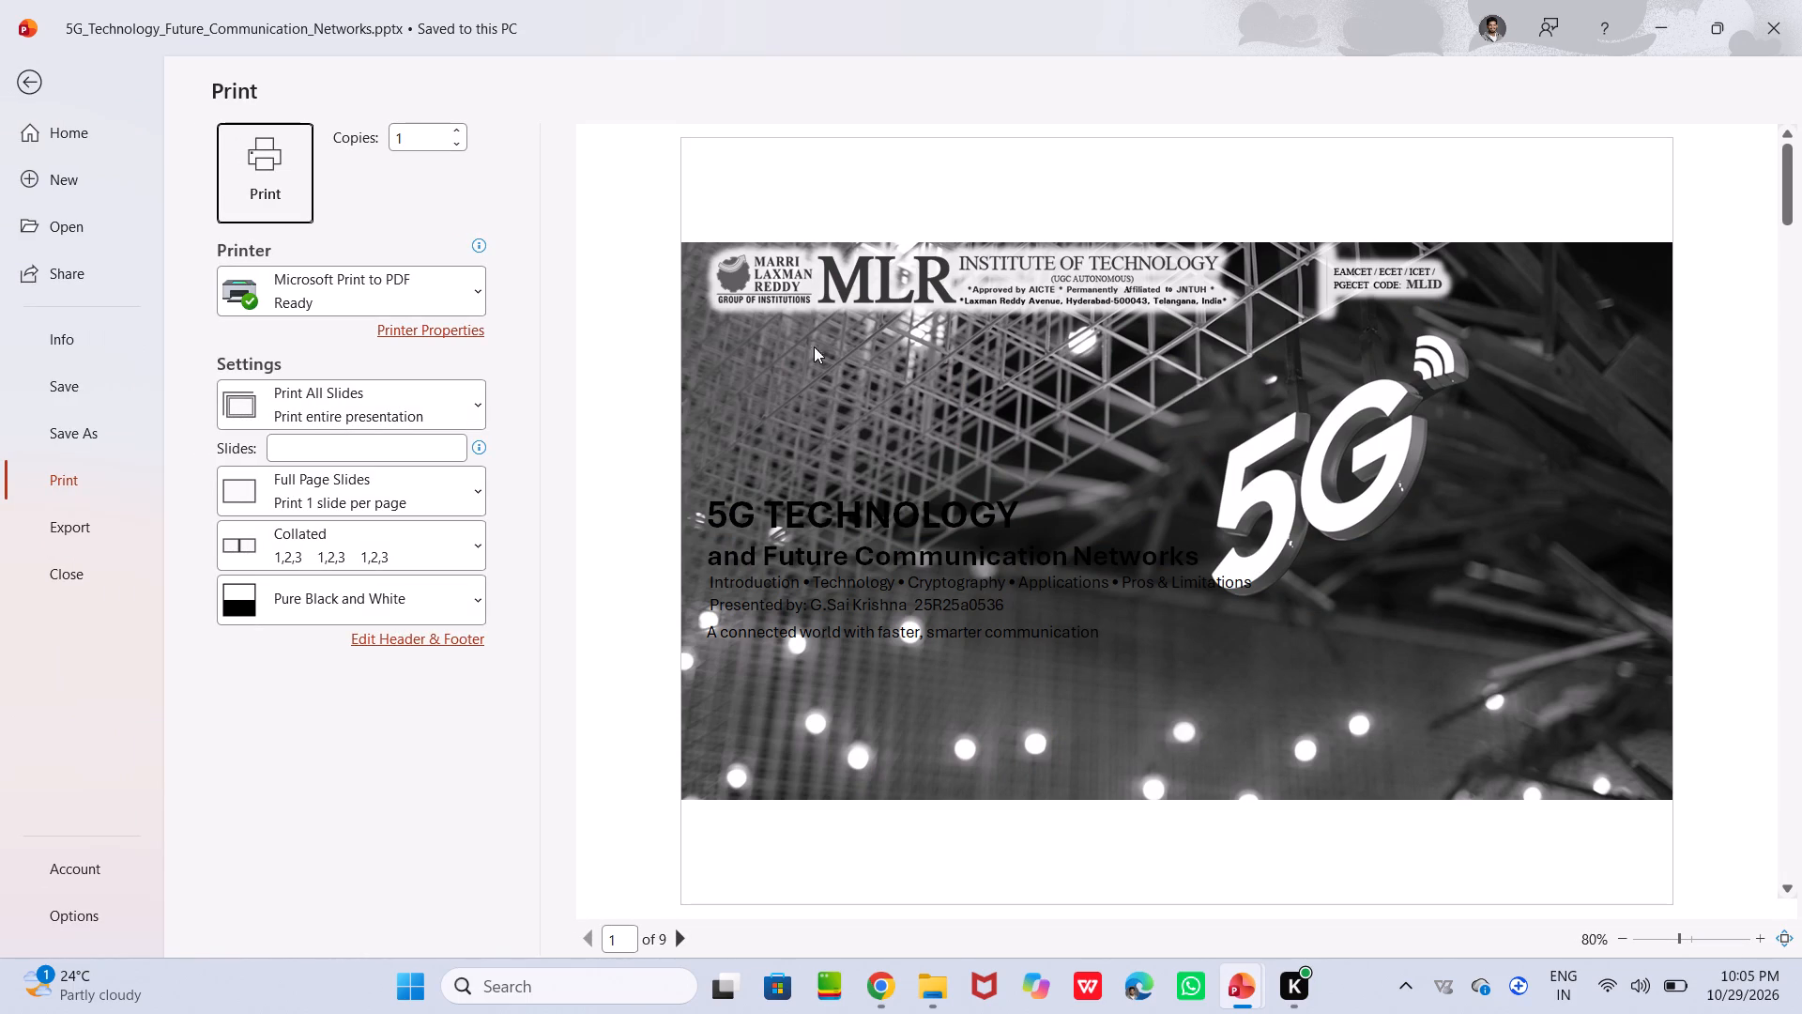
click(35, 84)
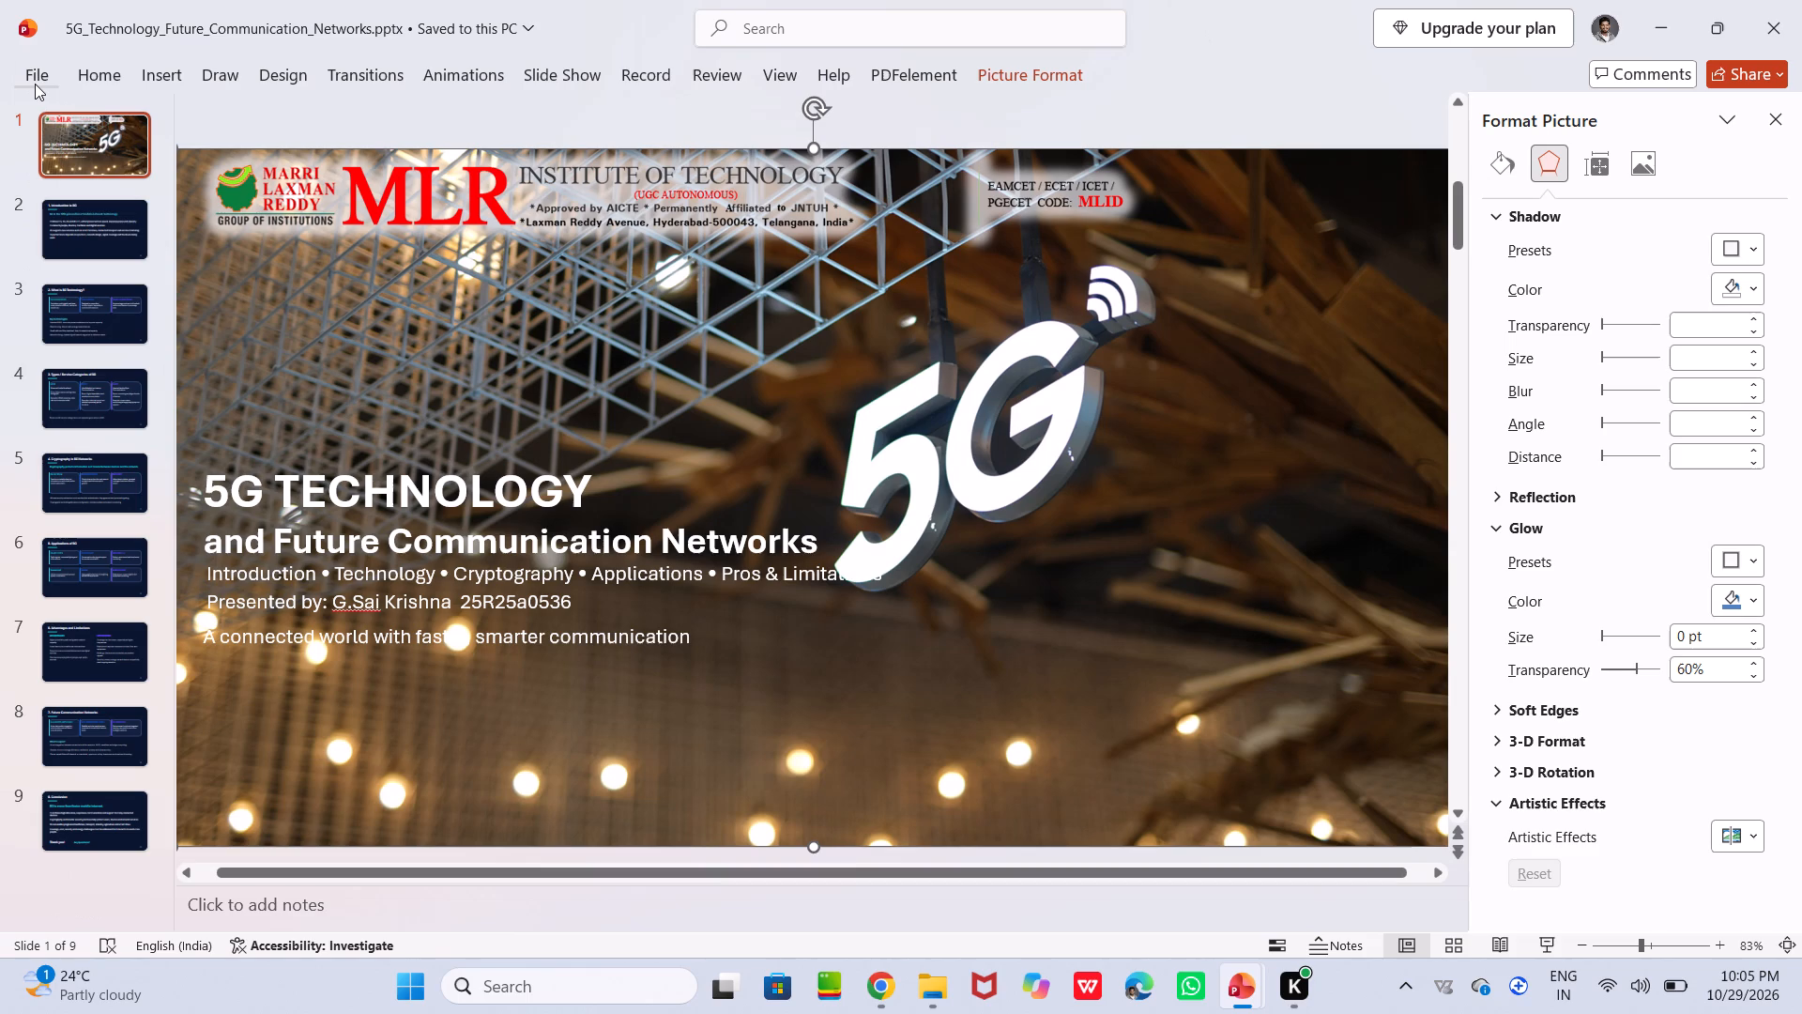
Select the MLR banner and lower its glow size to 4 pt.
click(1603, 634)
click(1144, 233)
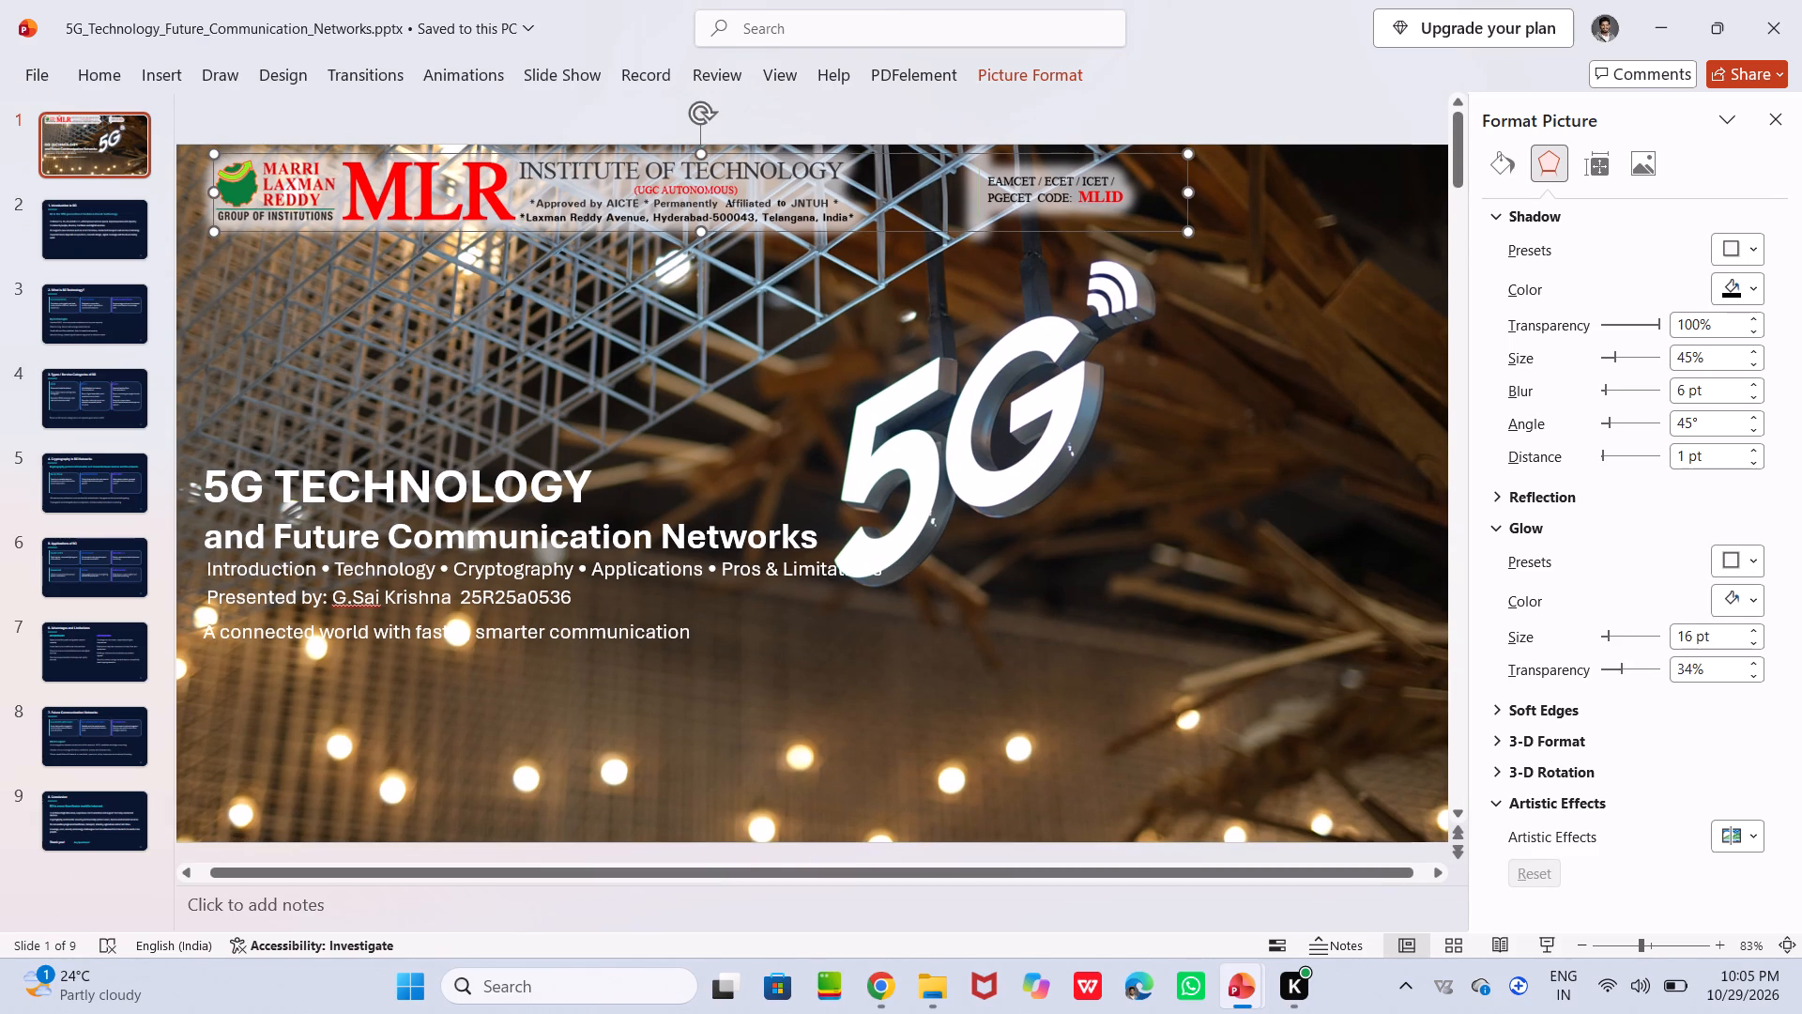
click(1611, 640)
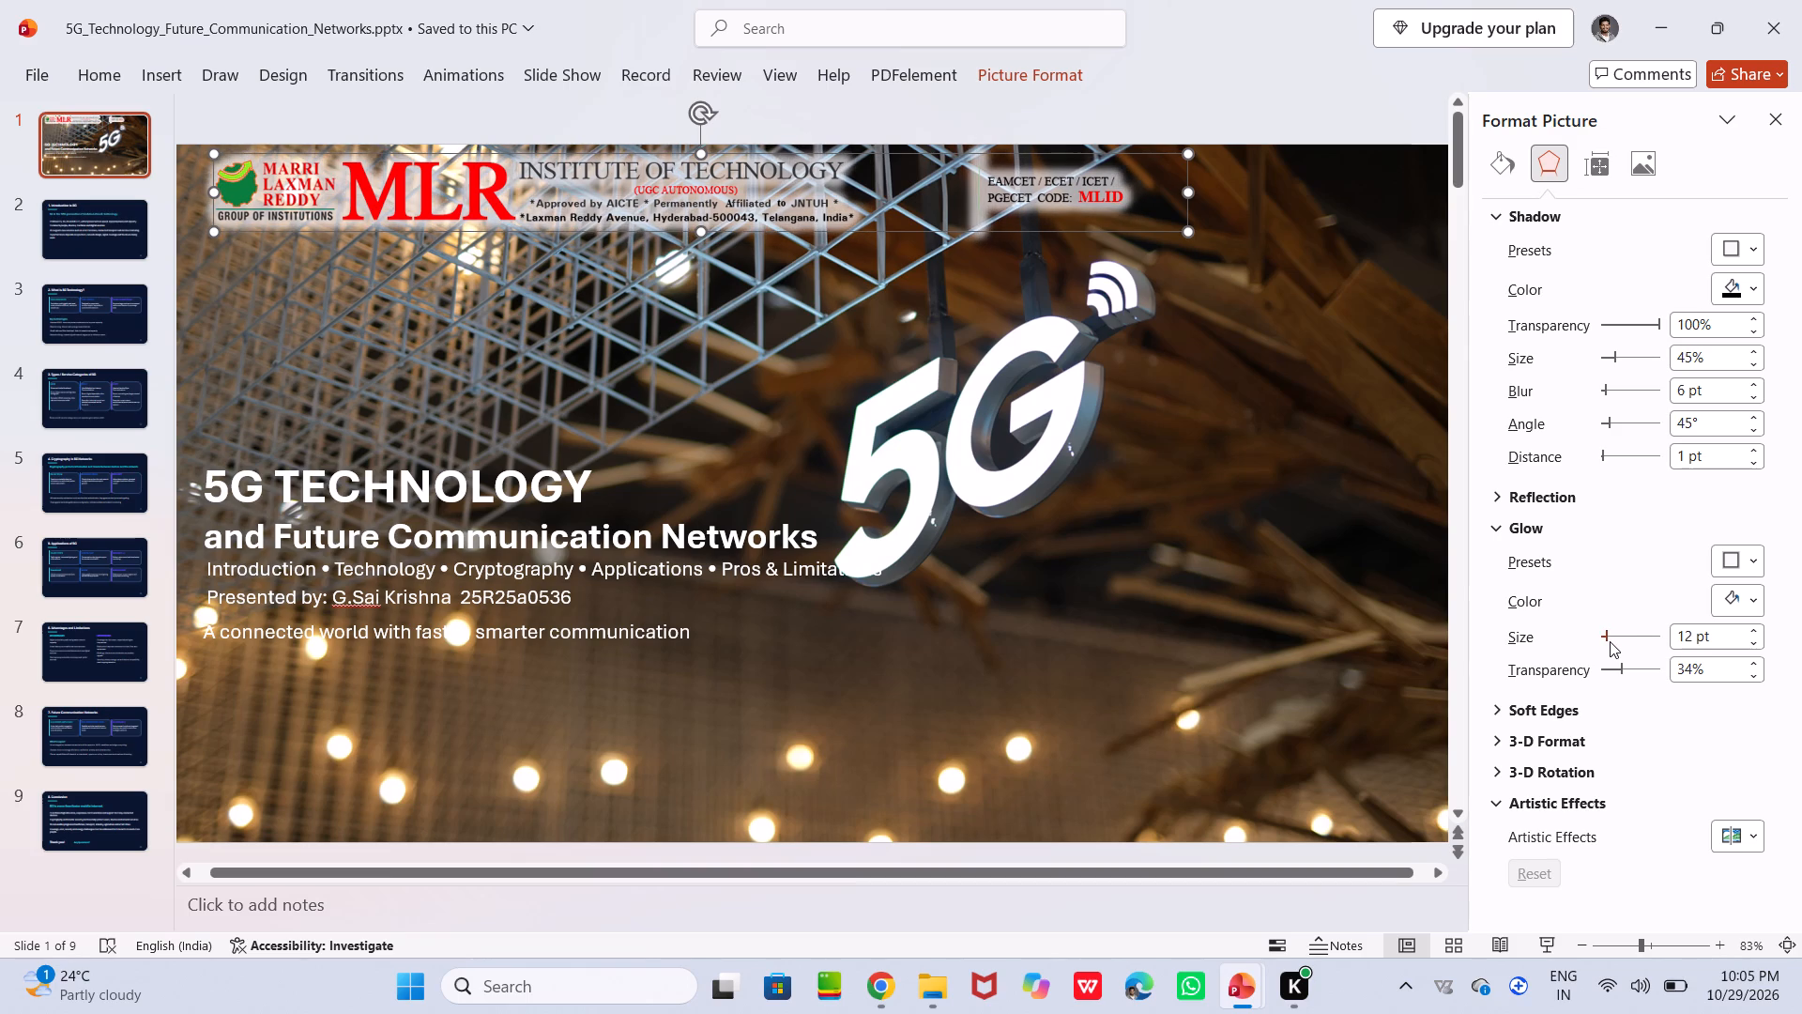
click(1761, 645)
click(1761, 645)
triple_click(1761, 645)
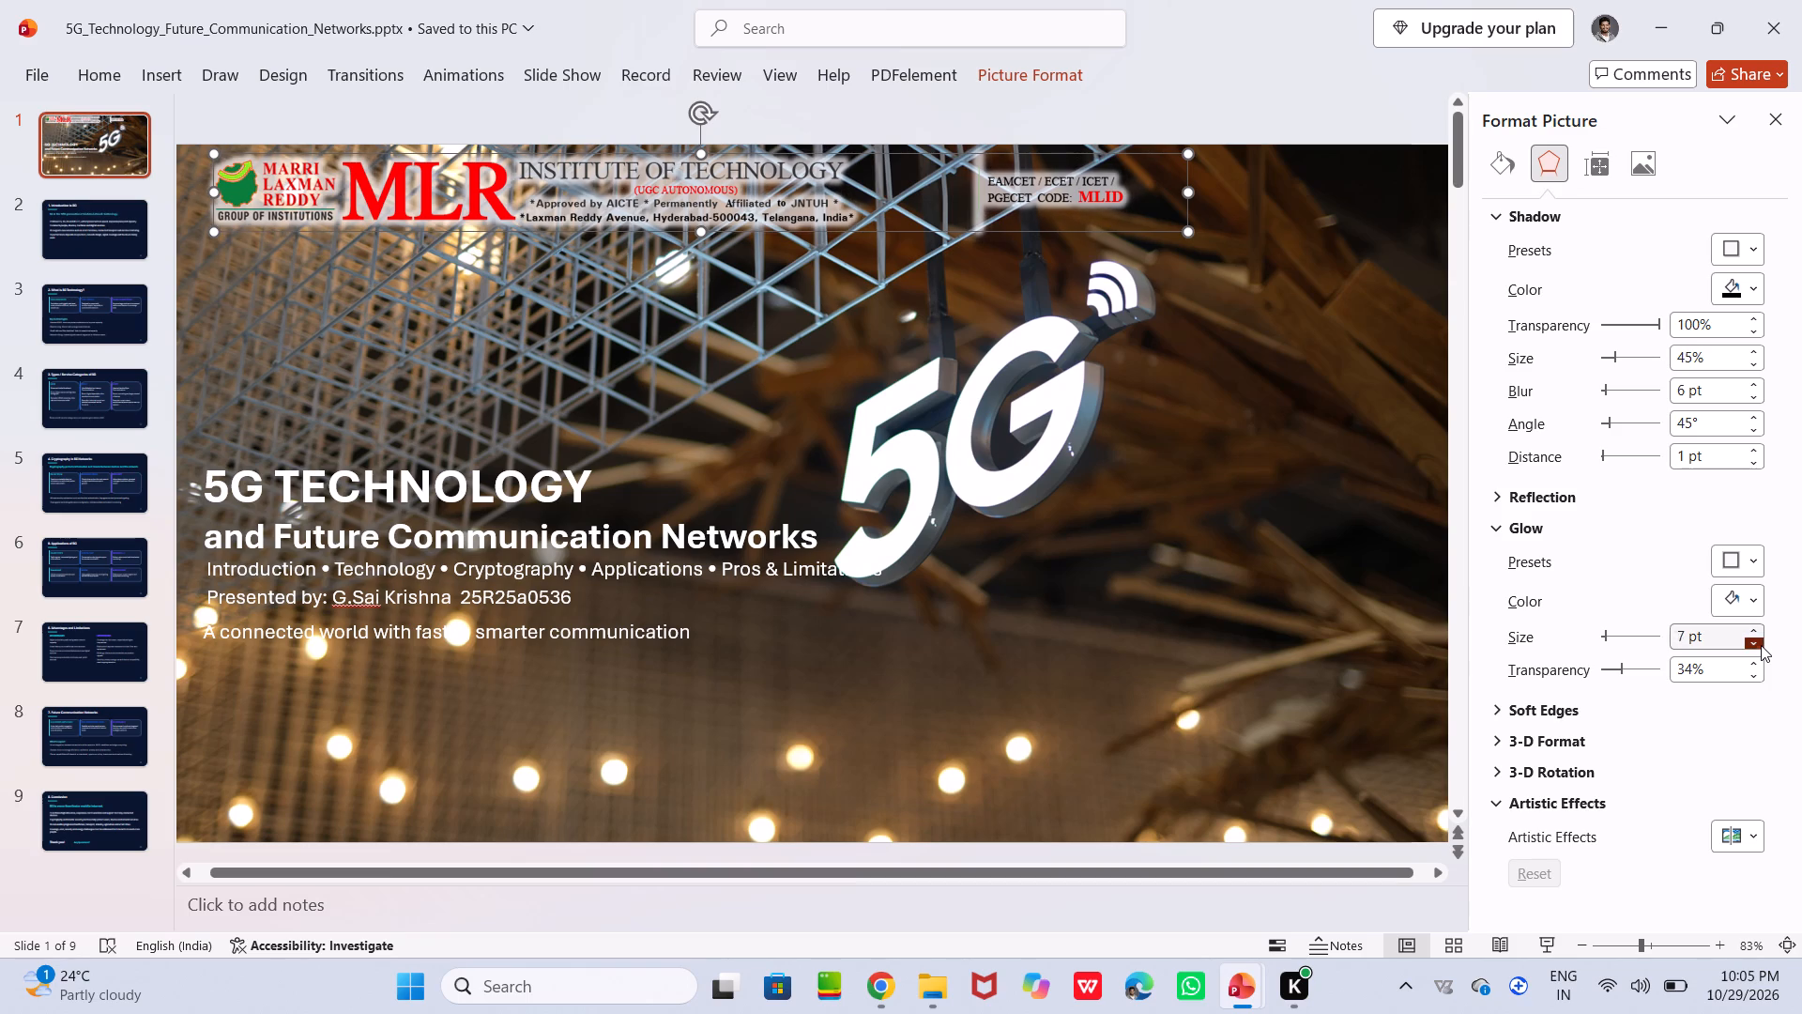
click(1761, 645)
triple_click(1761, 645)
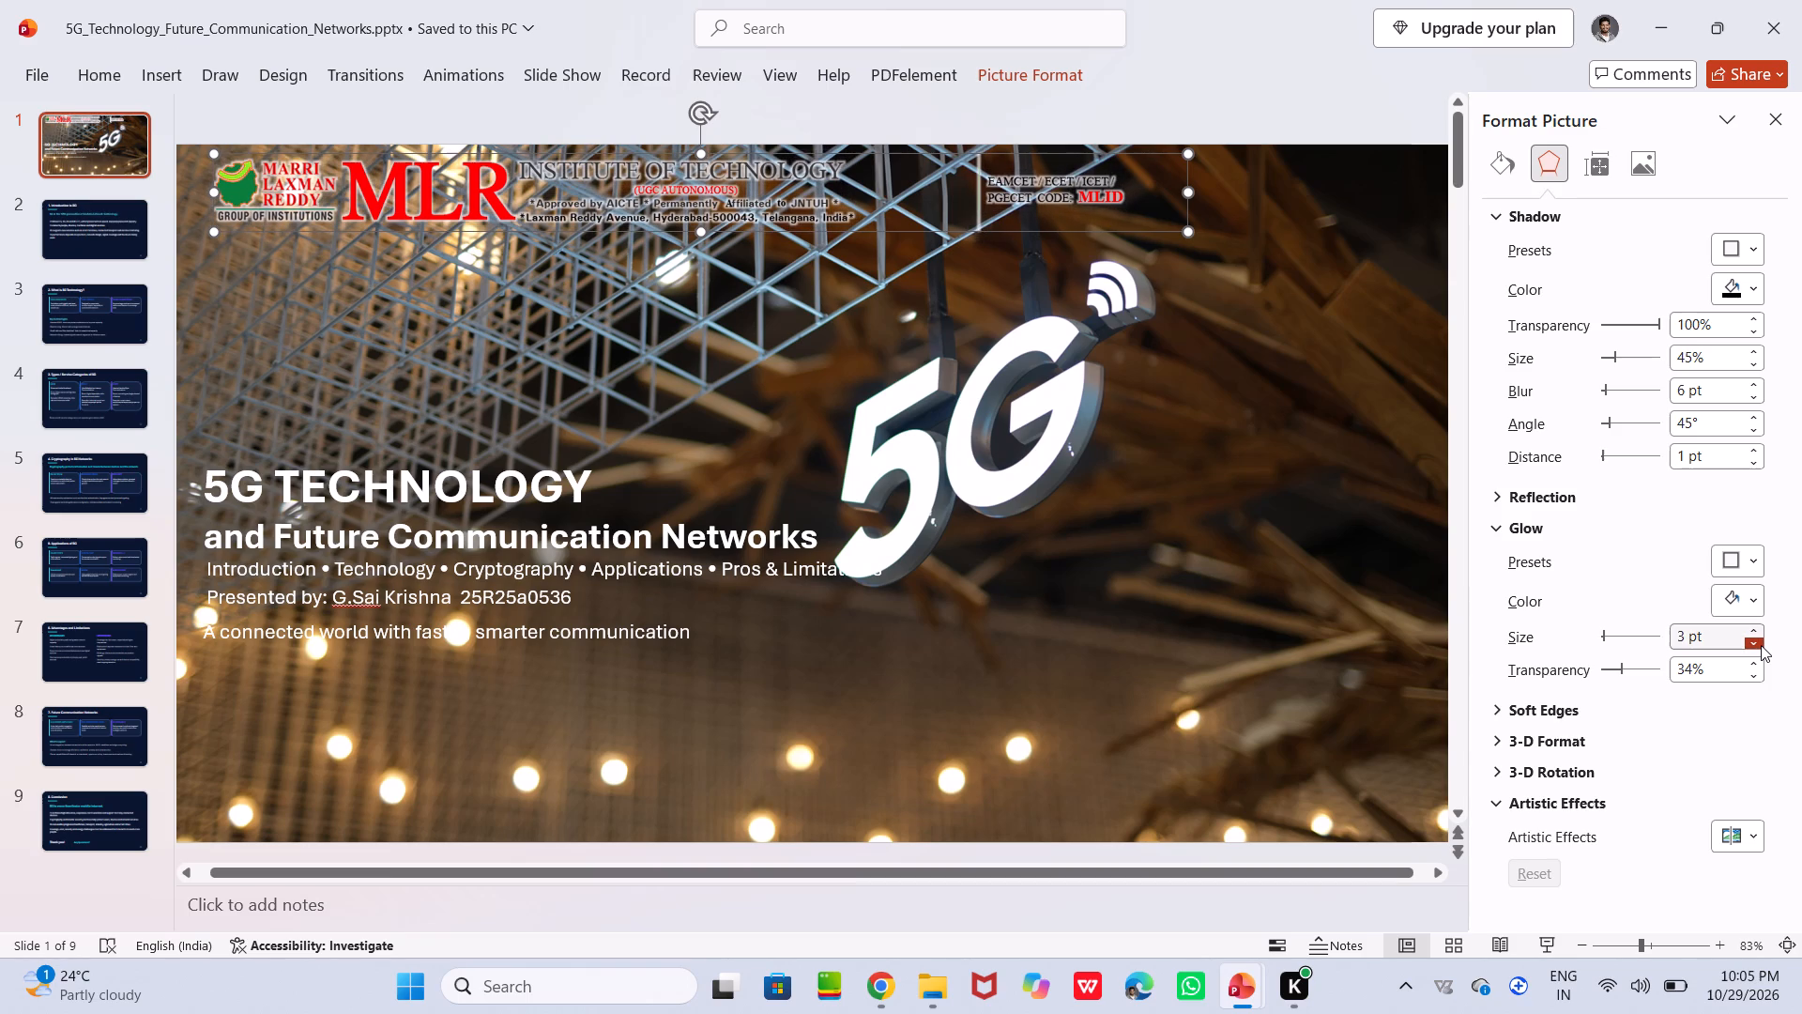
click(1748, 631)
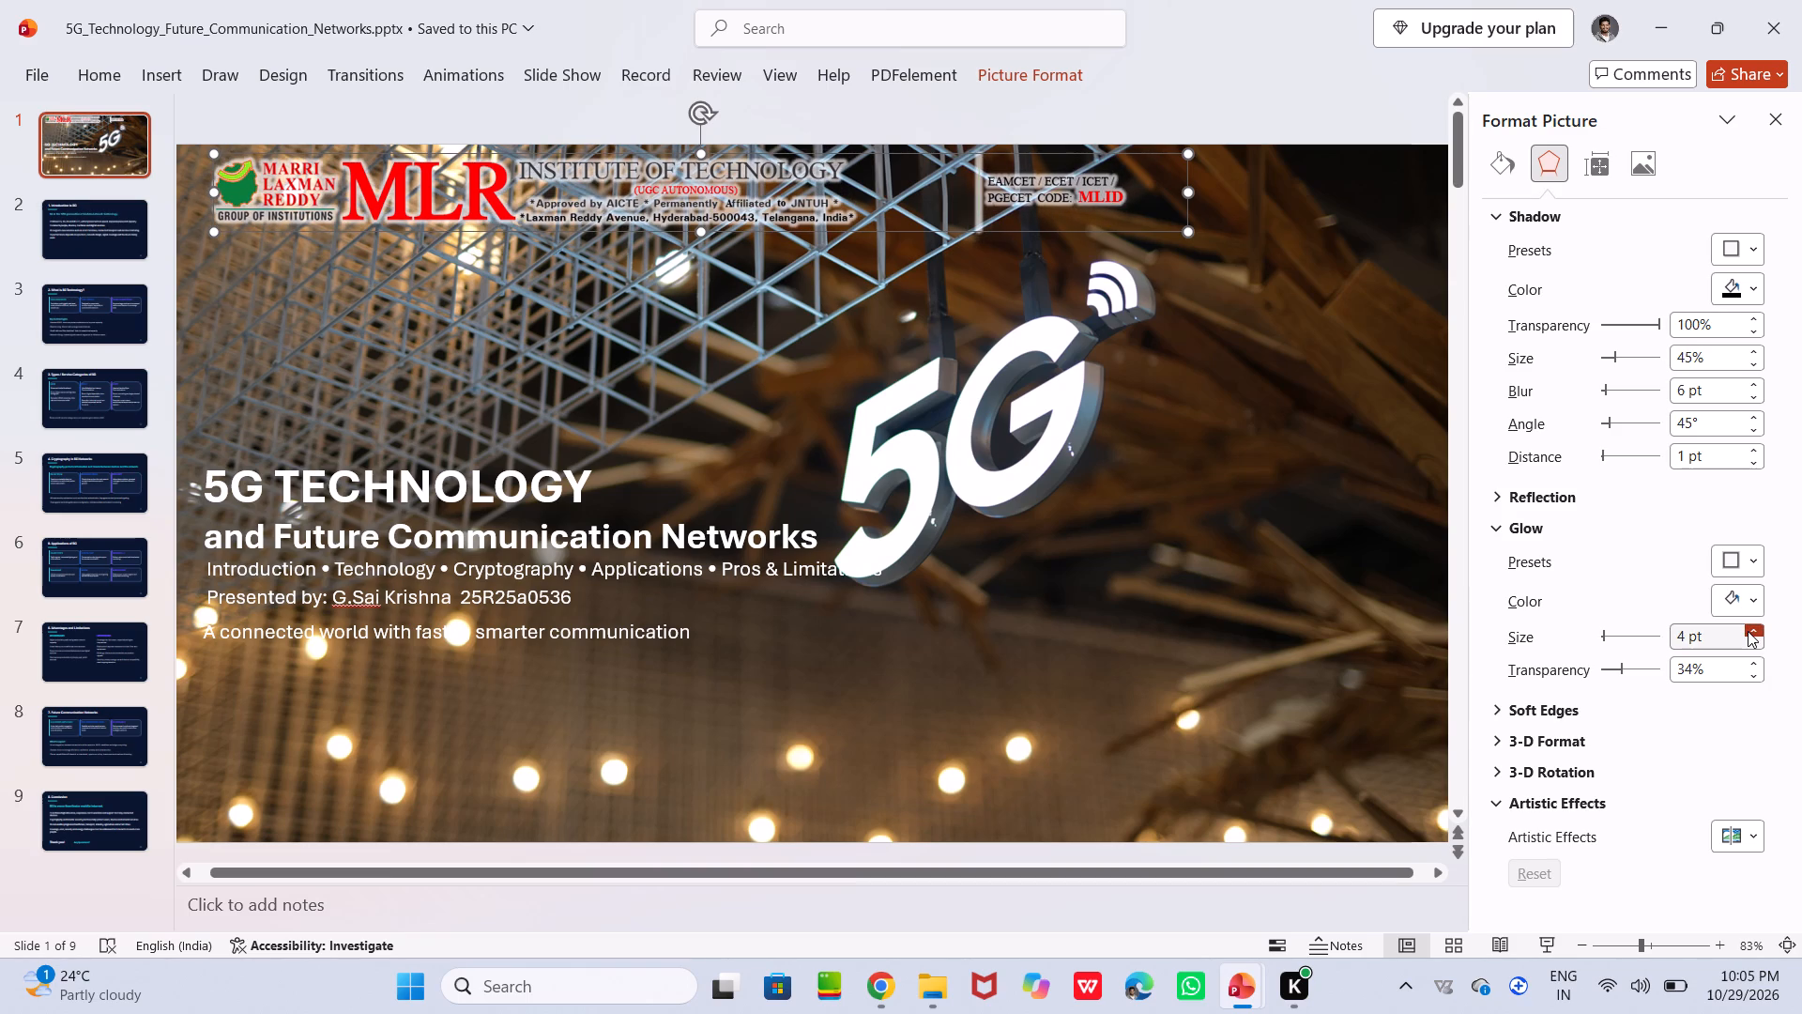
Deselect the banner and review the title slide's black-and-white print preview with the 4 pt glow.
click(1468, 582)
click(1388, 585)
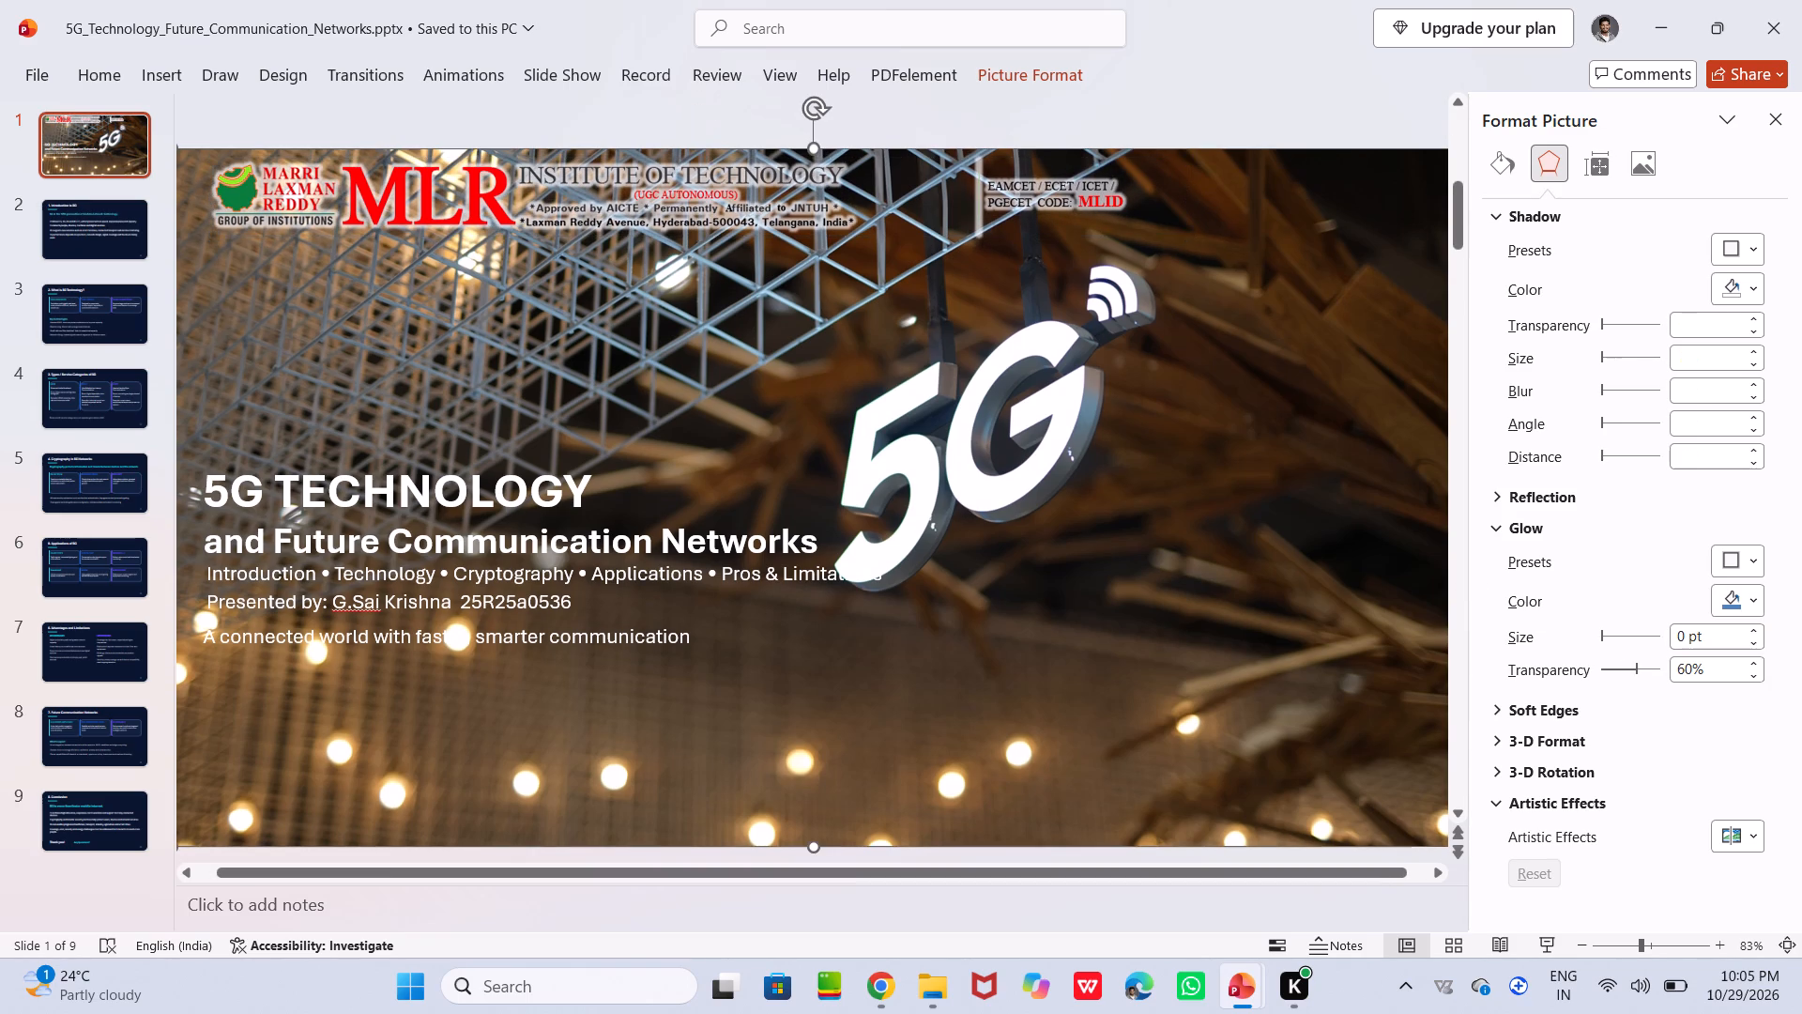
key(ctrl+p)
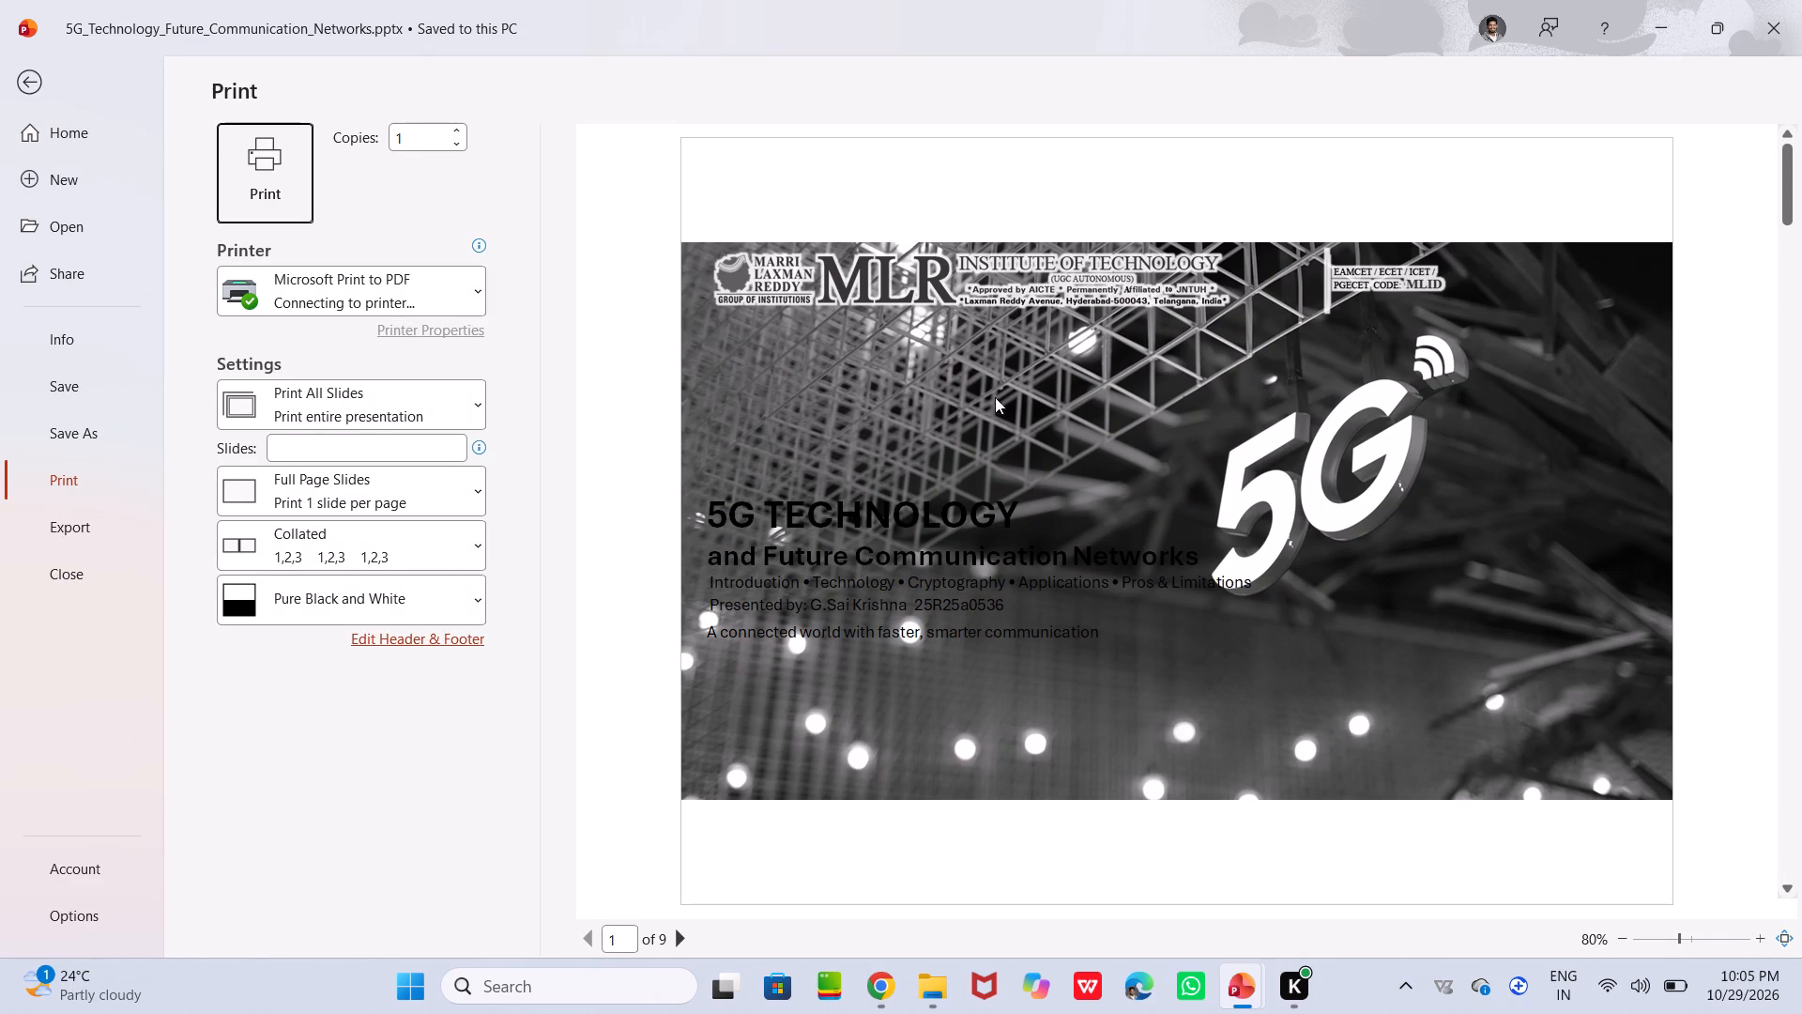
click(43, 85)
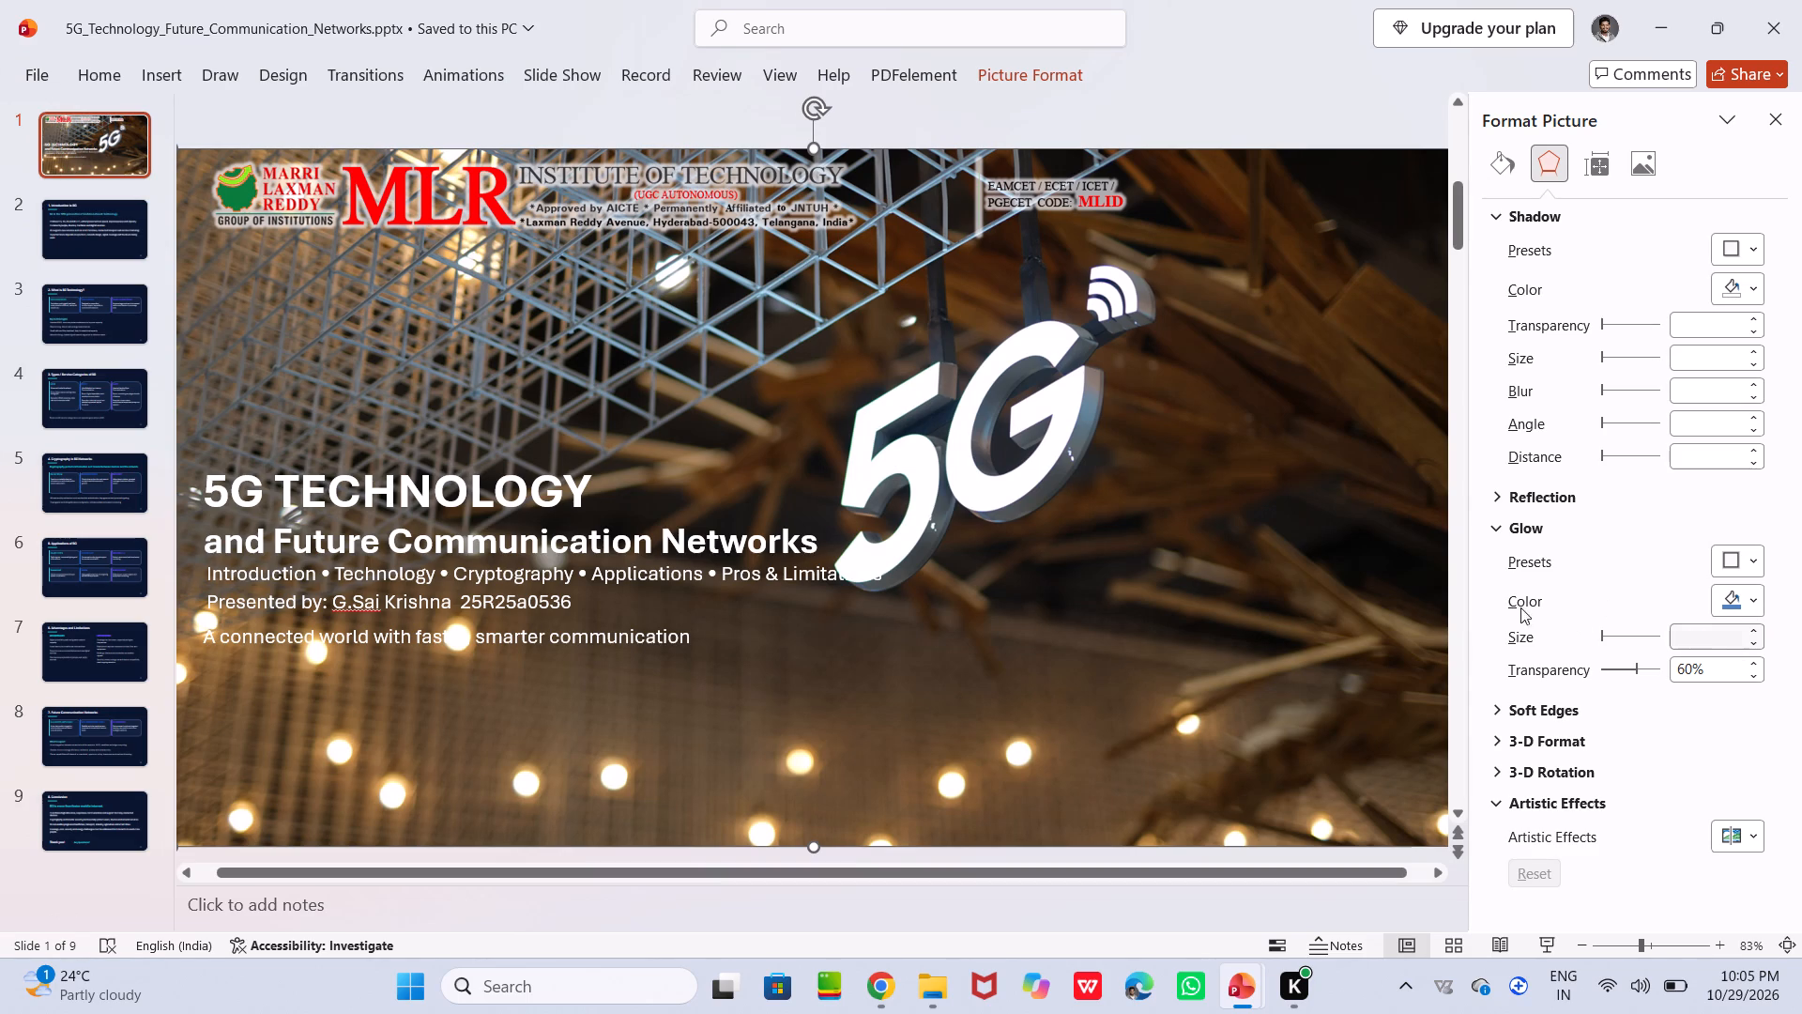
Select the MLR banner and set its glow size to 7 pt.
click(986, 221)
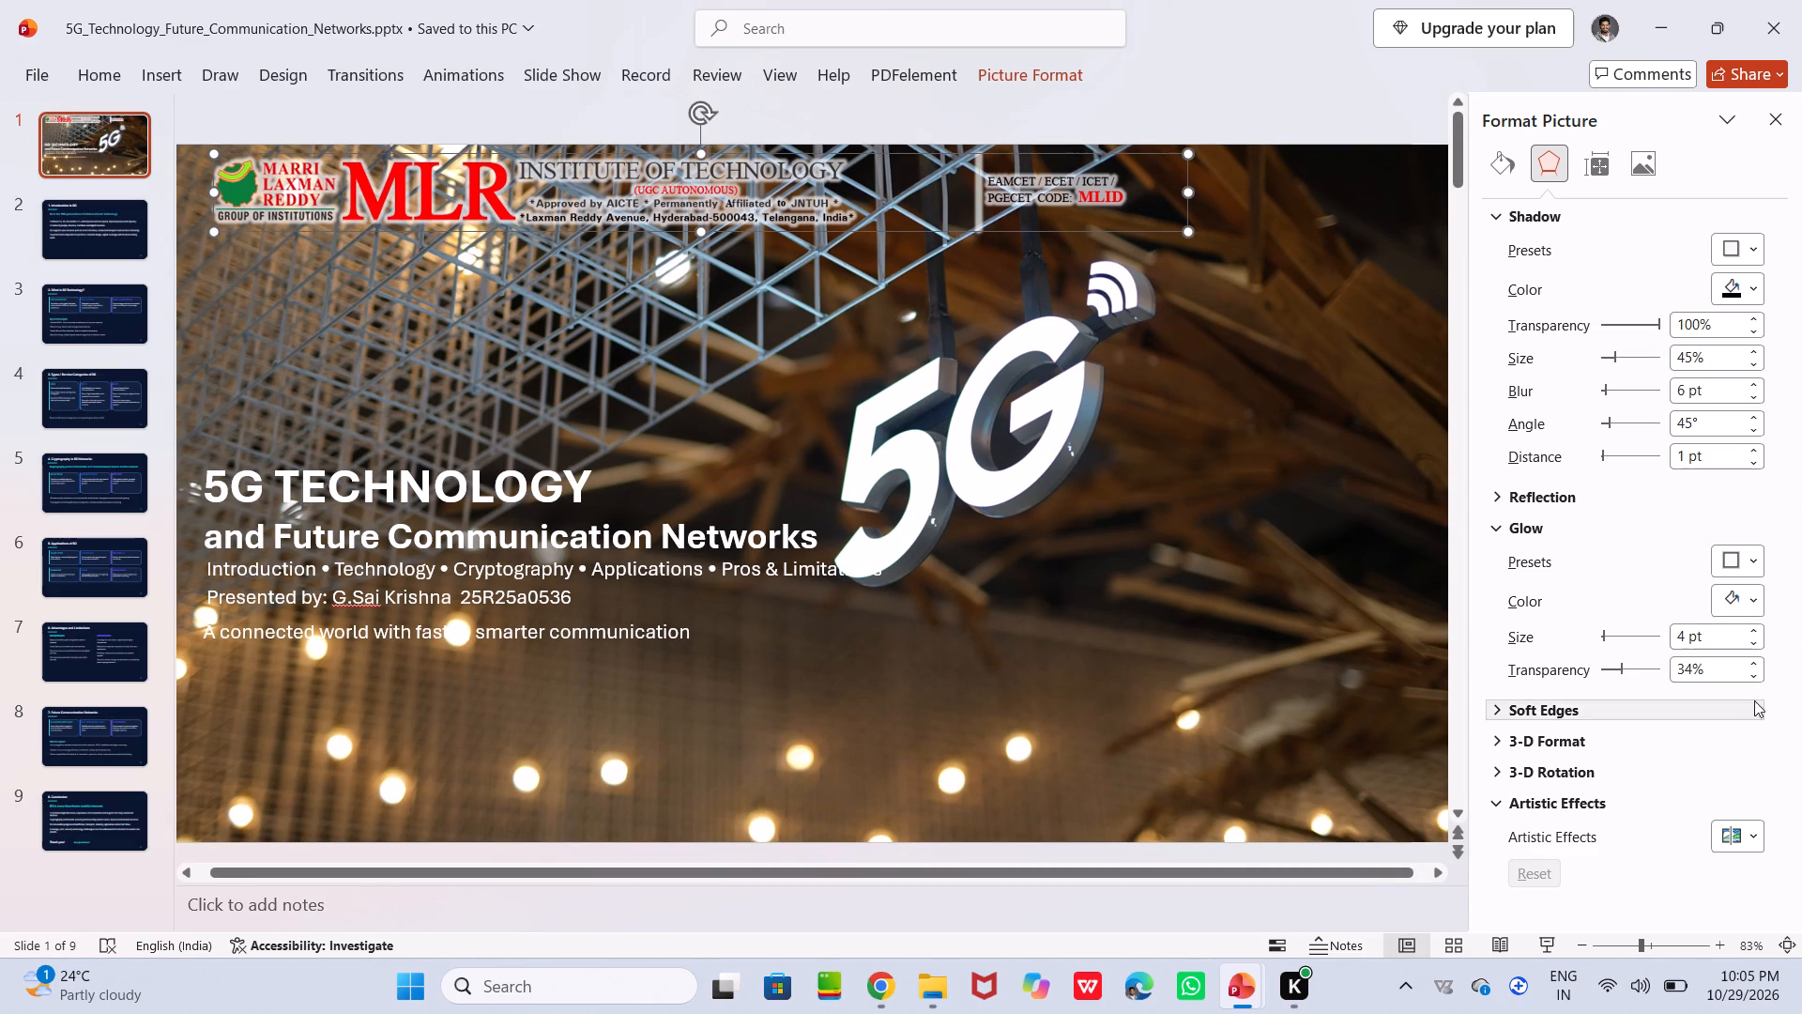
click(1752, 630)
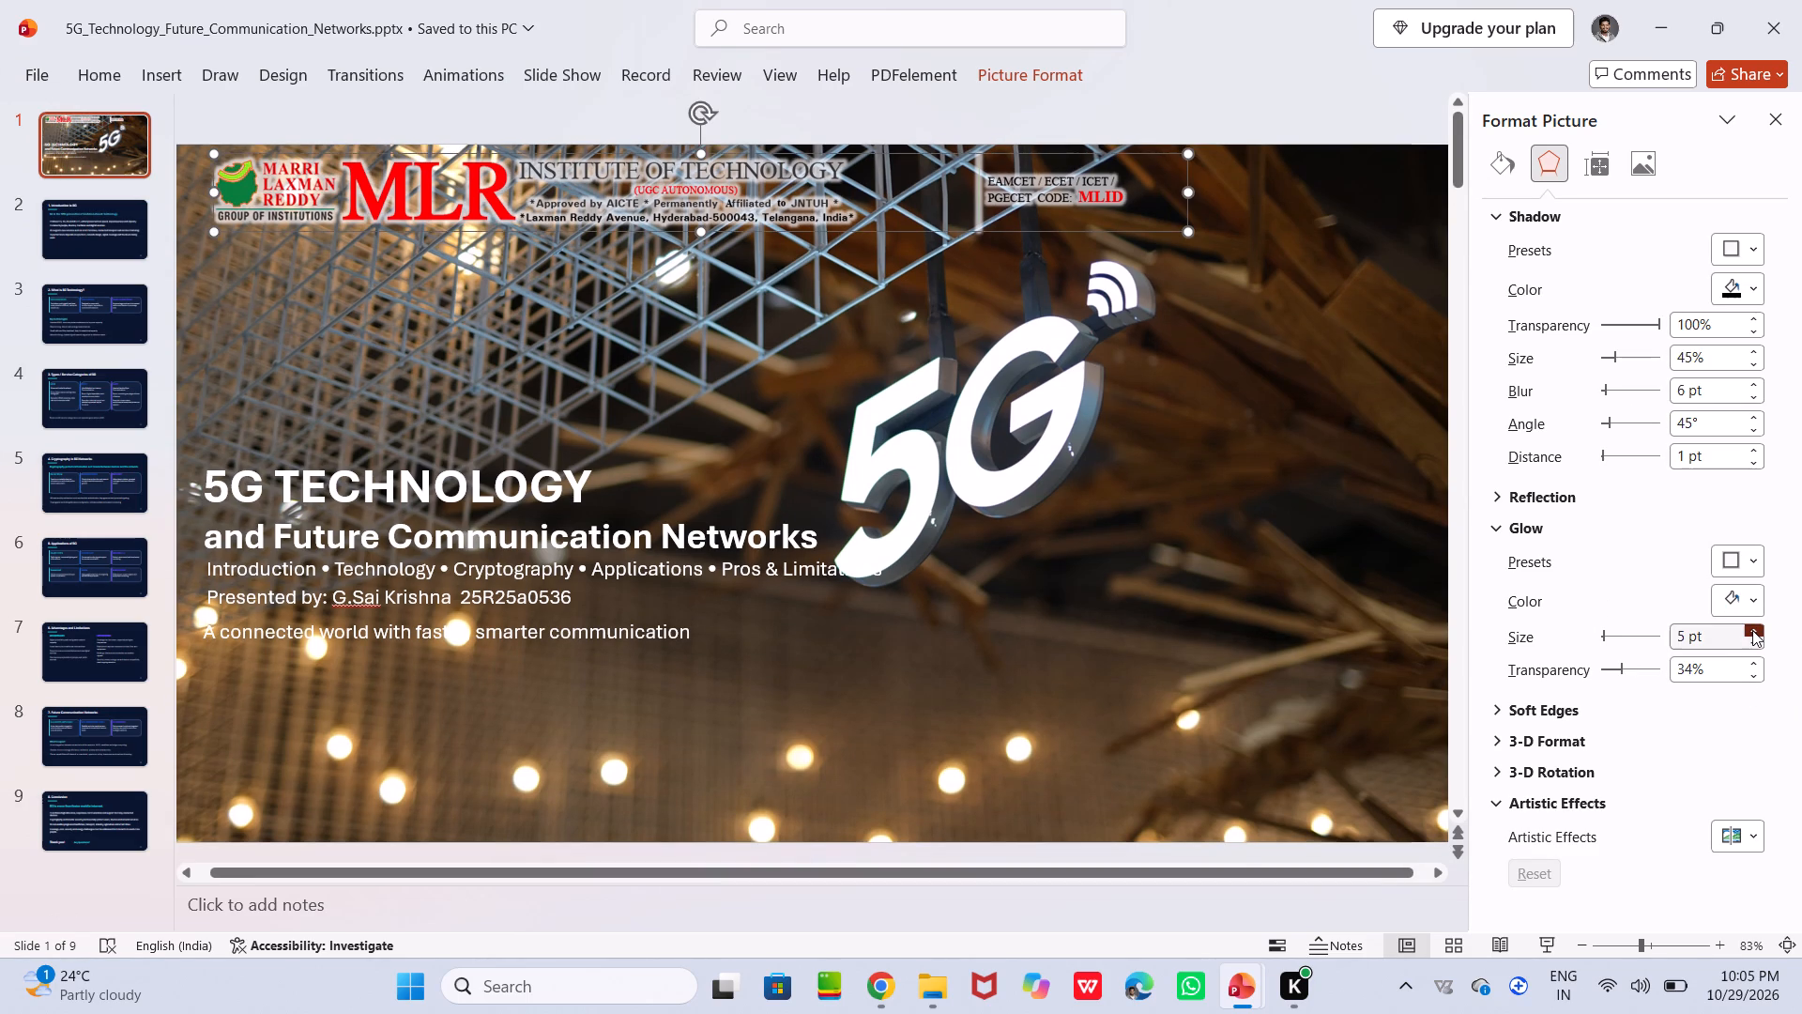
click(1752, 630)
click(1752, 630)
click(1752, 630)
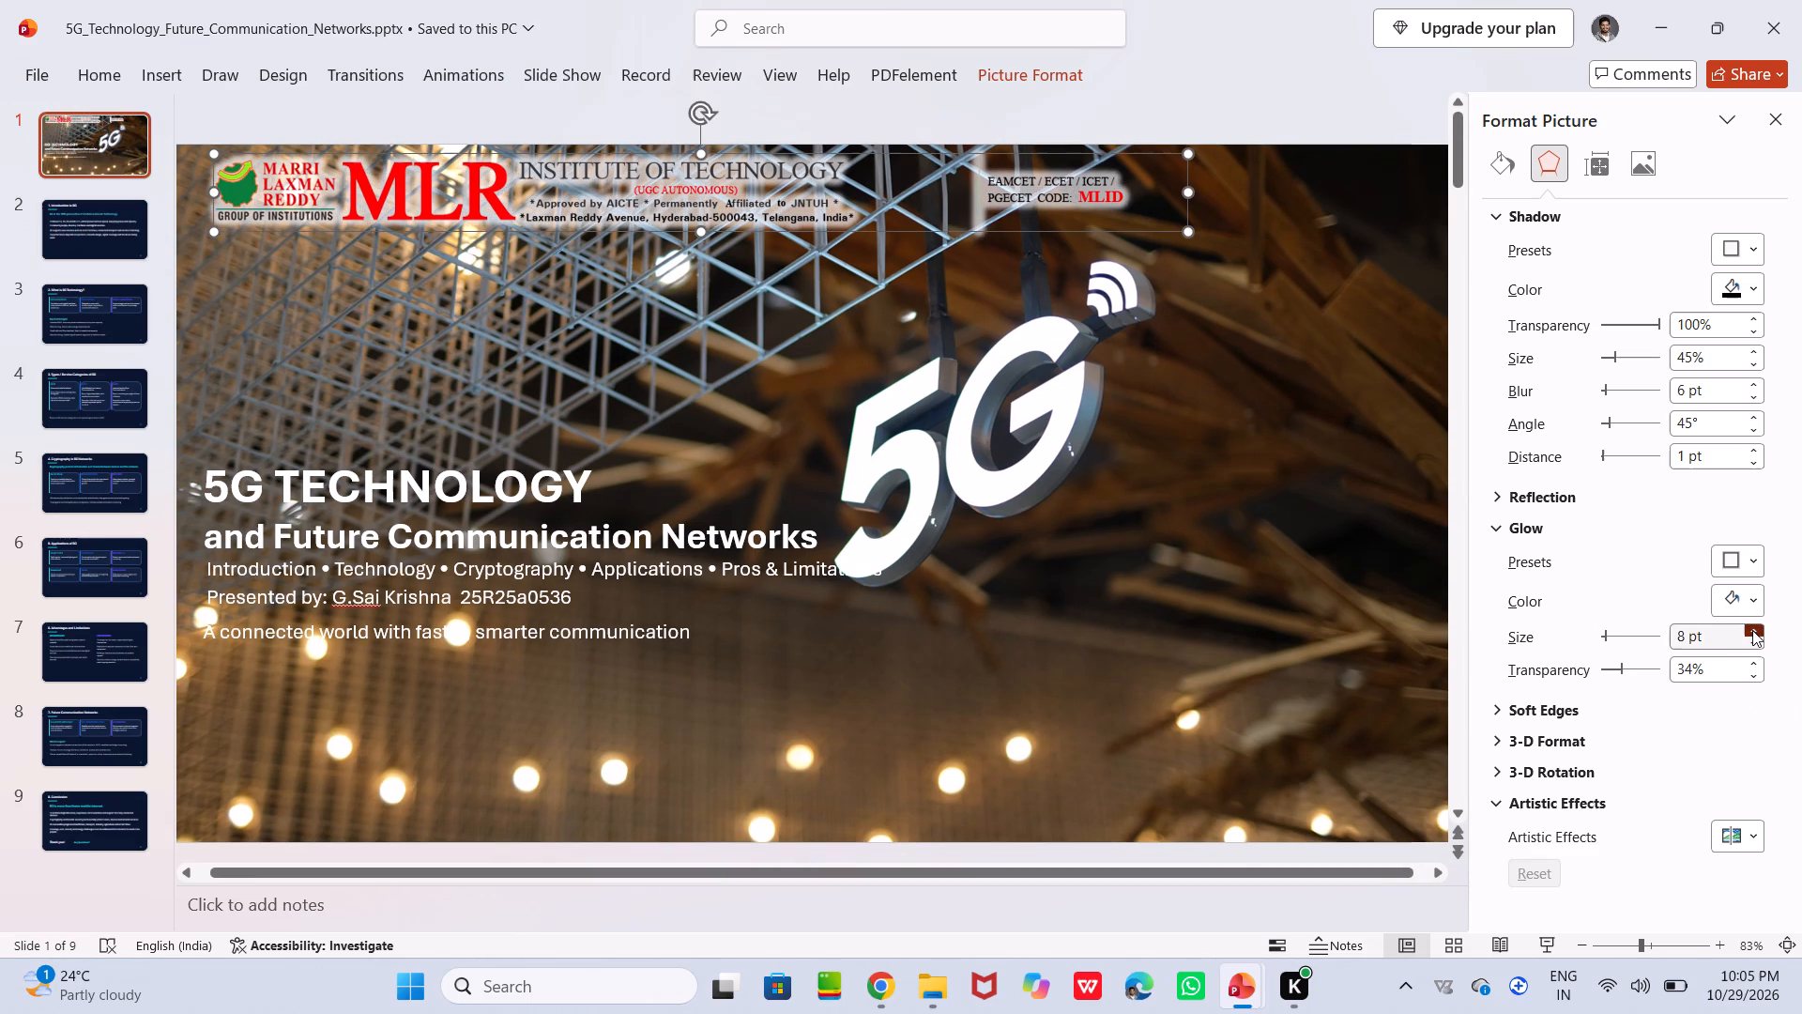
click(1759, 639)
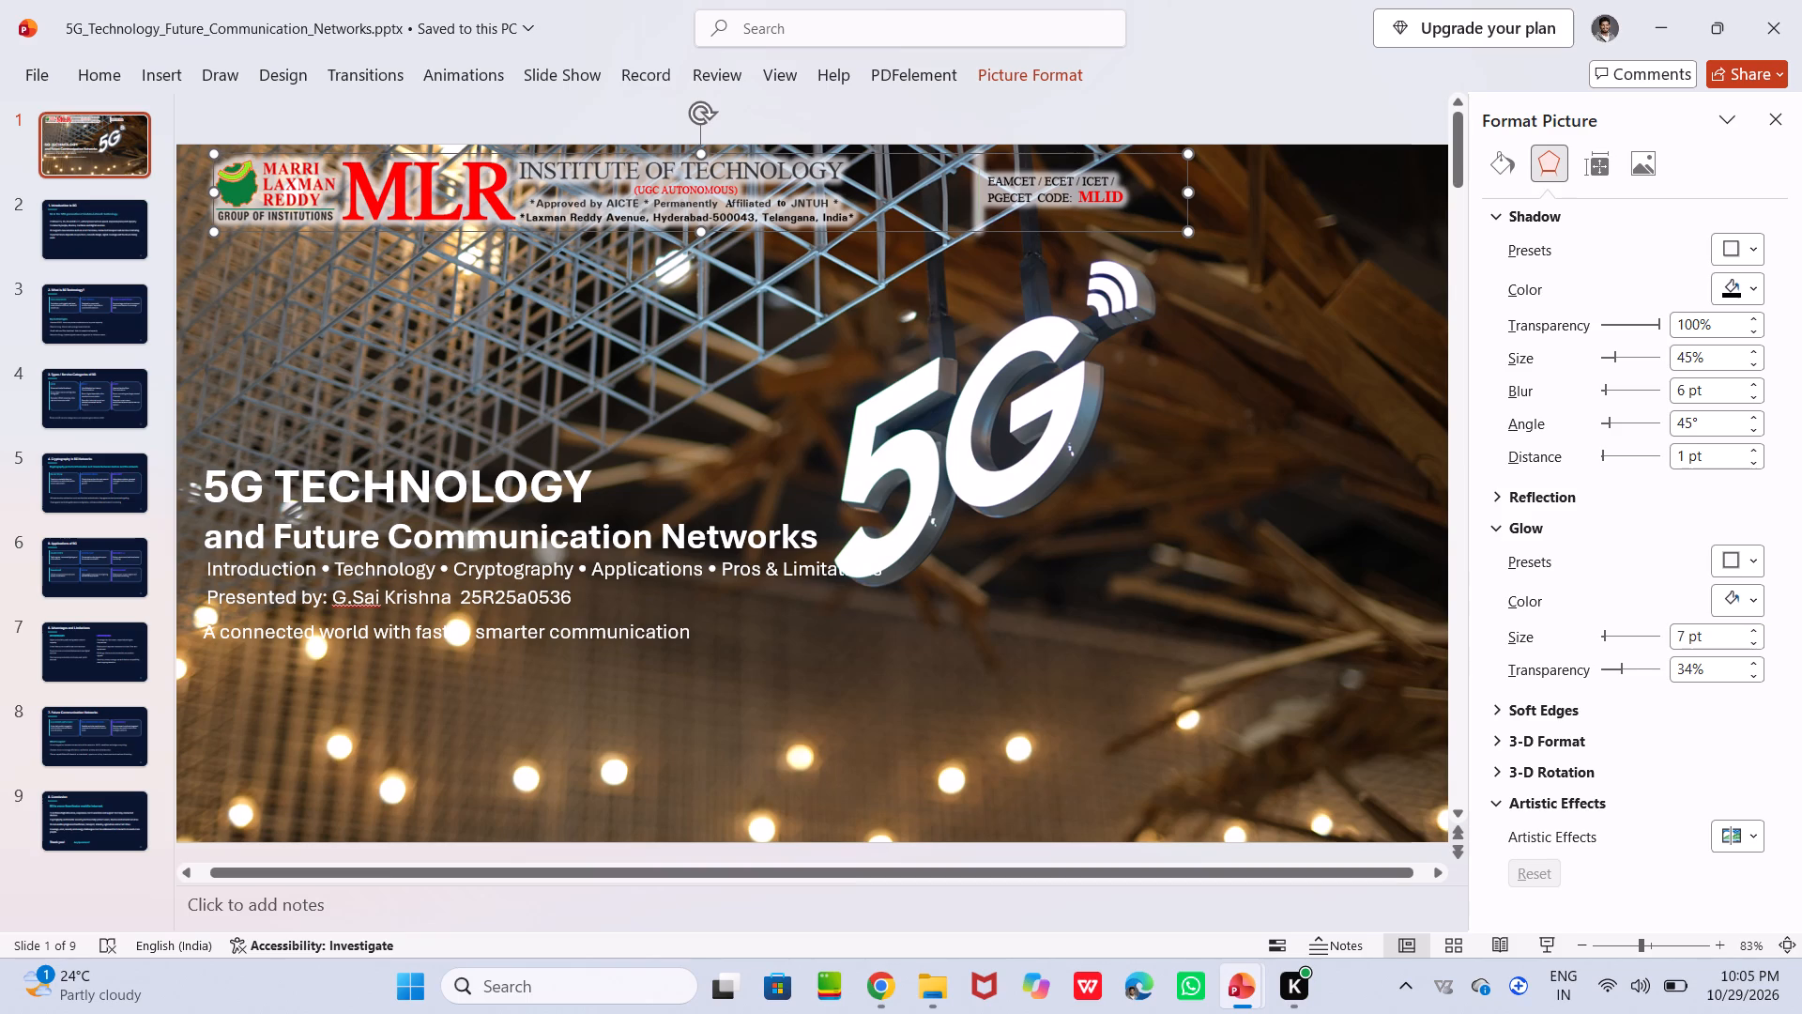
Review the banner in the print preview, limit the print range to slide 1, and return to the slide.
click(1143, 439)
key(ctrl+p)
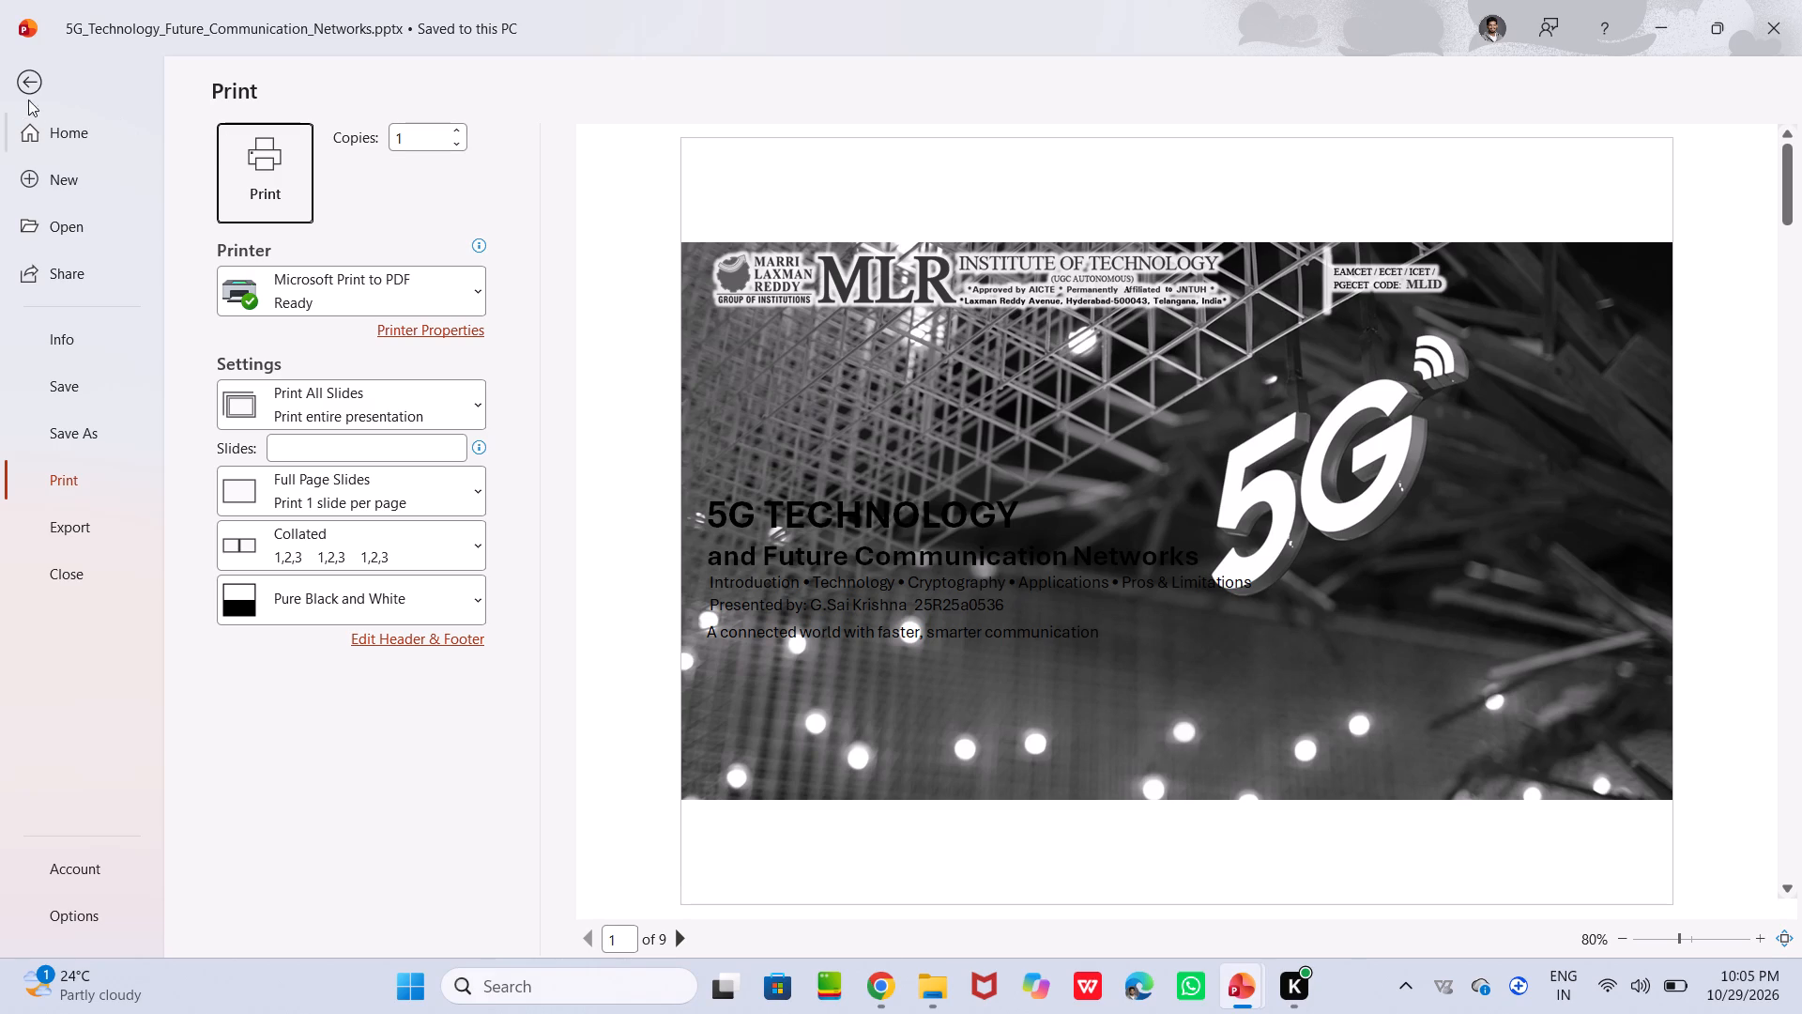
click(420, 491)
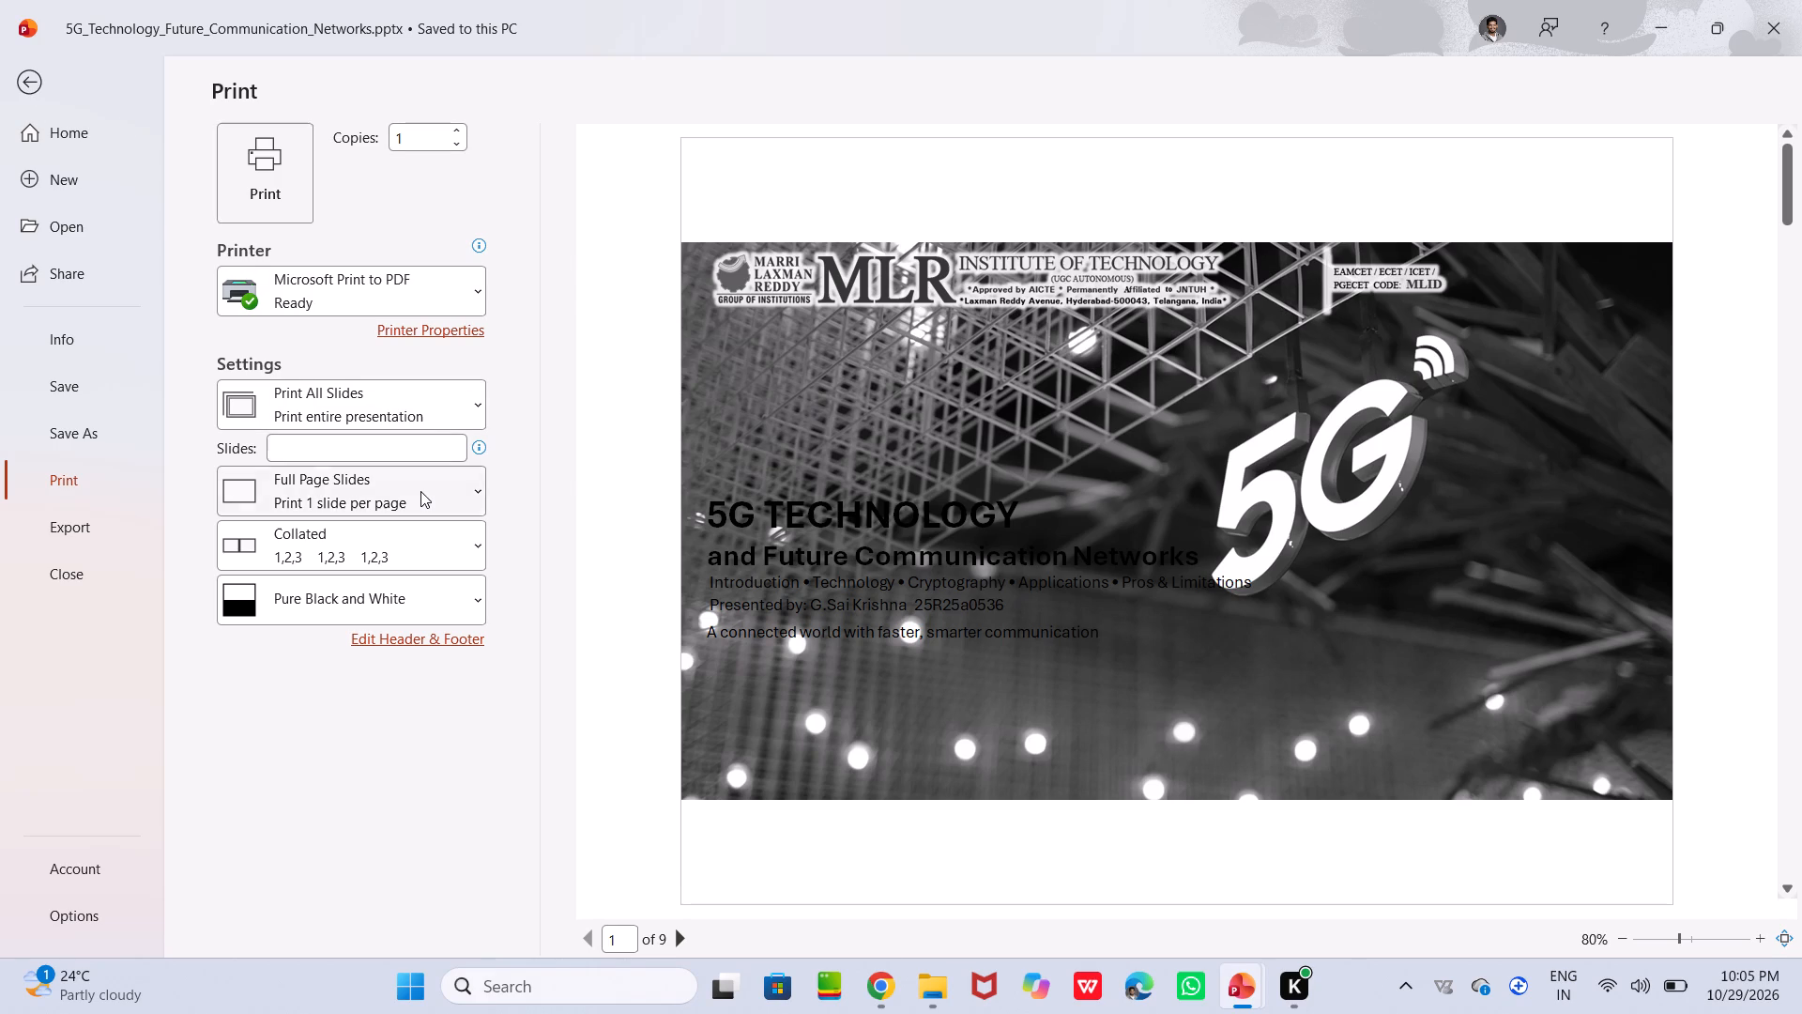
click(420, 491)
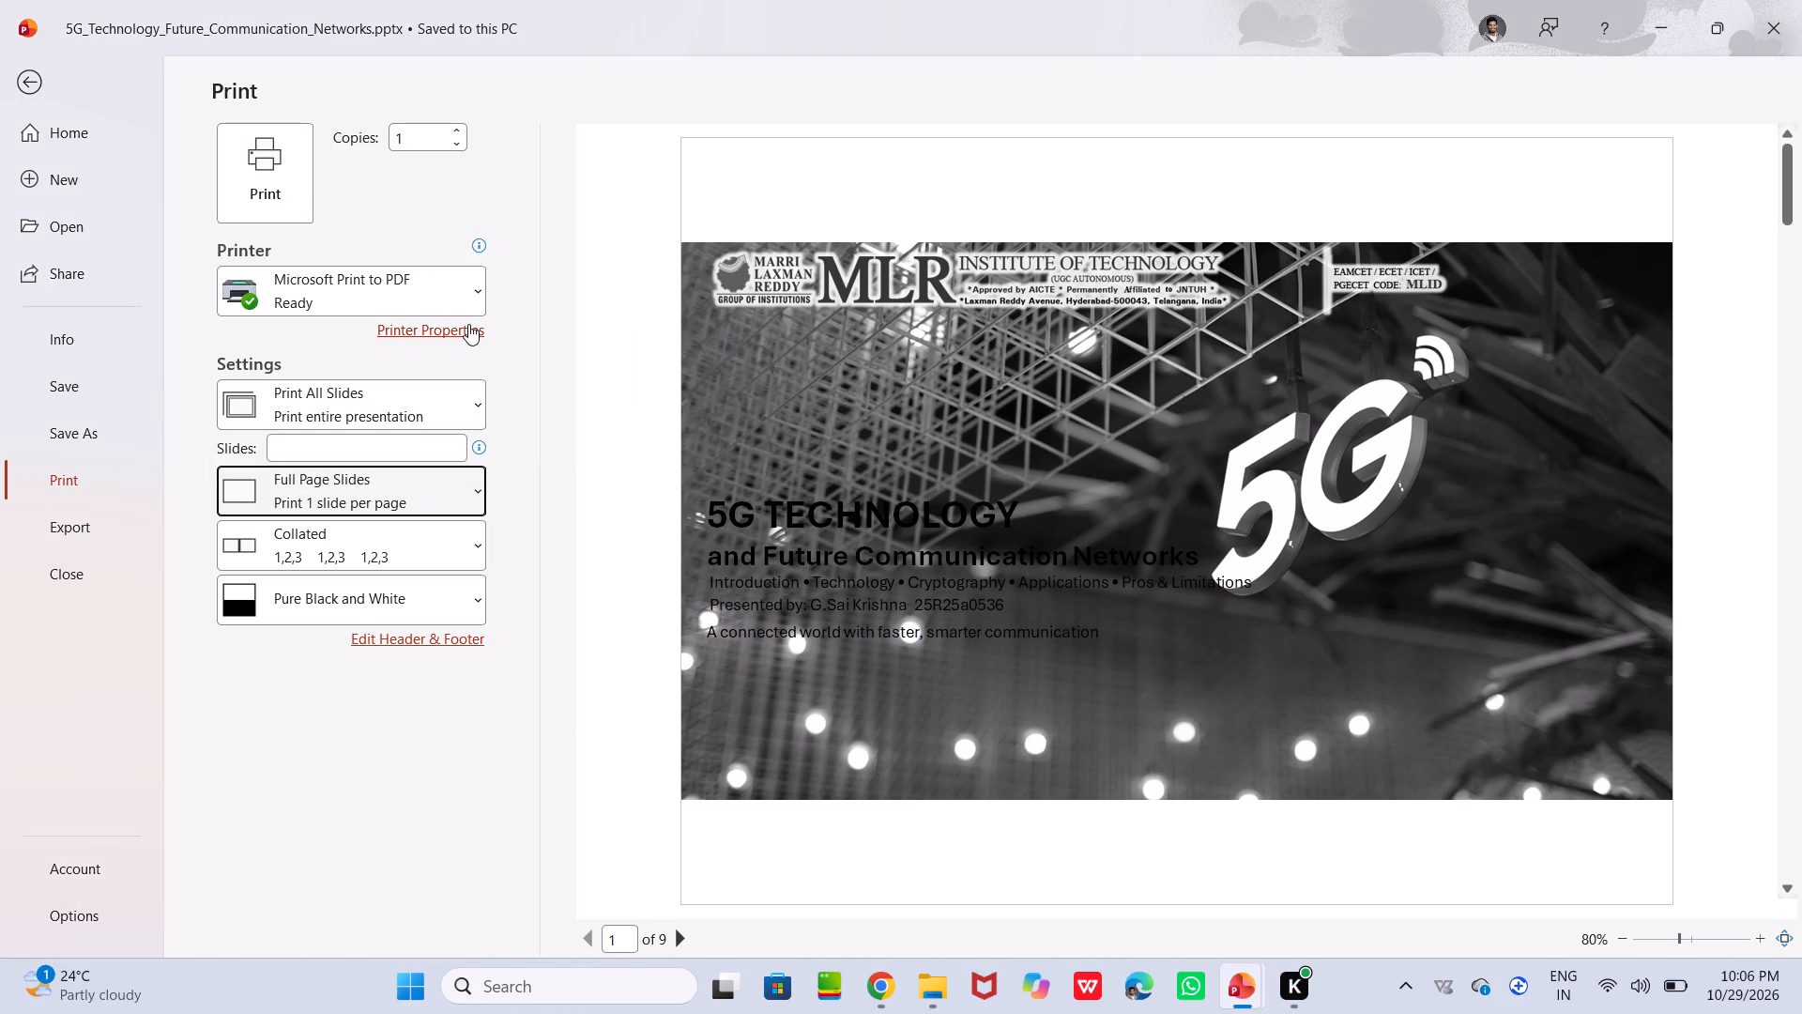
click(301, 447)
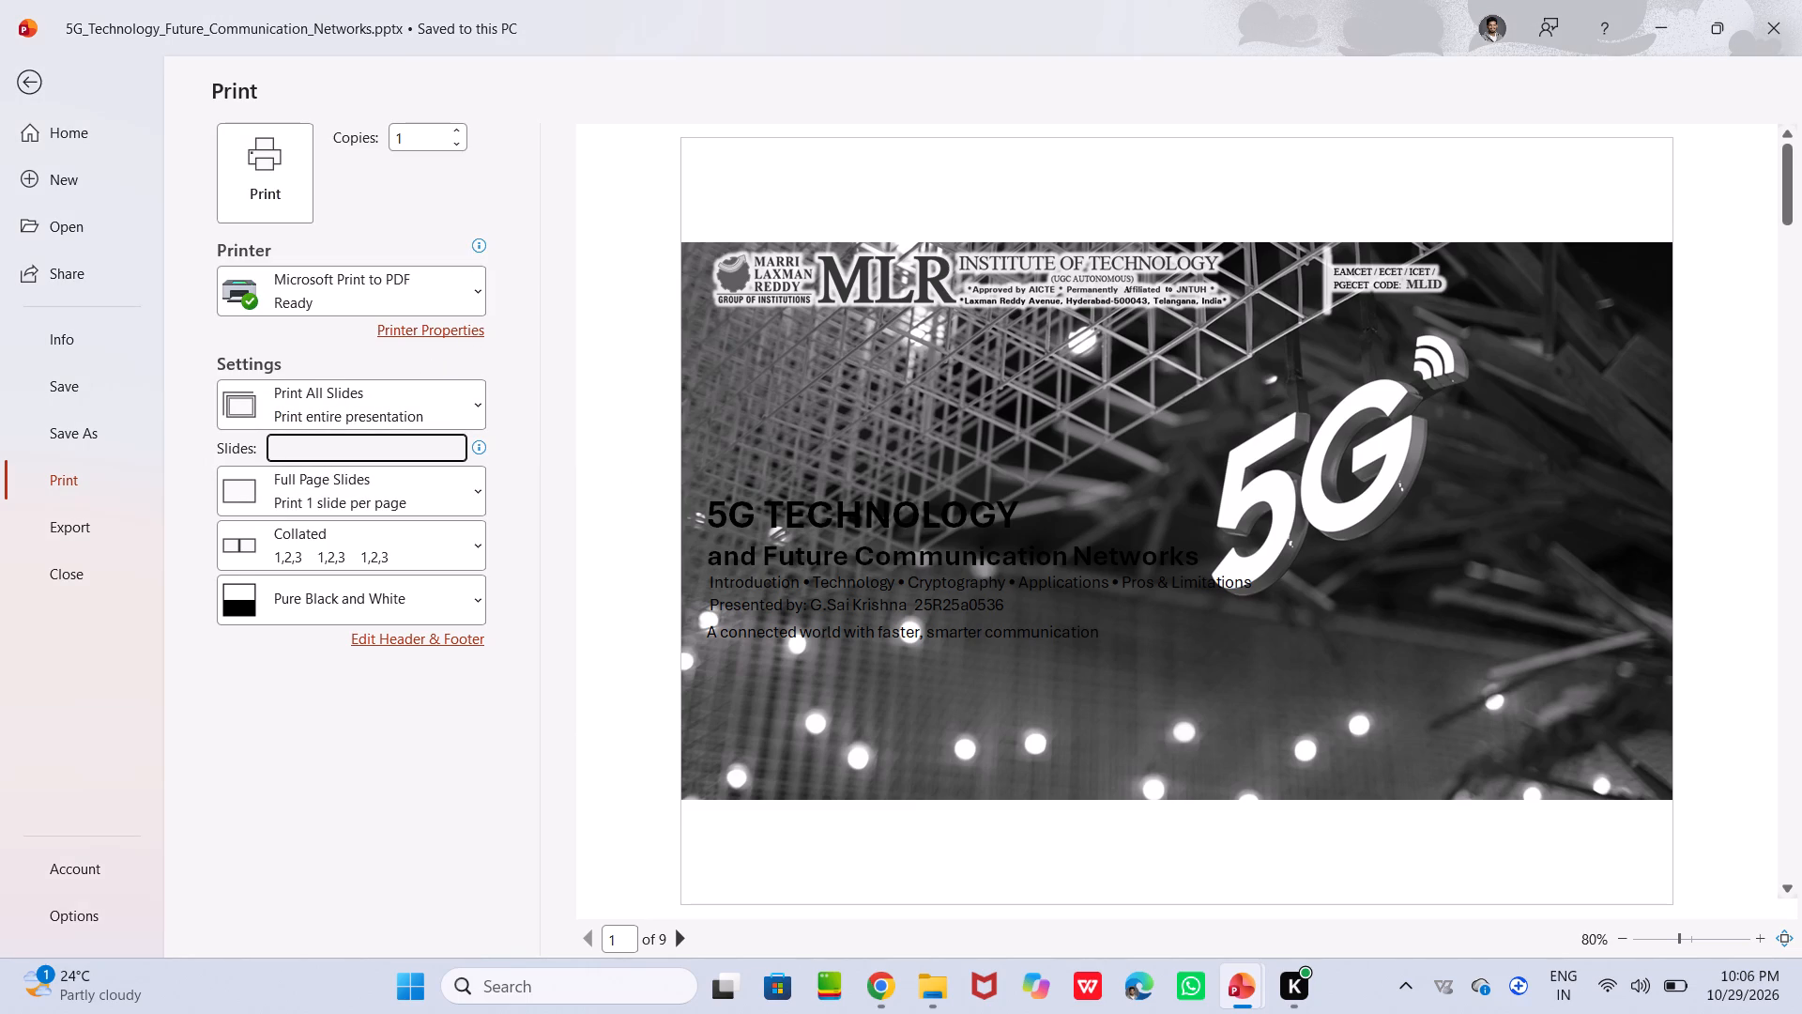
key(1)
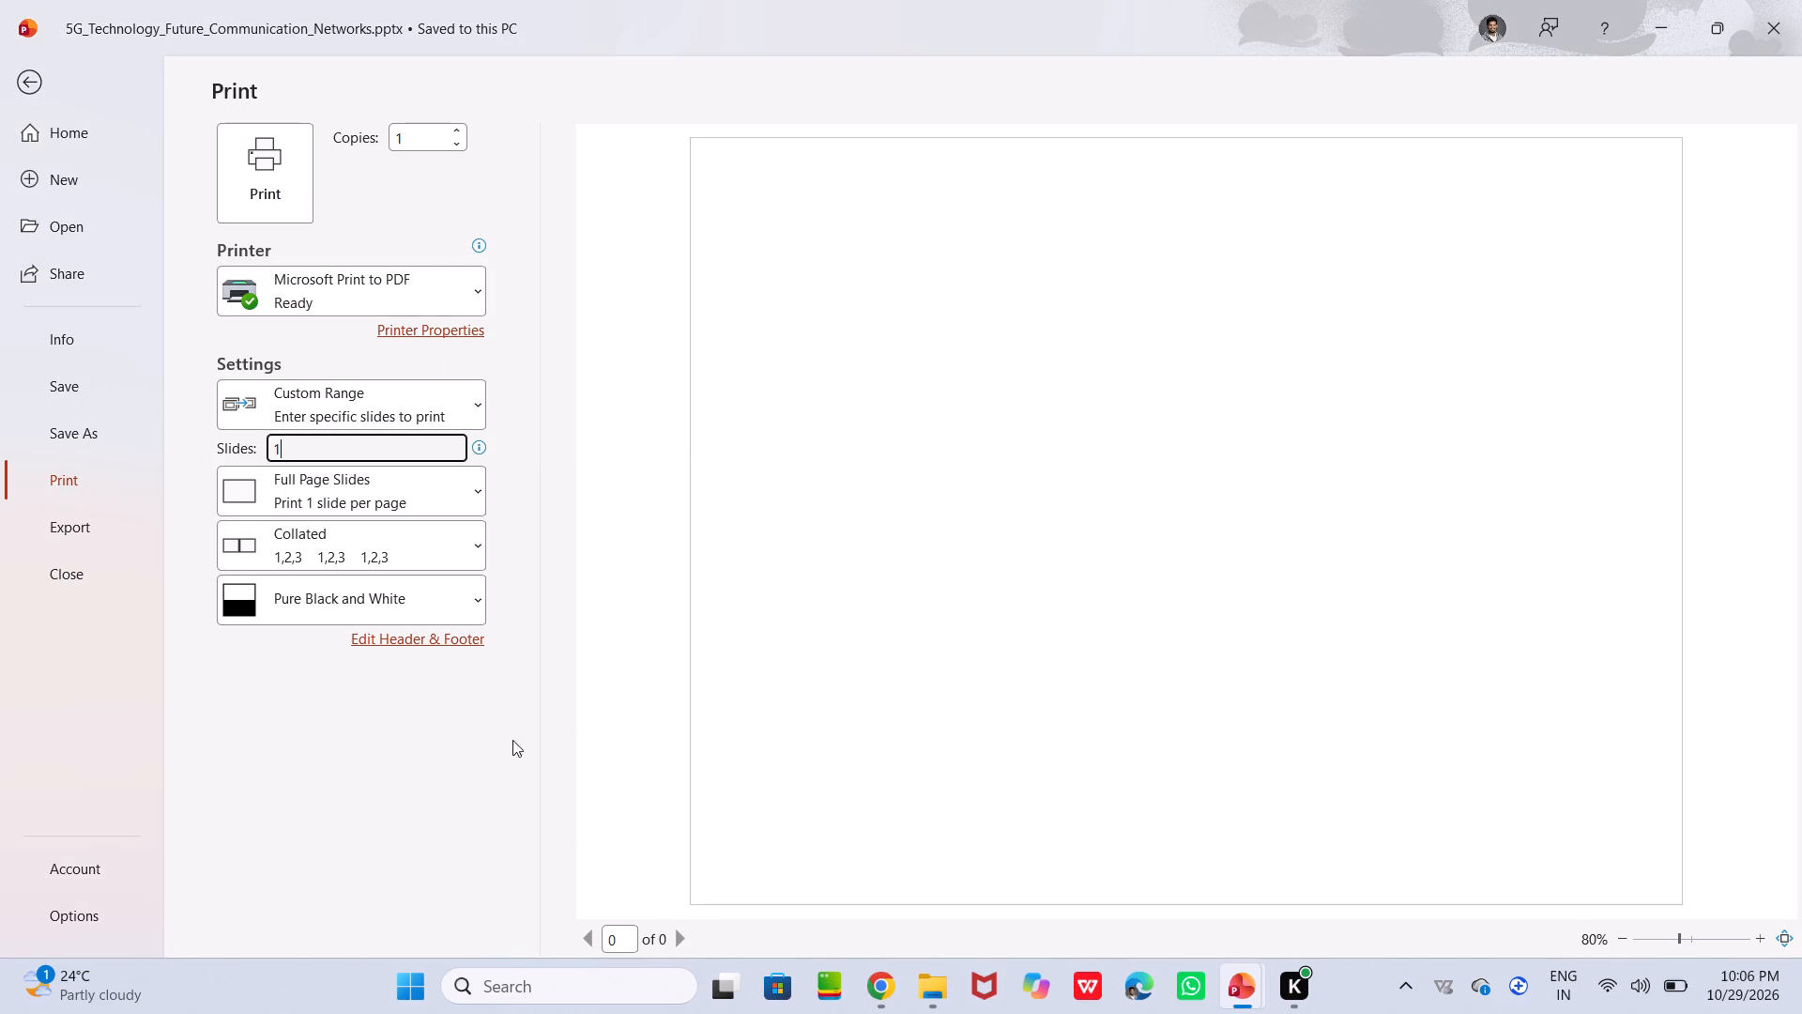
click(612, 929)
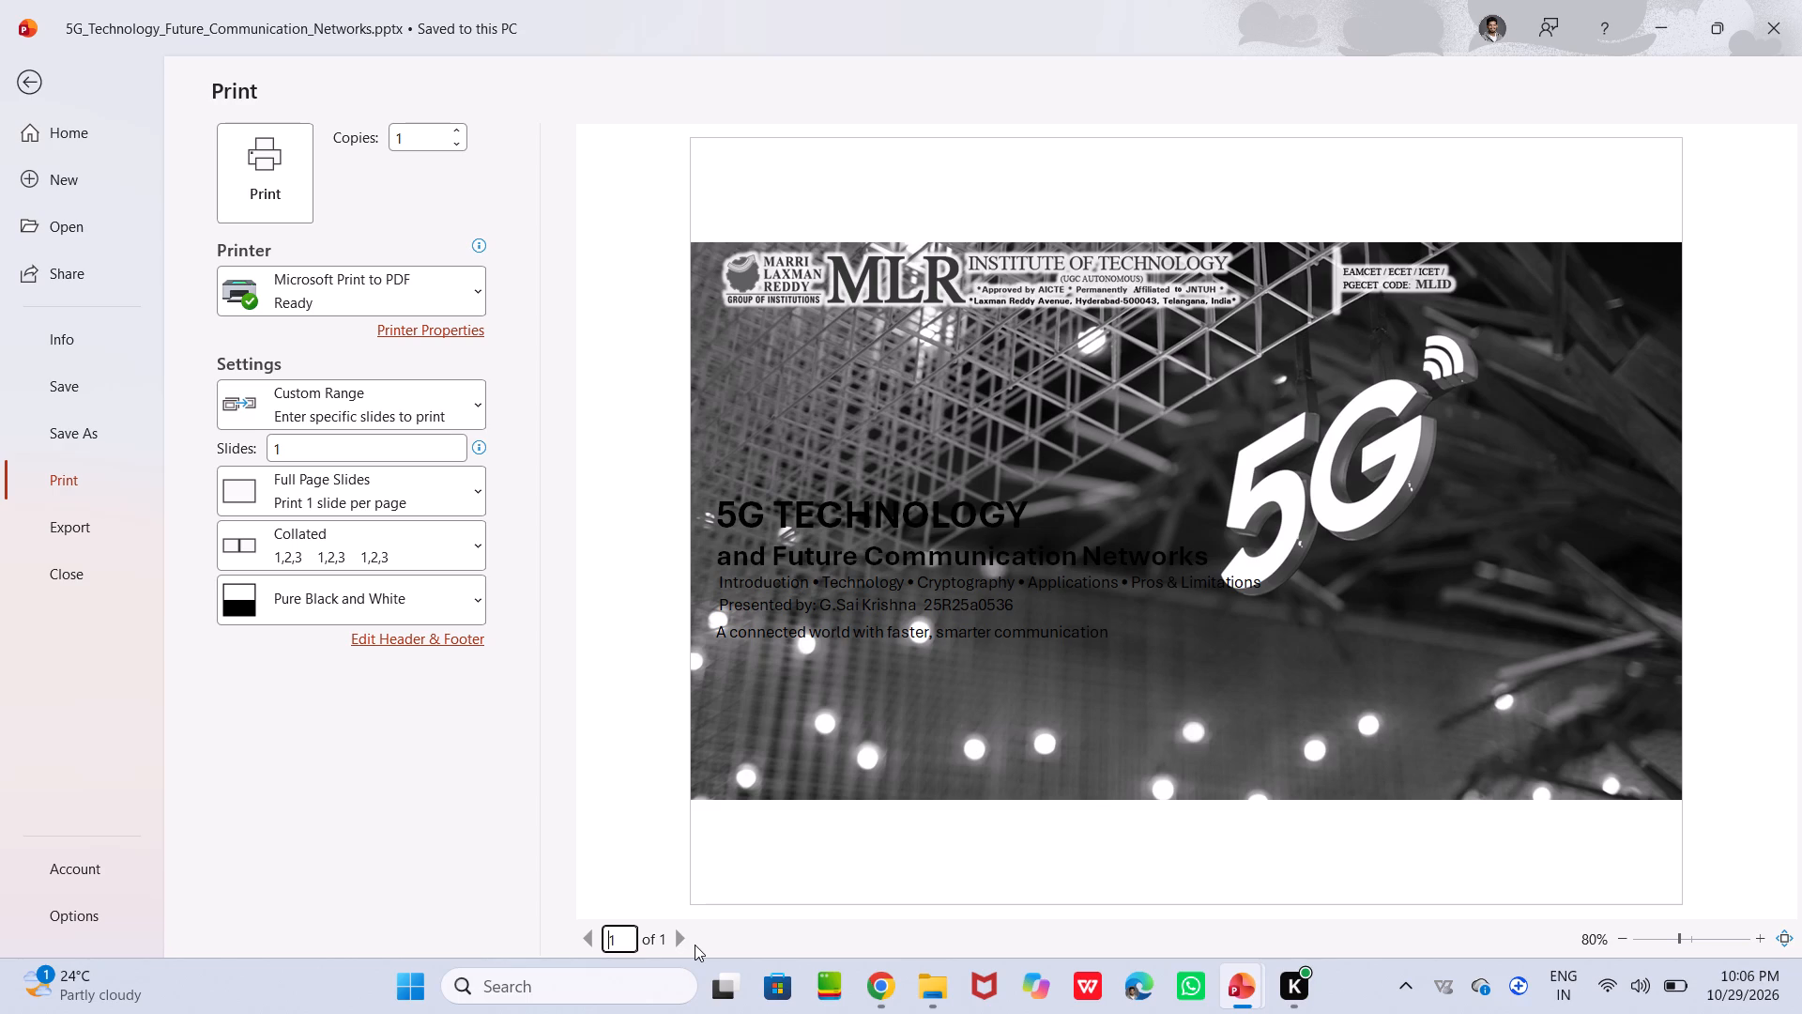
click(30, 78)
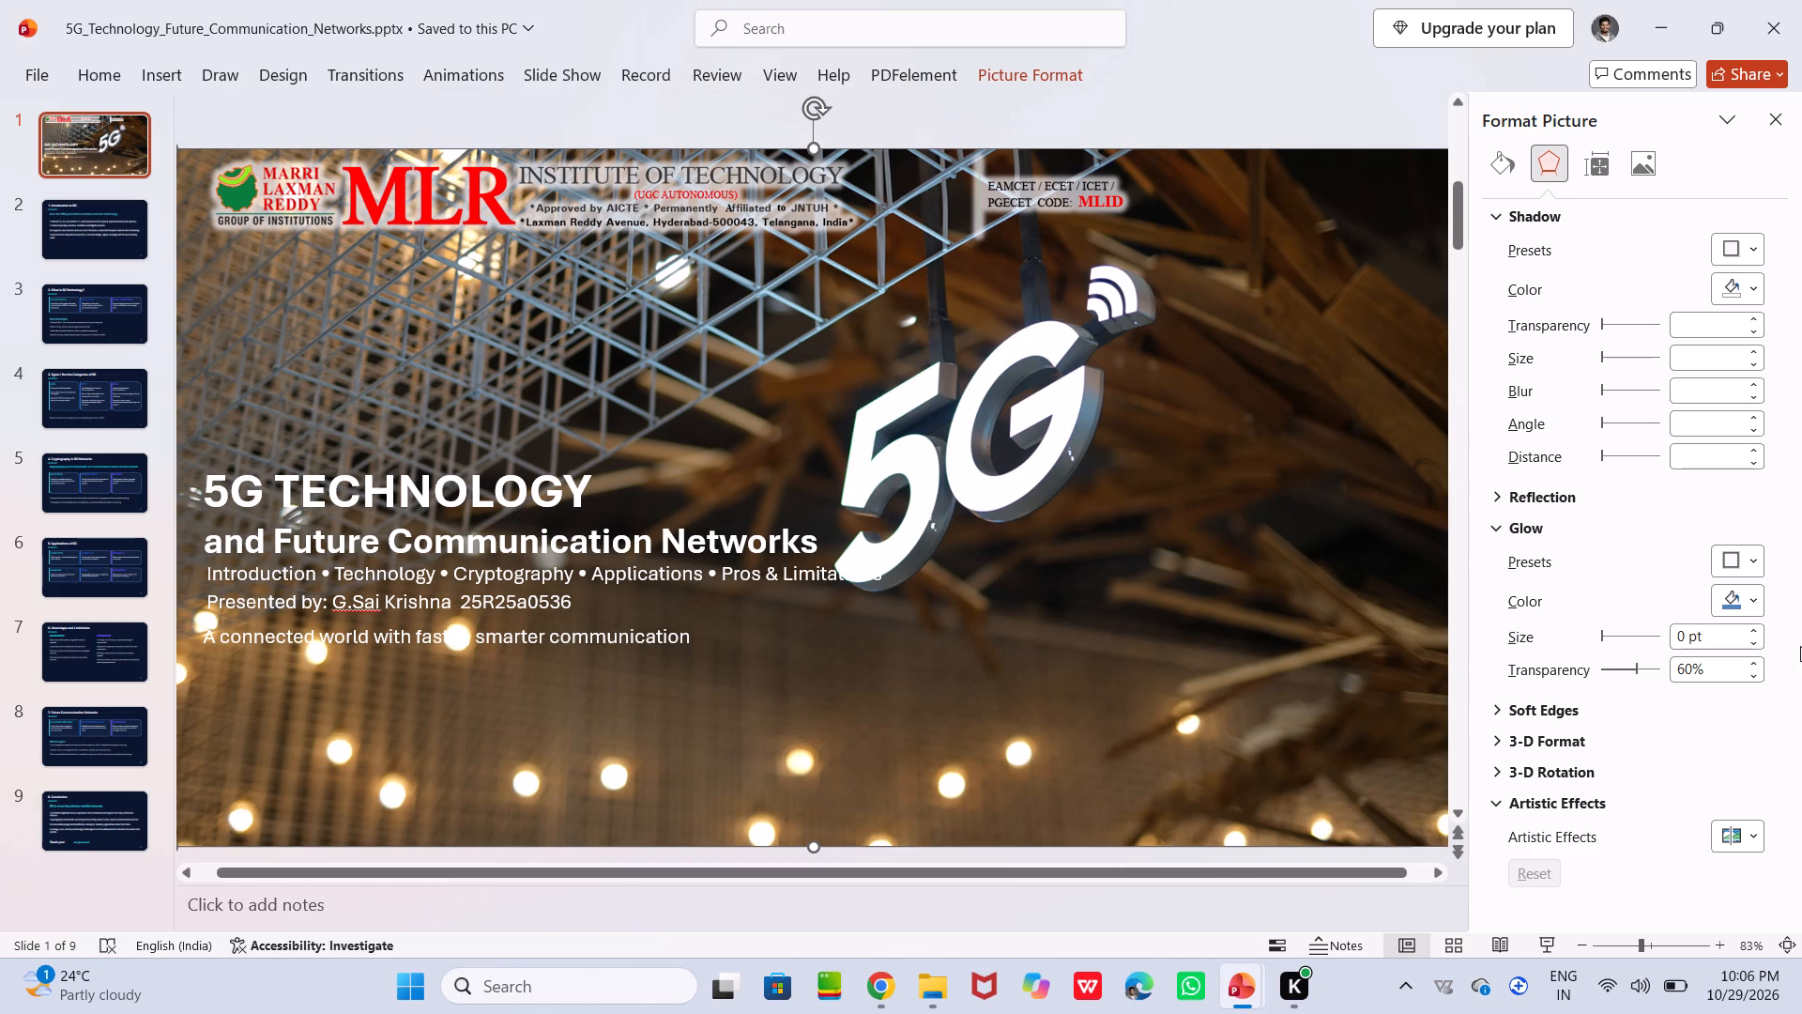
Select the MLR banner and change its glow color to black, with the glow size at 7 pt.
click(1022, 215)
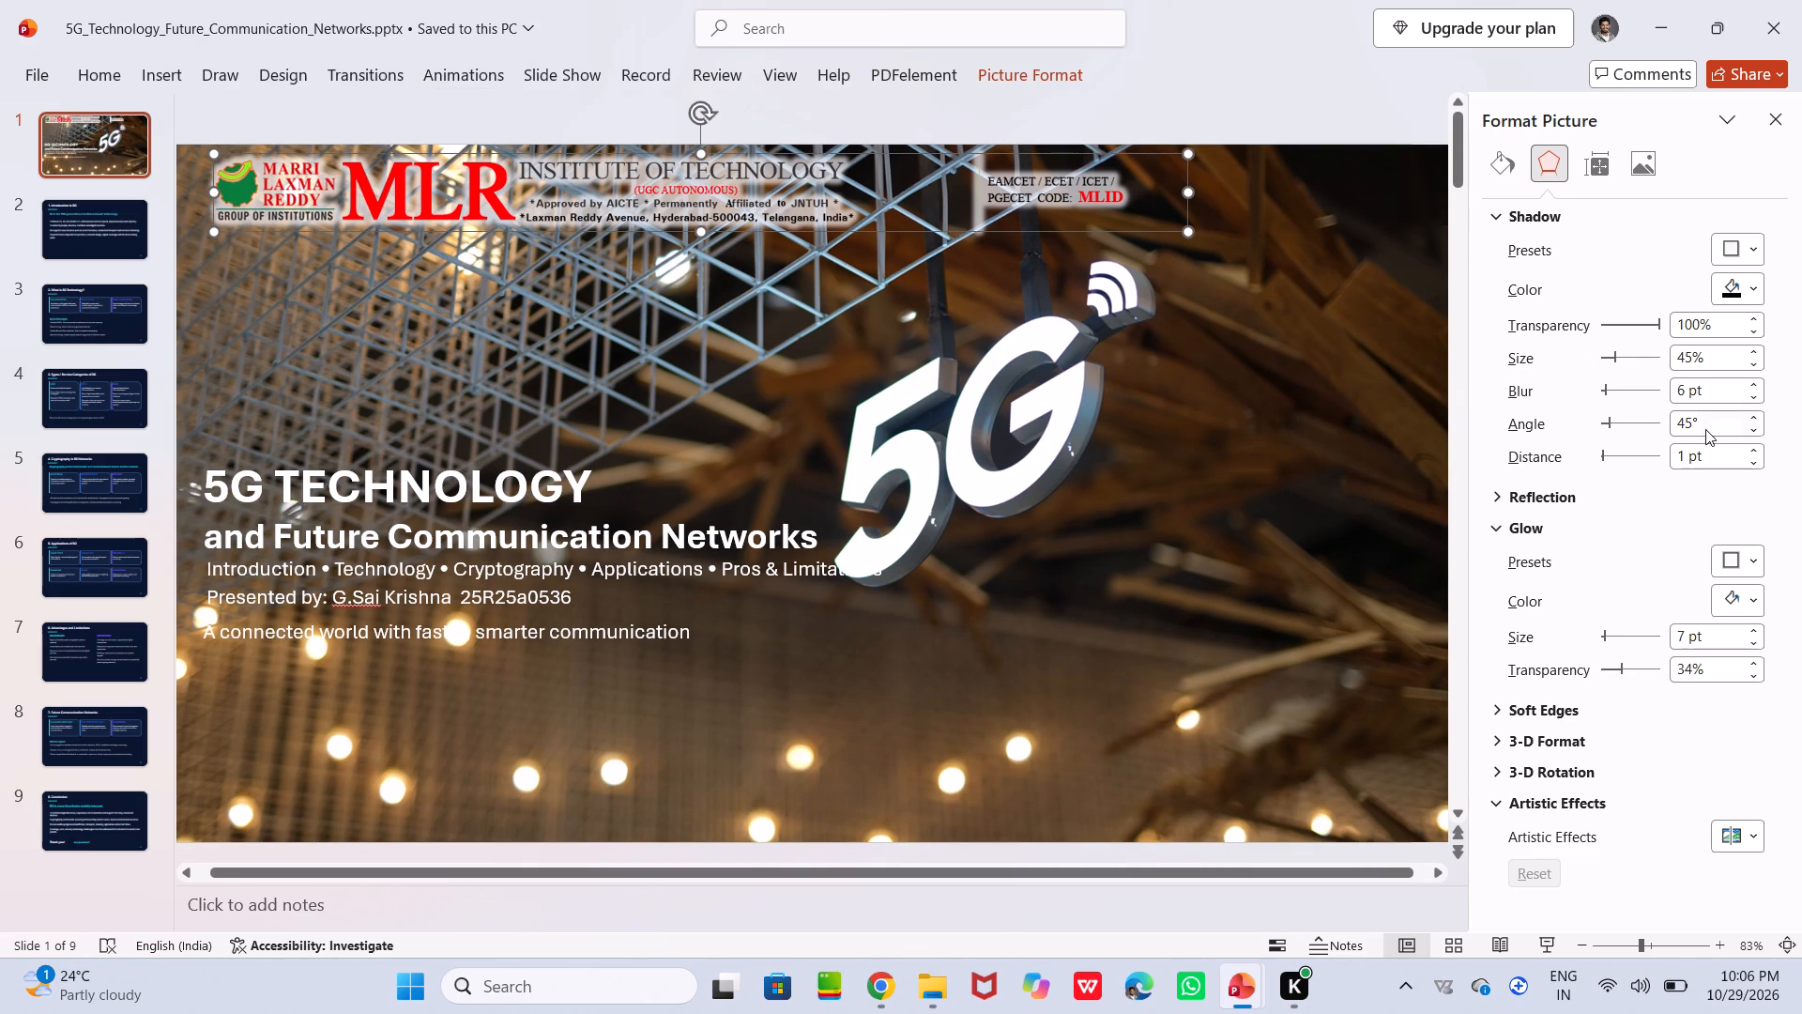
click(1753, 628)
click(1753, 628)
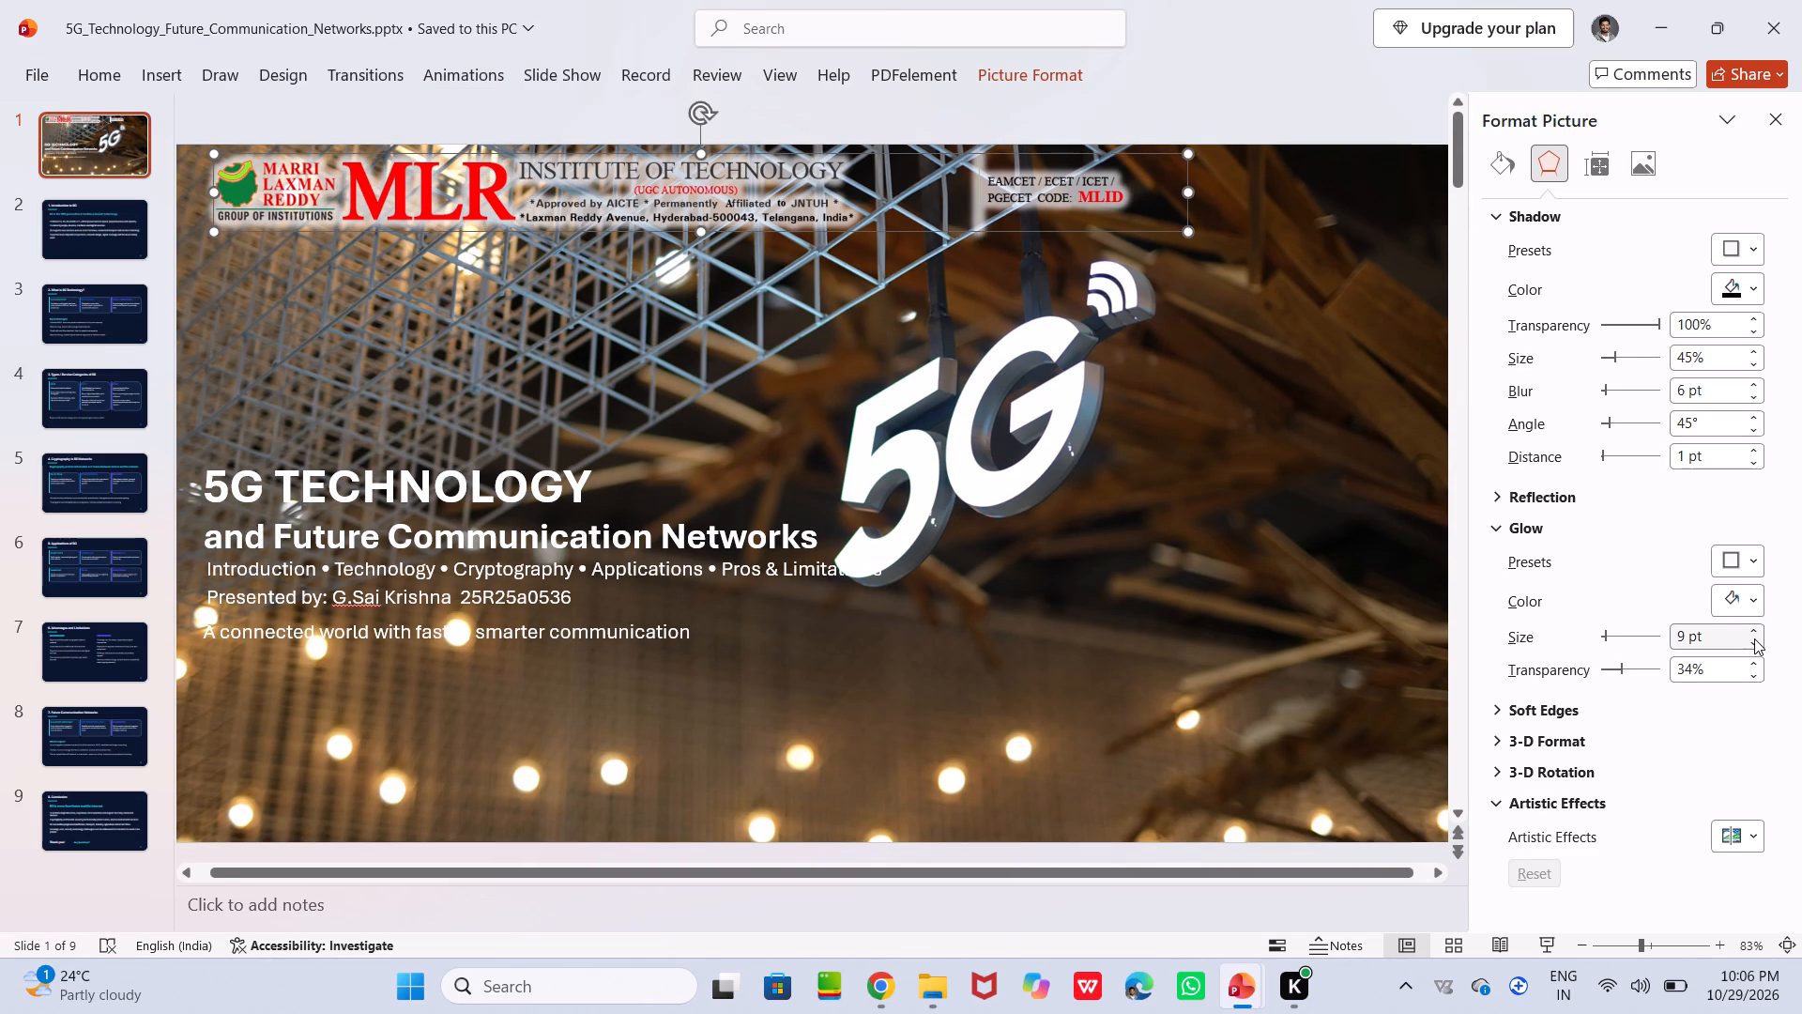
click(1754, 638)
click(1754, 638)
click(1753, 589)
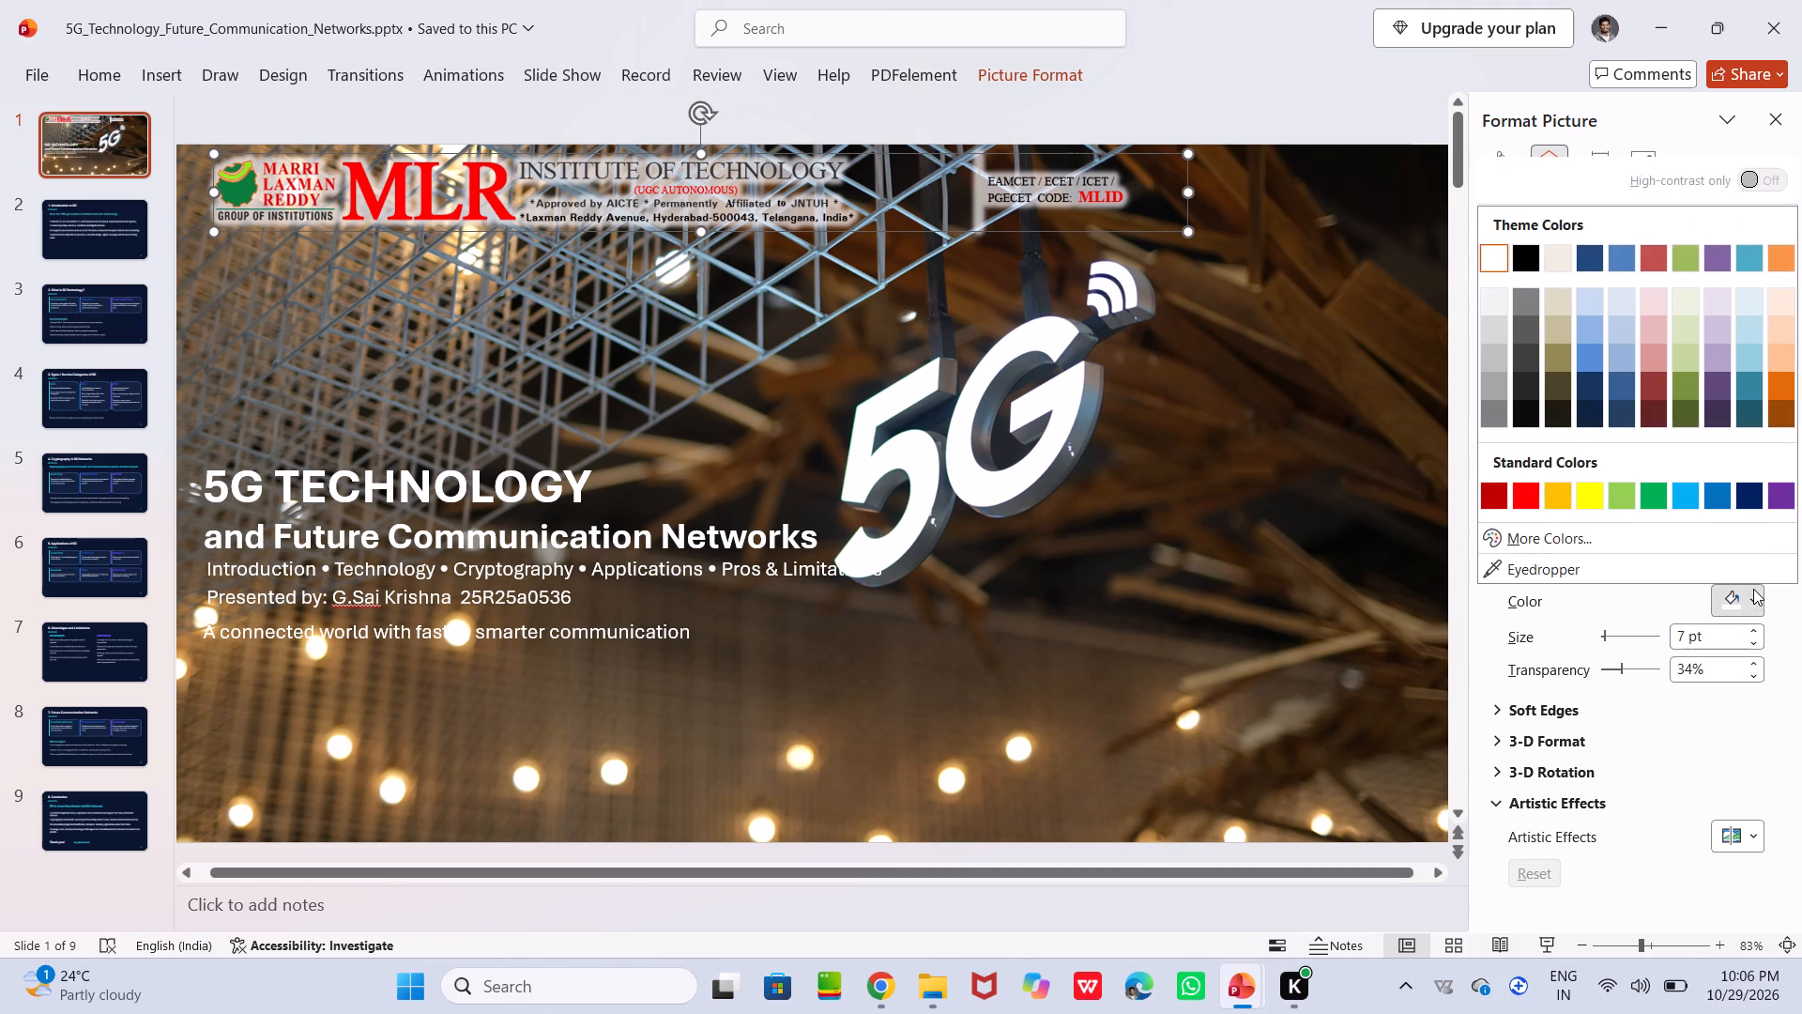
click(1528, 254)
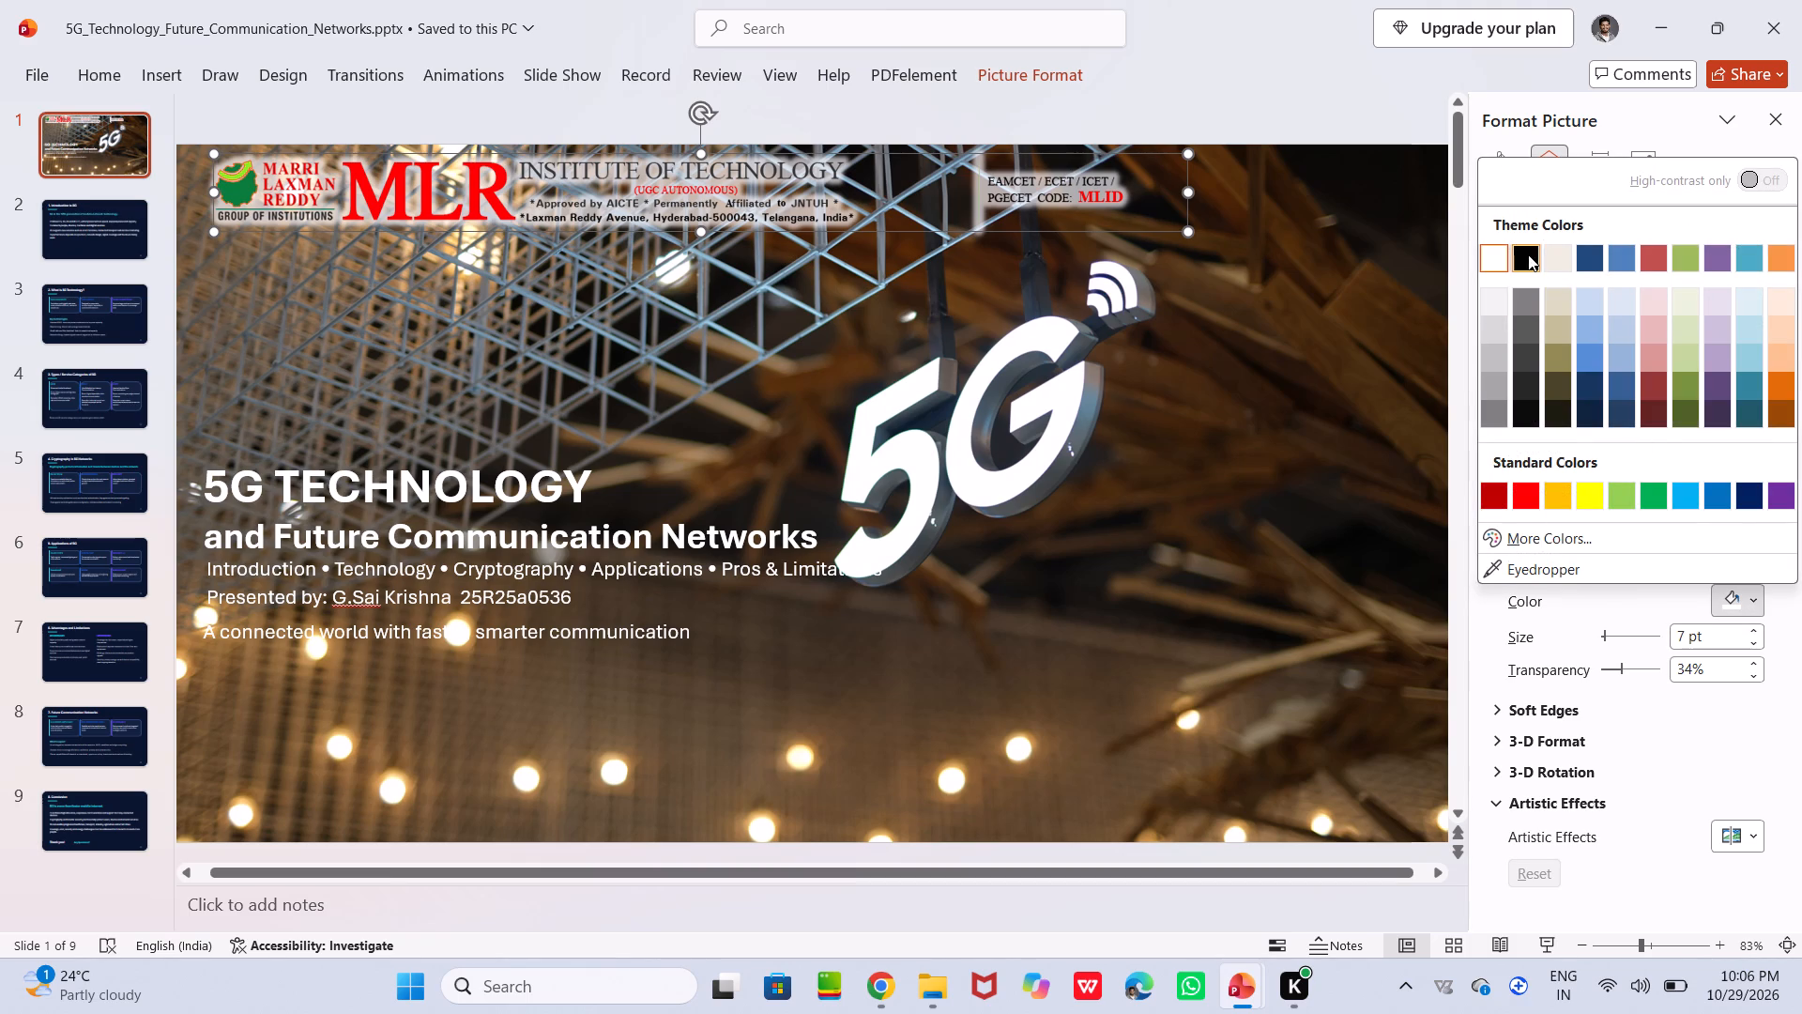
Deselect the banner and check in the print preview how the black glow looks in pure black and white.
click(1156, 529)
key(ctrl+p)
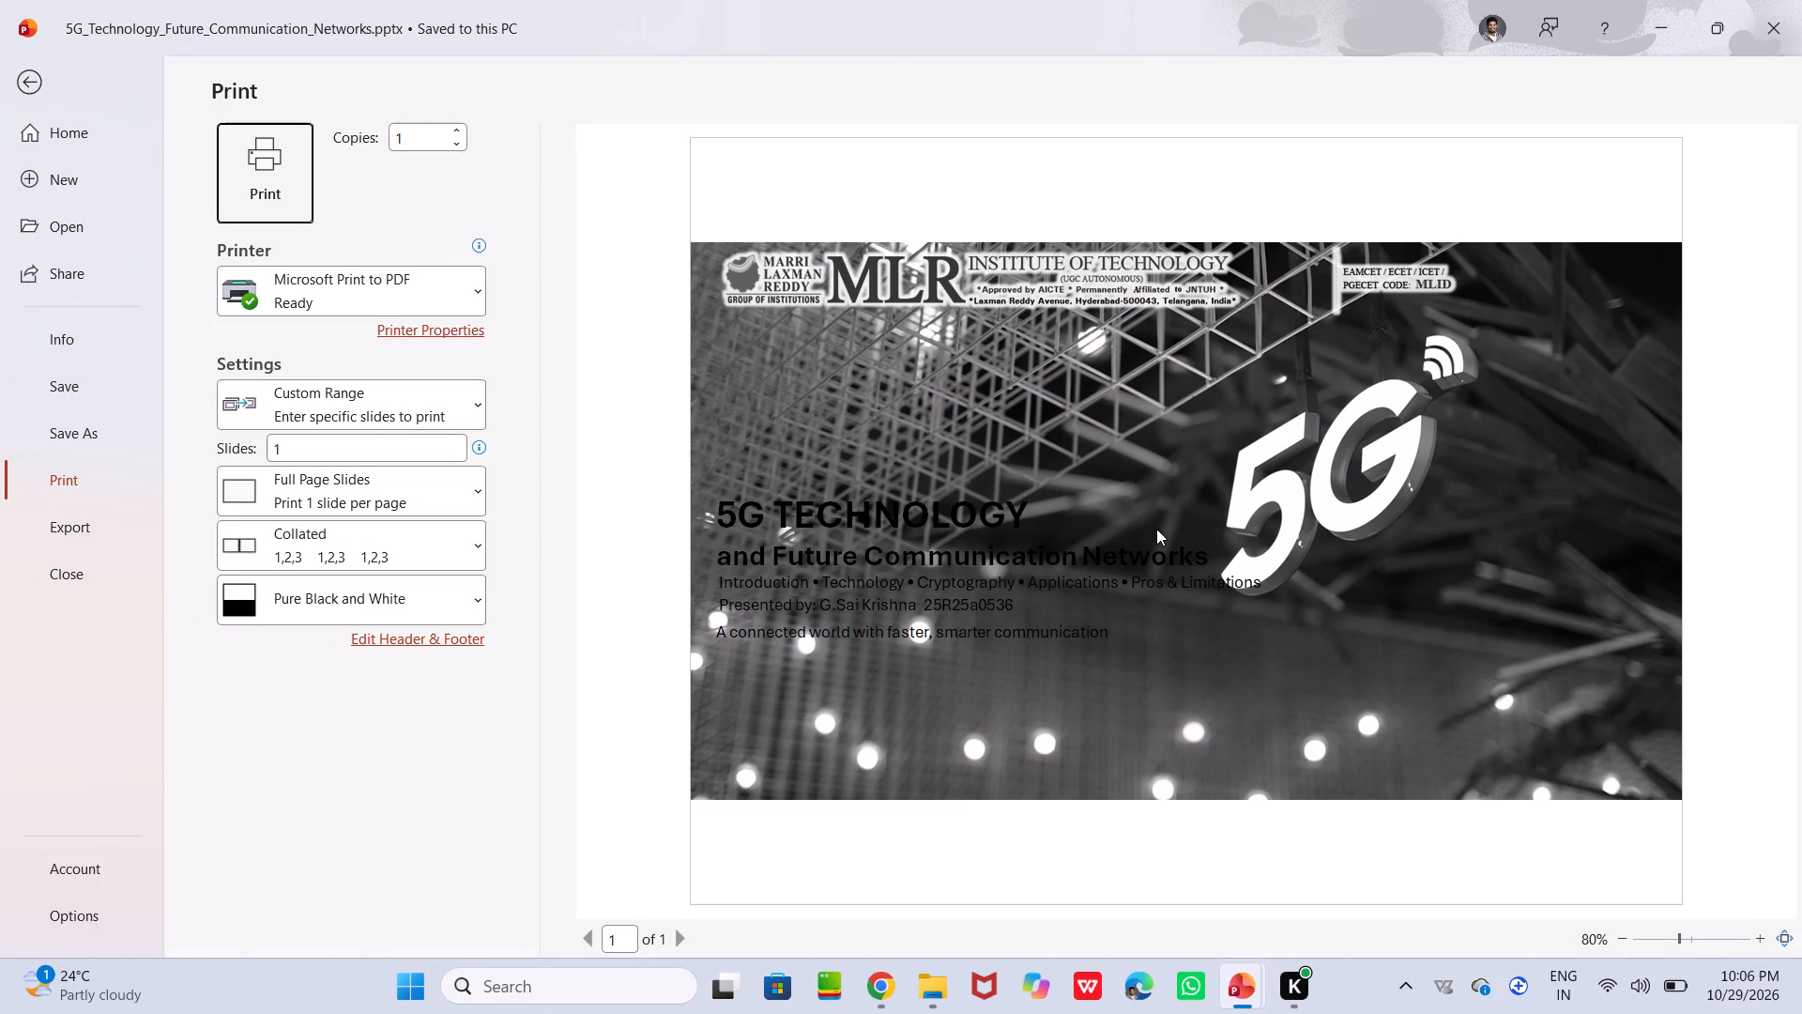
click(23, 85)
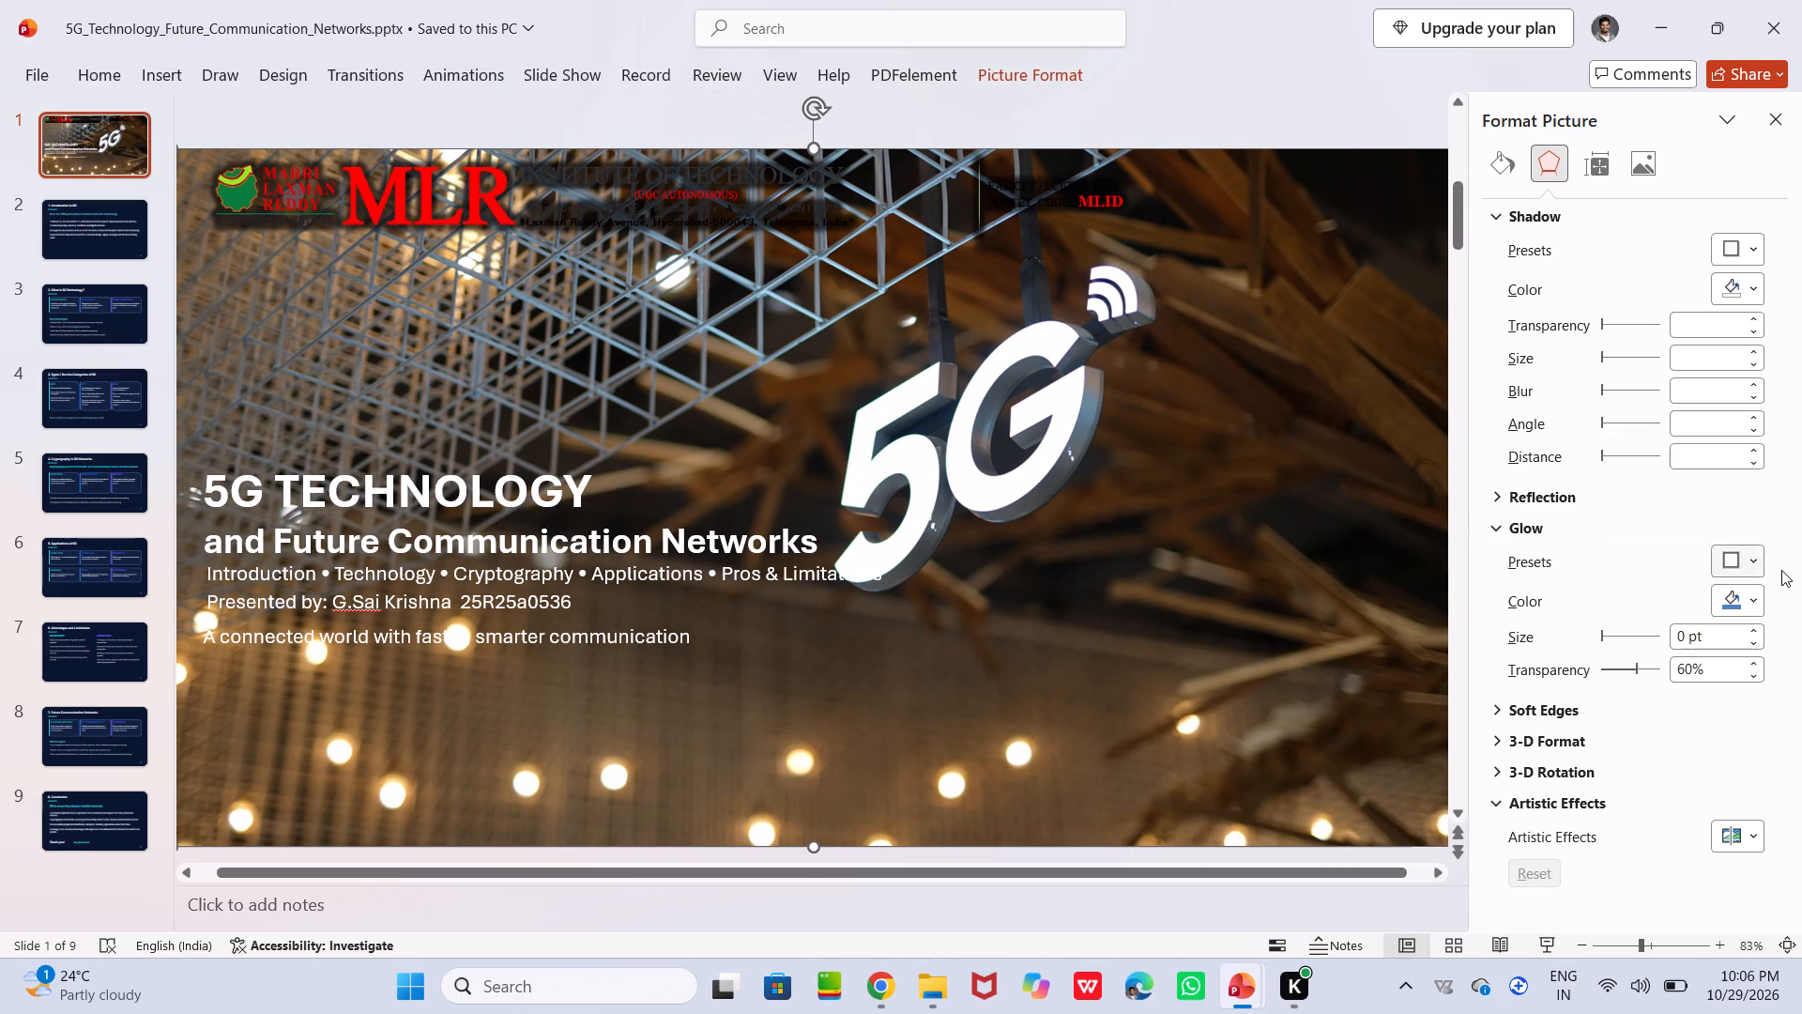
Select the MLR banner on the title slide and change its glow color to white.
click(1752, 607)
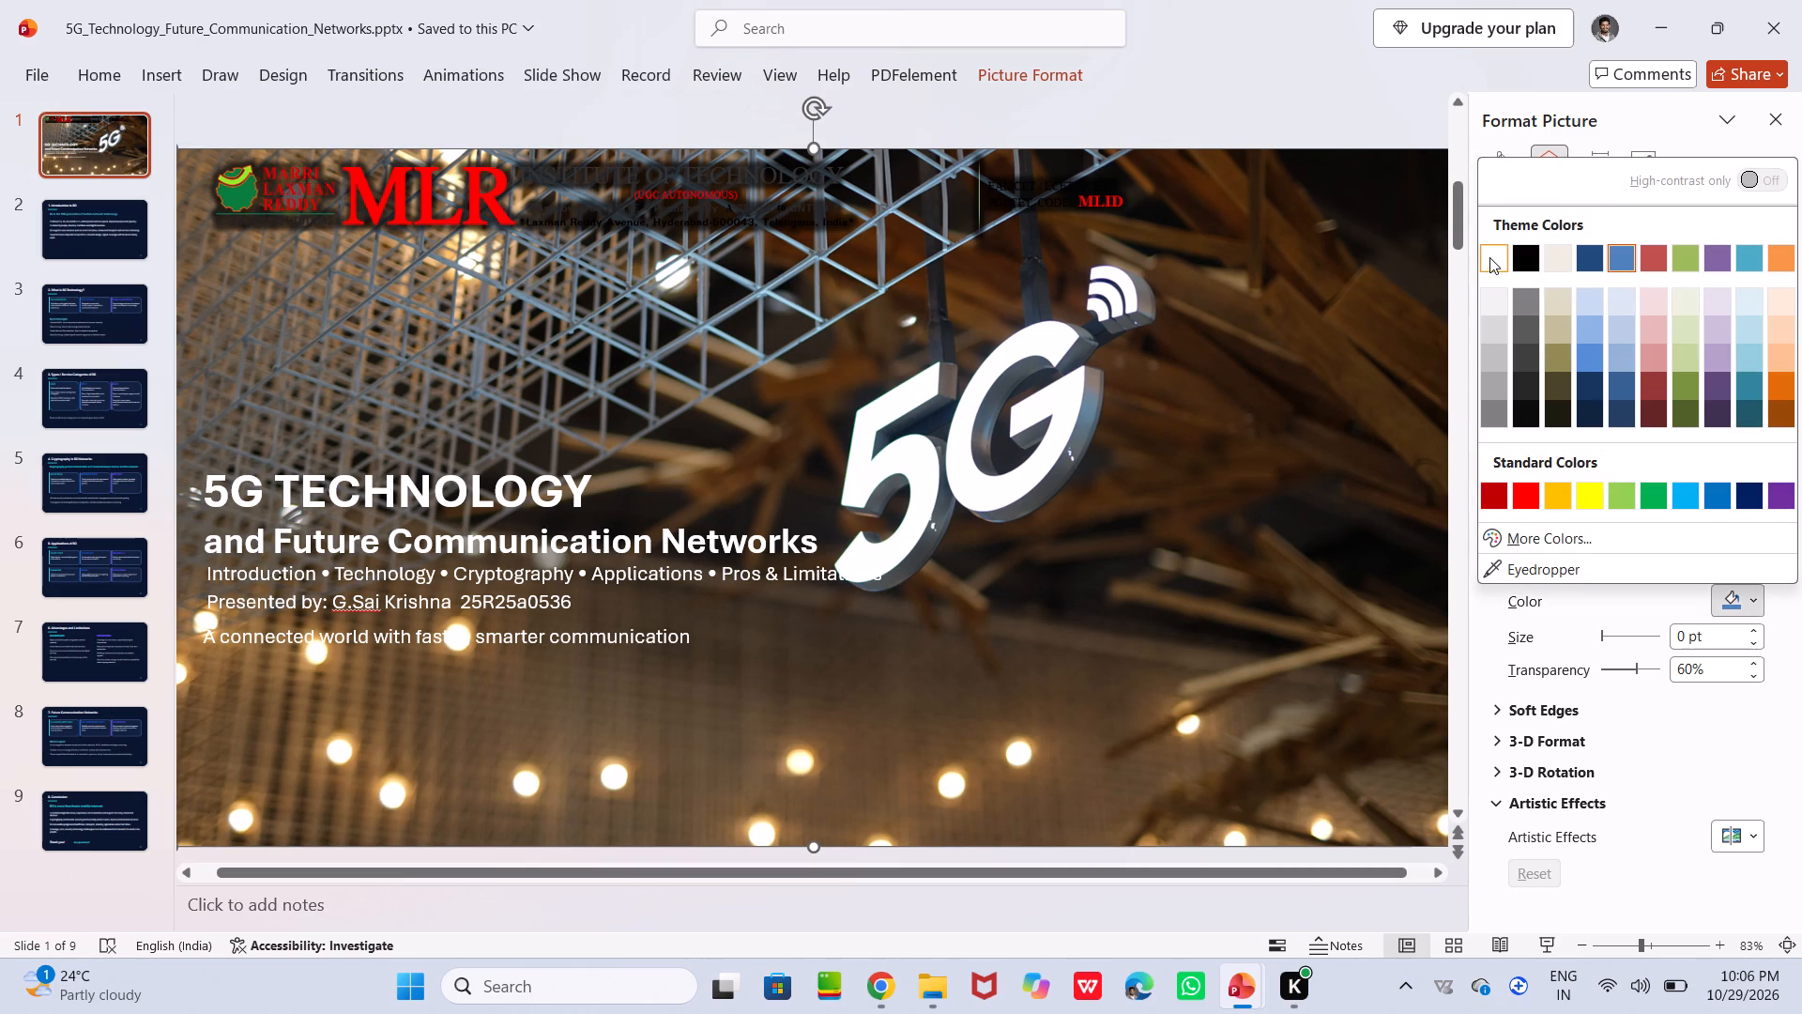
click(1492, 260)
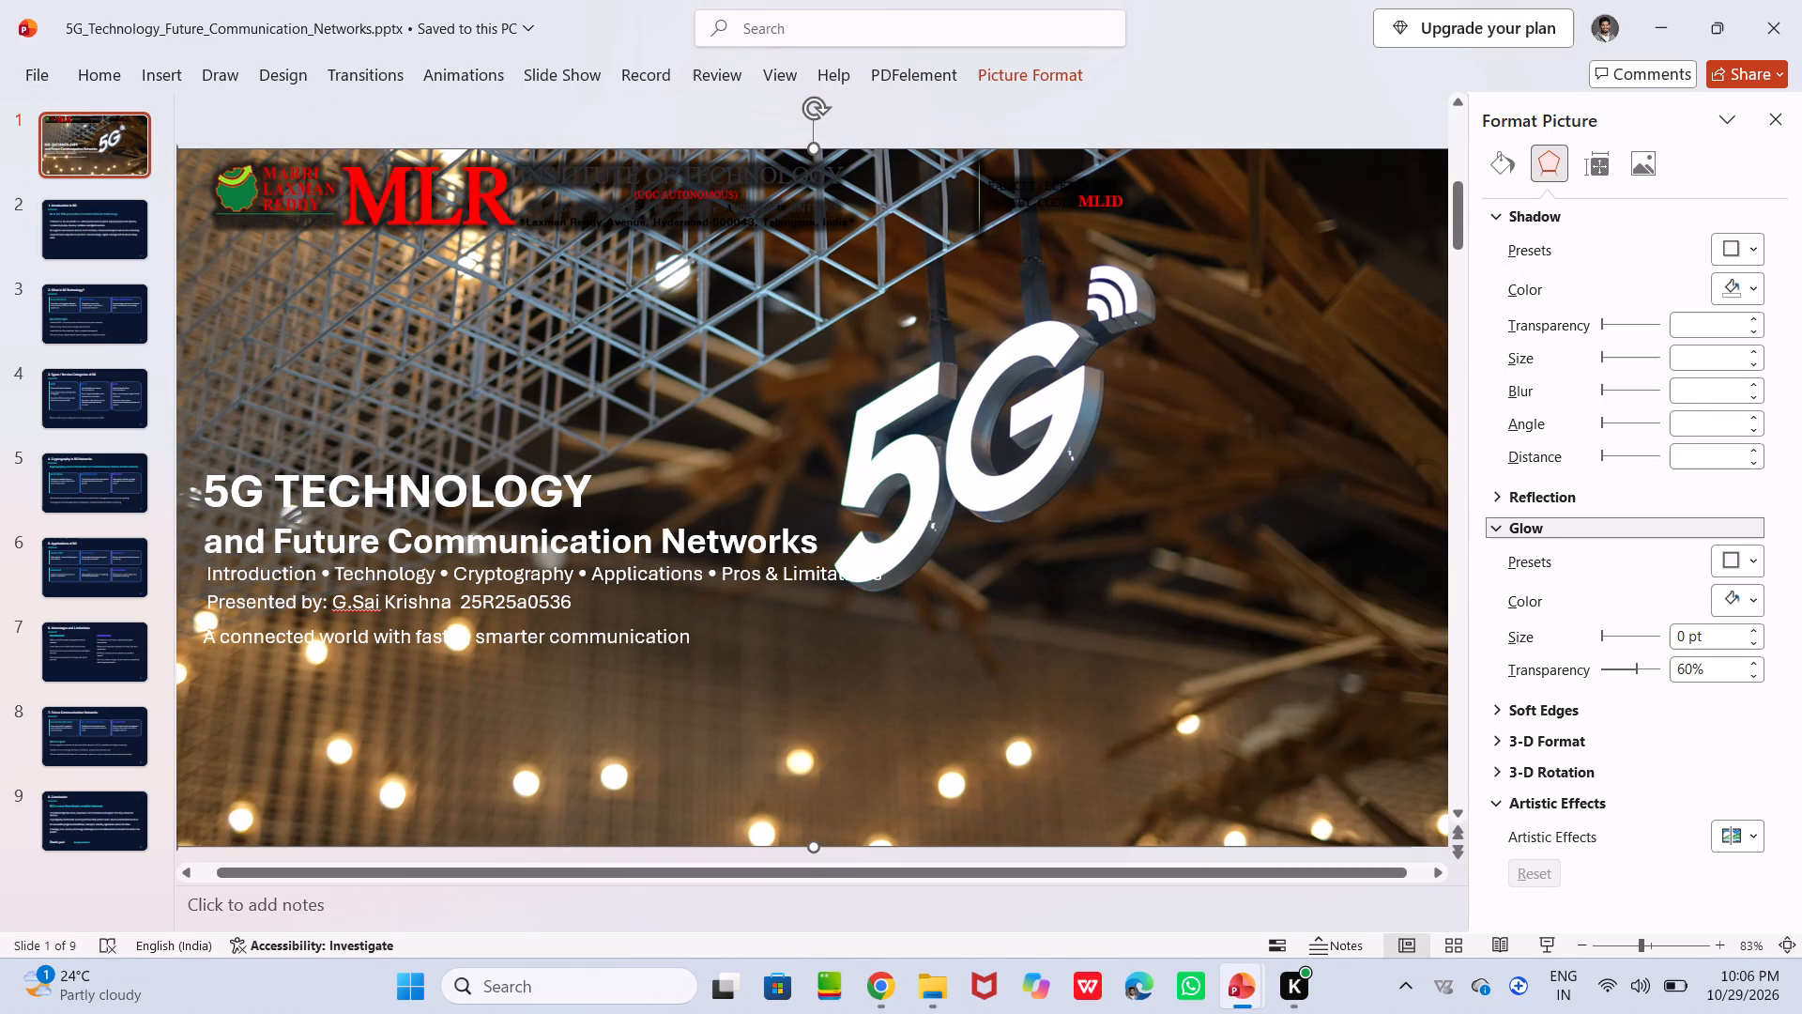
click(983, 228)
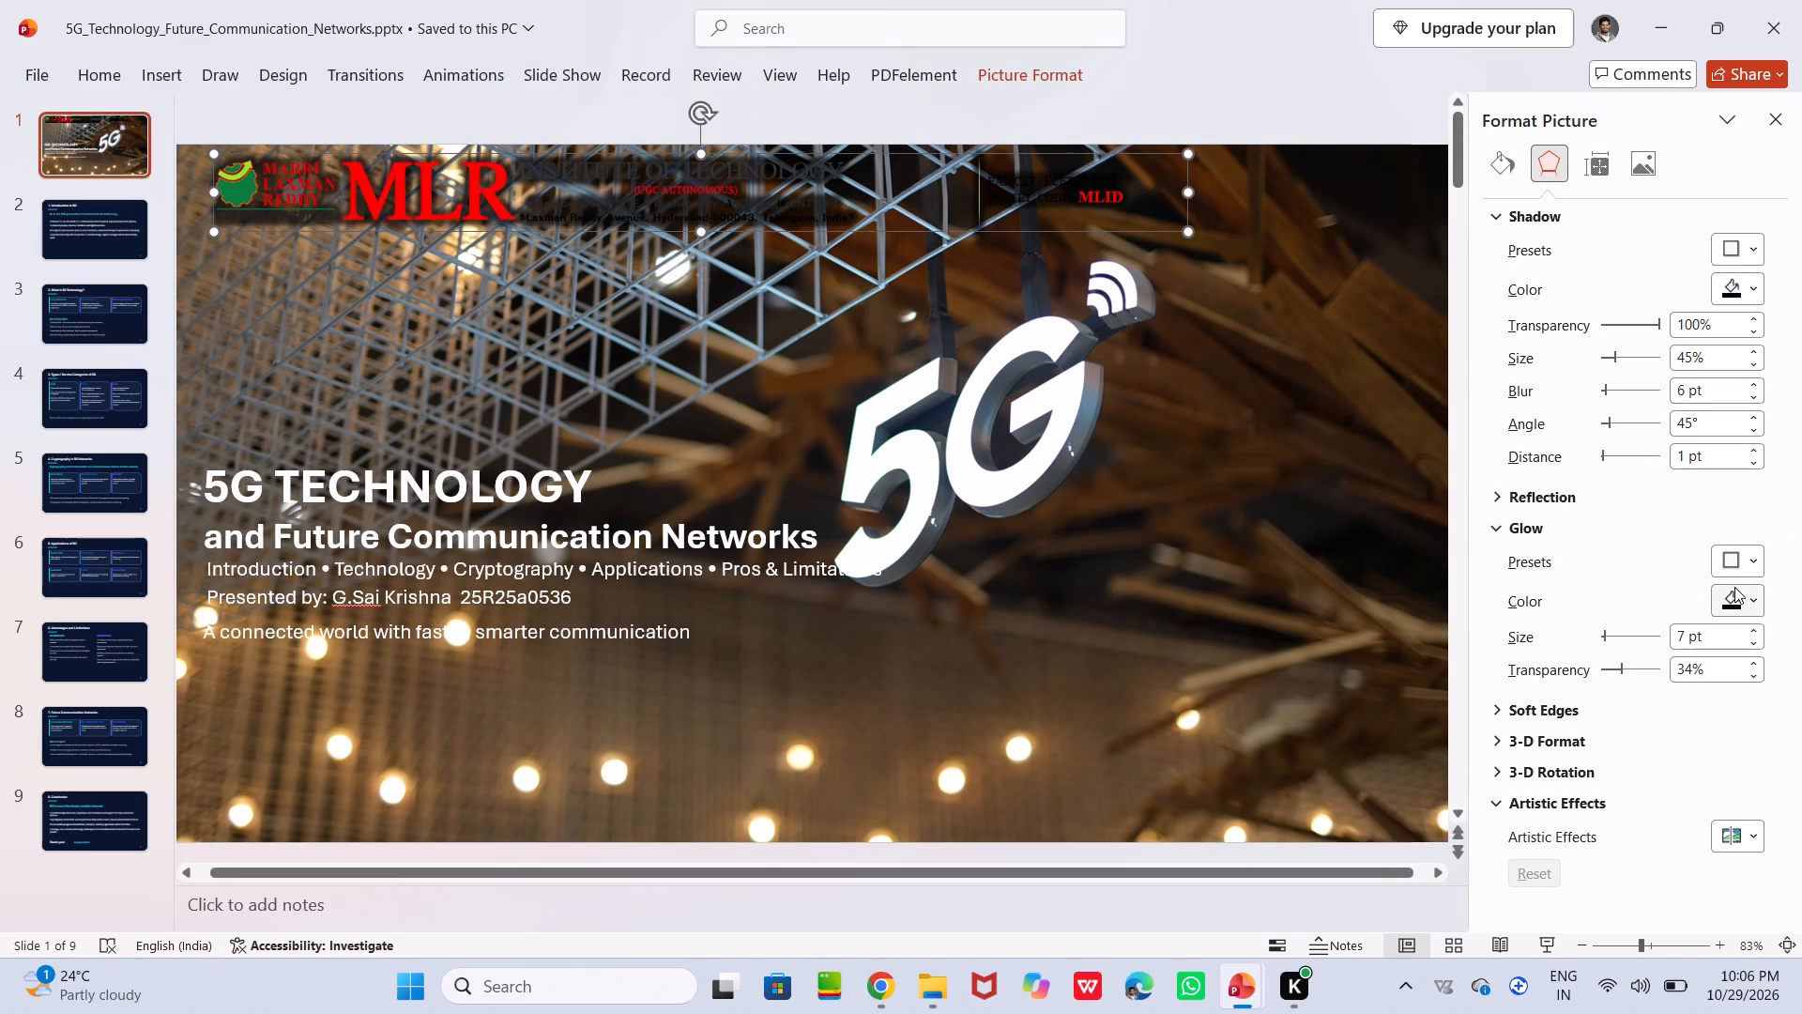
click(1734, 587)
click(1494, 256)
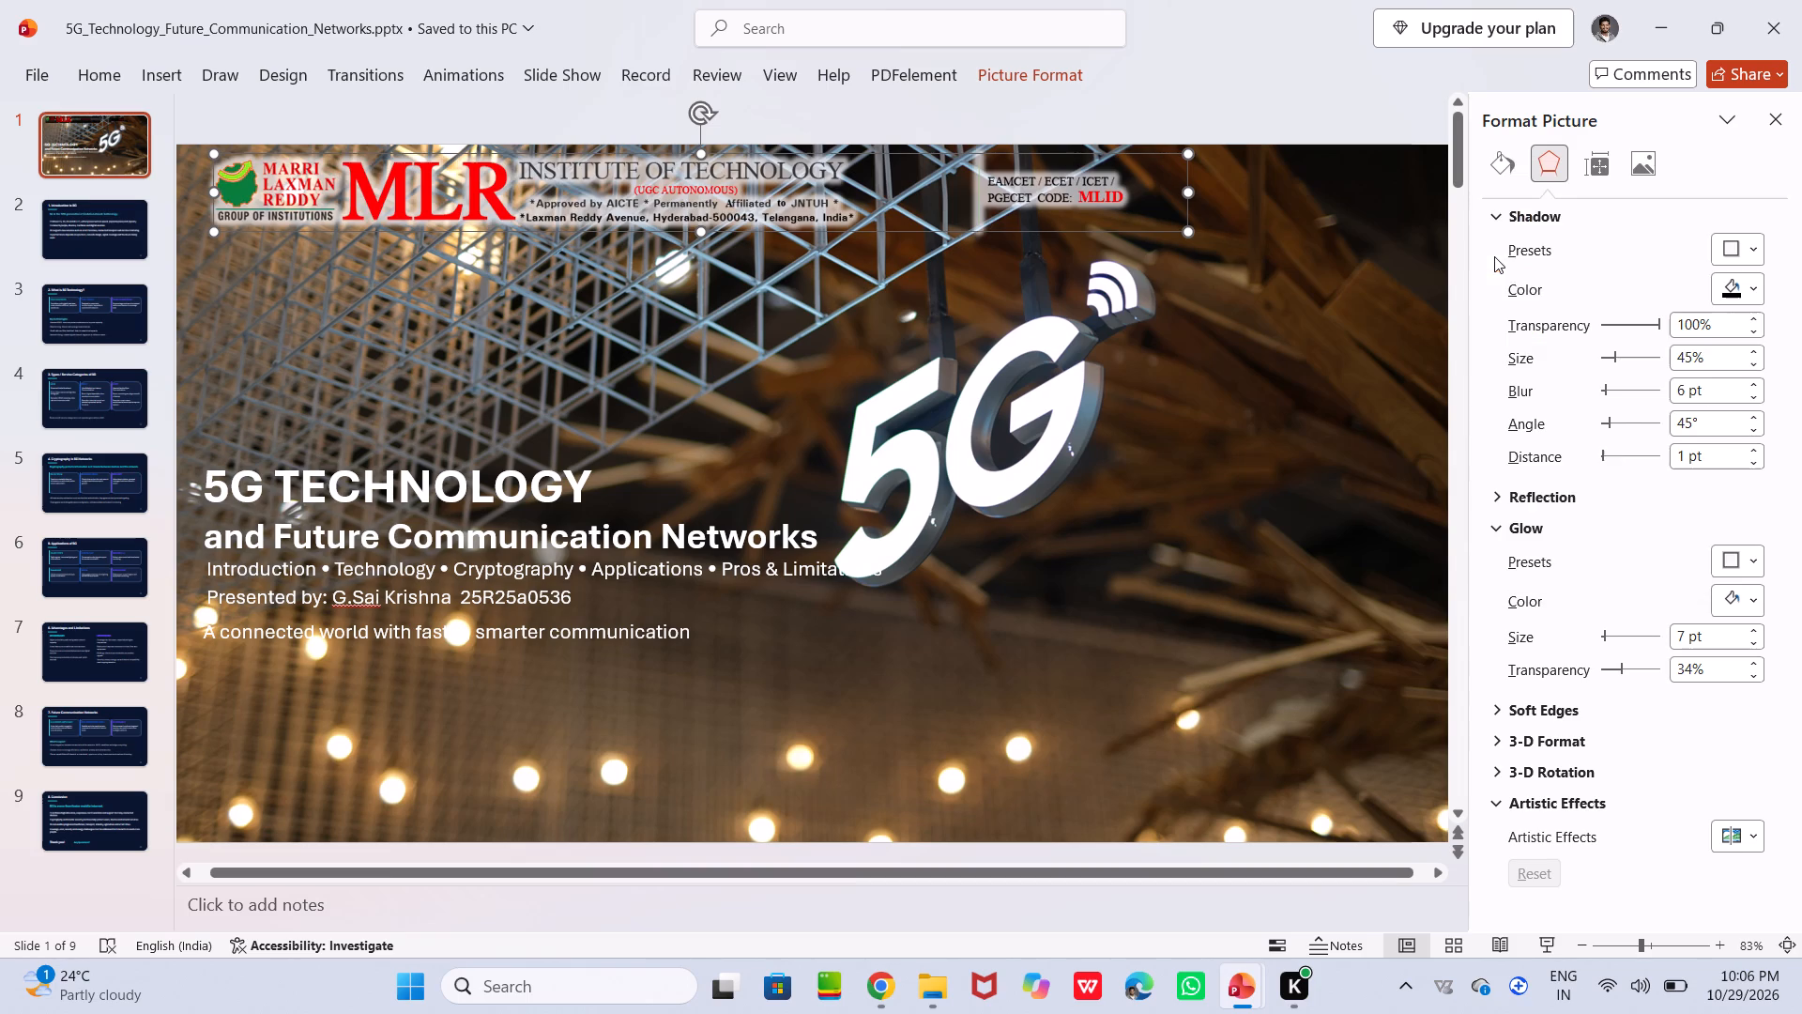
Reduce the MLR banner's glow size to 3 pt.
click(1747, 643)
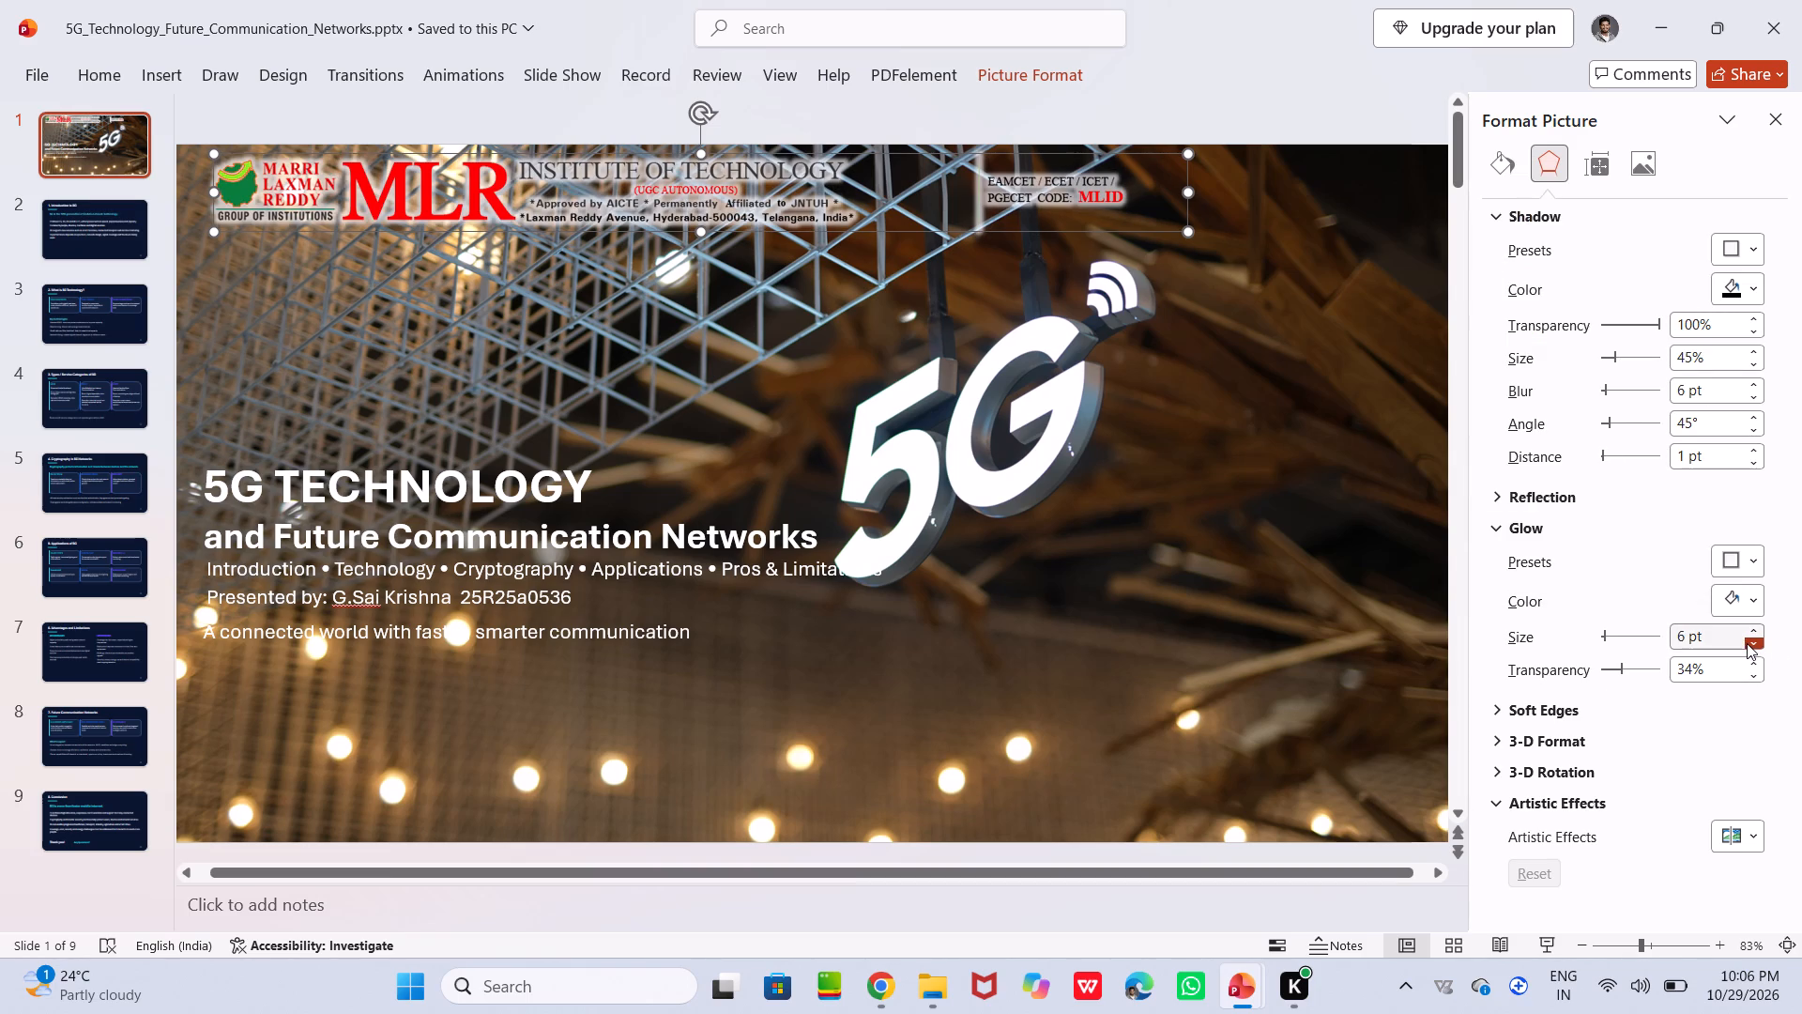
click(1747, 643)
click(1747, 643)
click(1747, 643)
click(1747, 643)
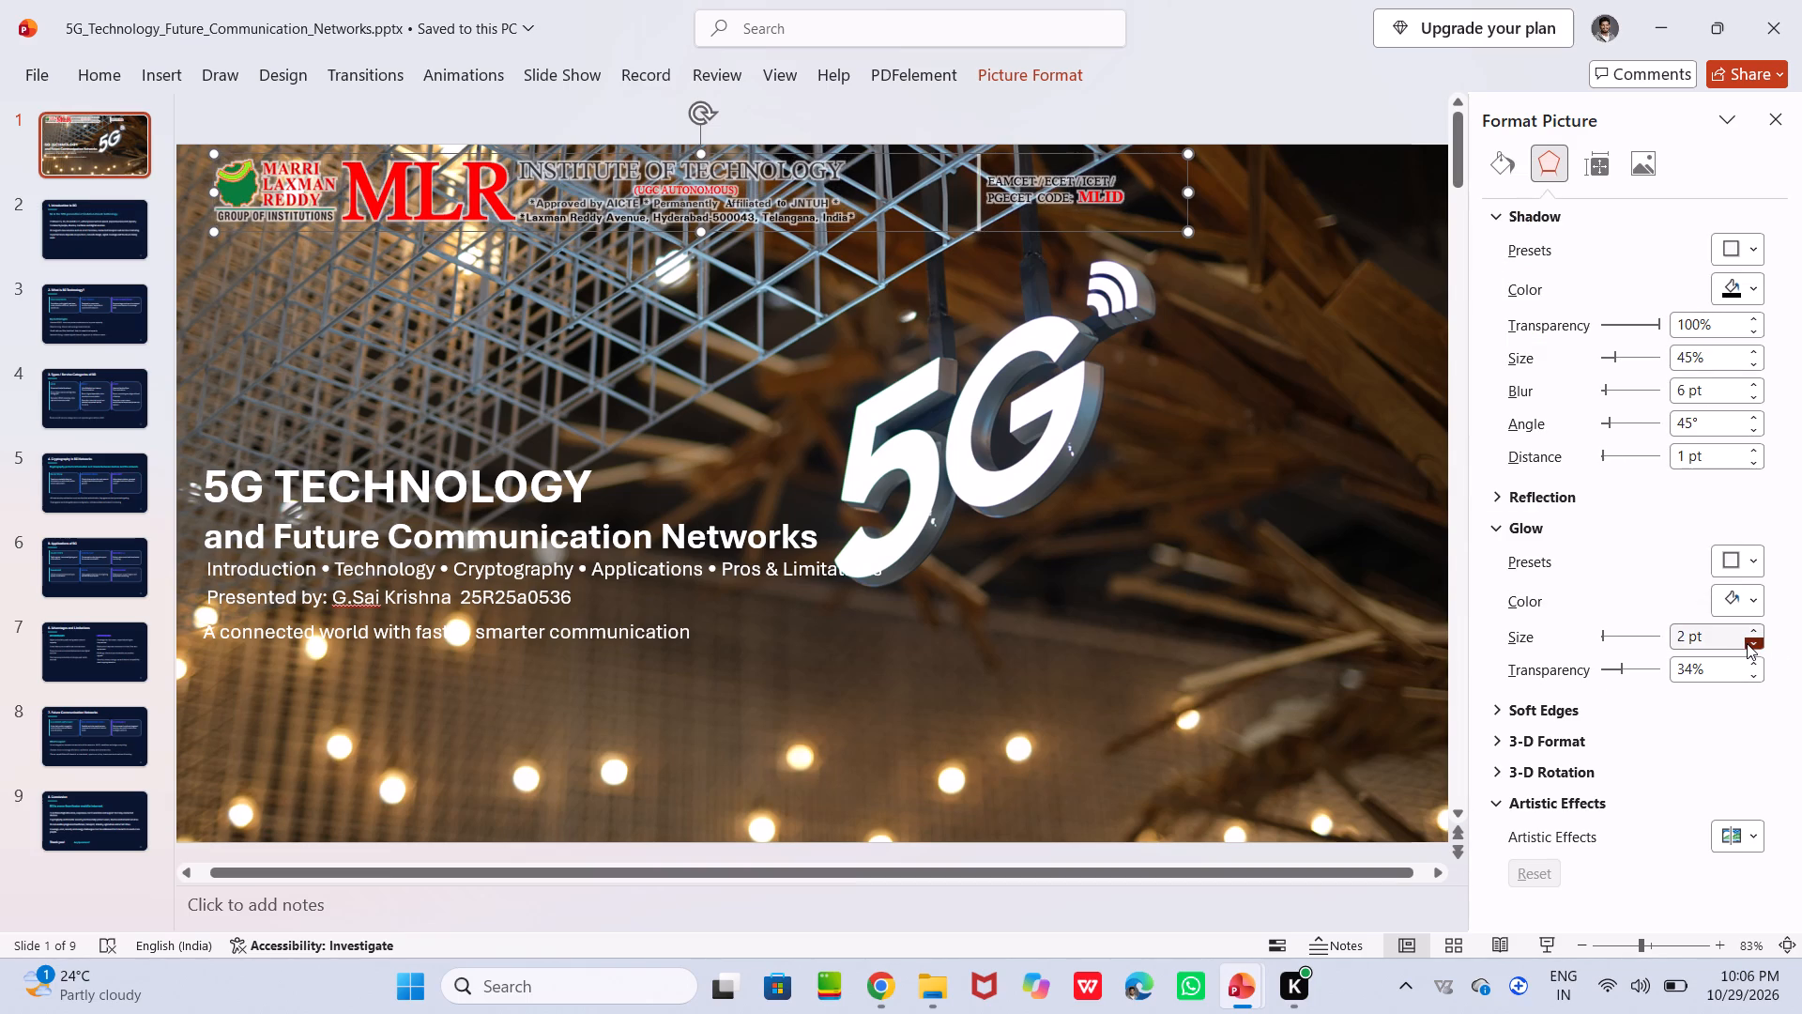
double_click(1747, 643)
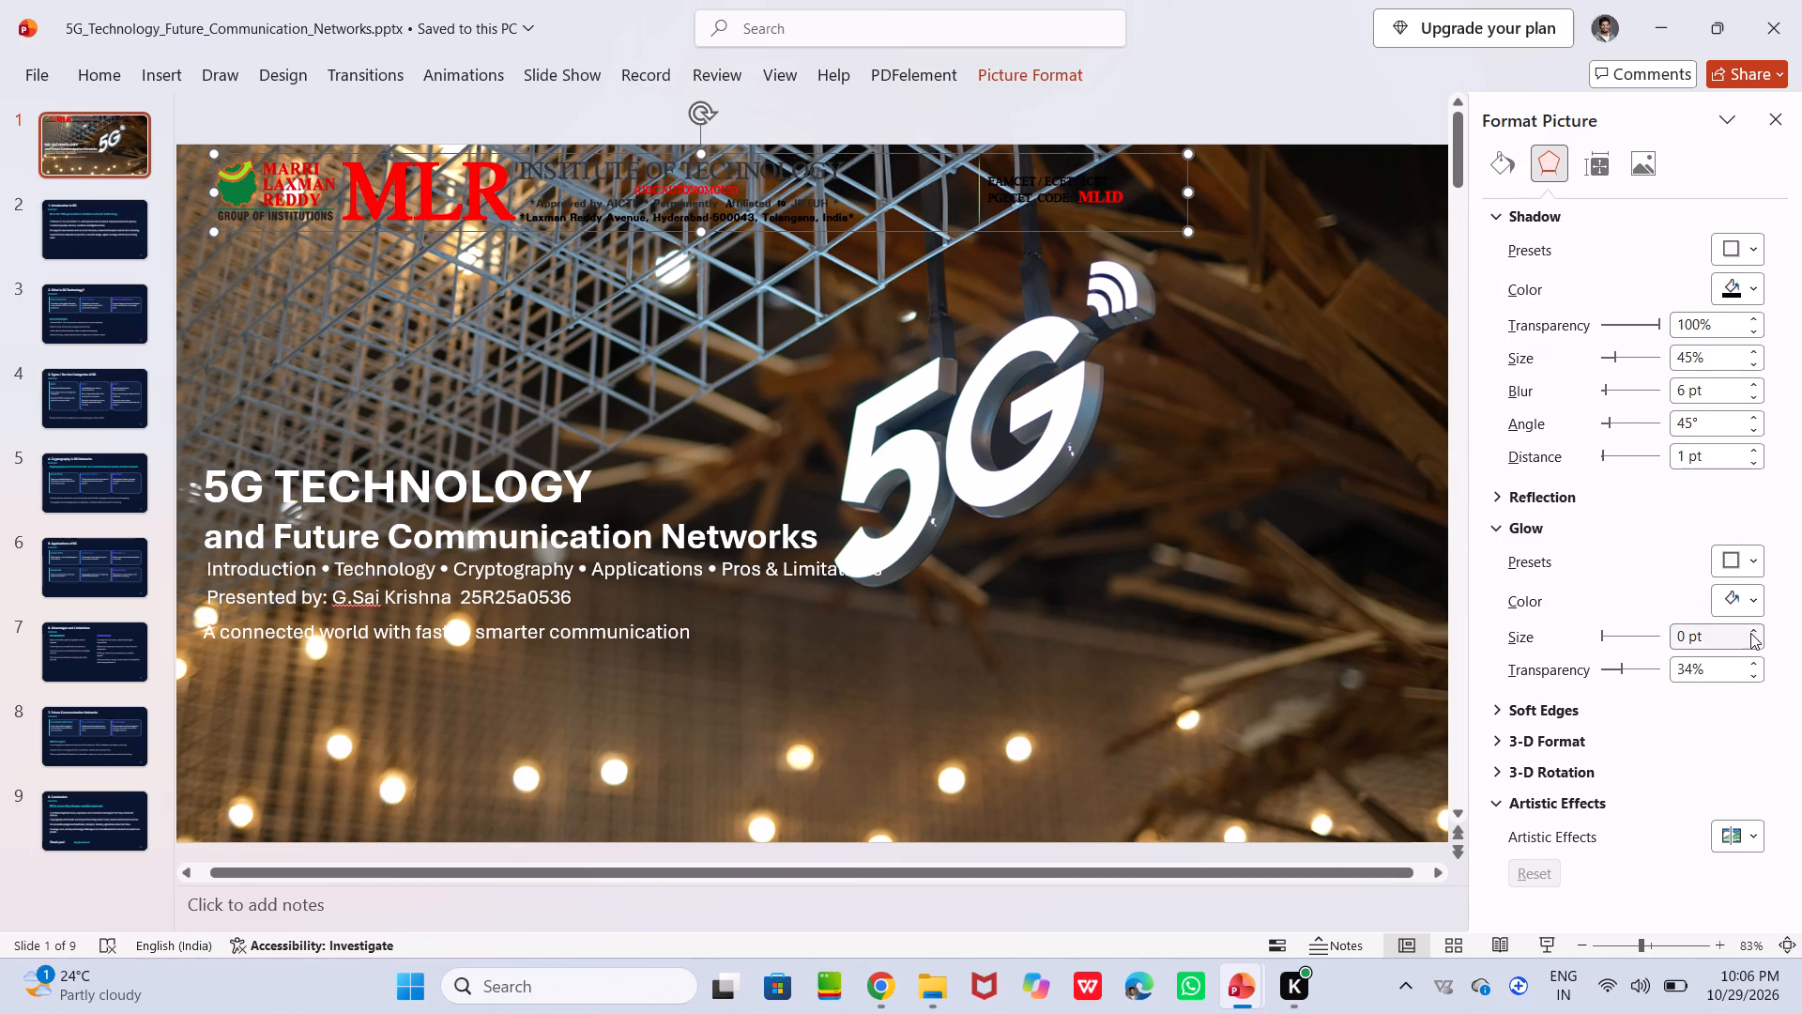
click(1750, 631)
click(1750, 631)
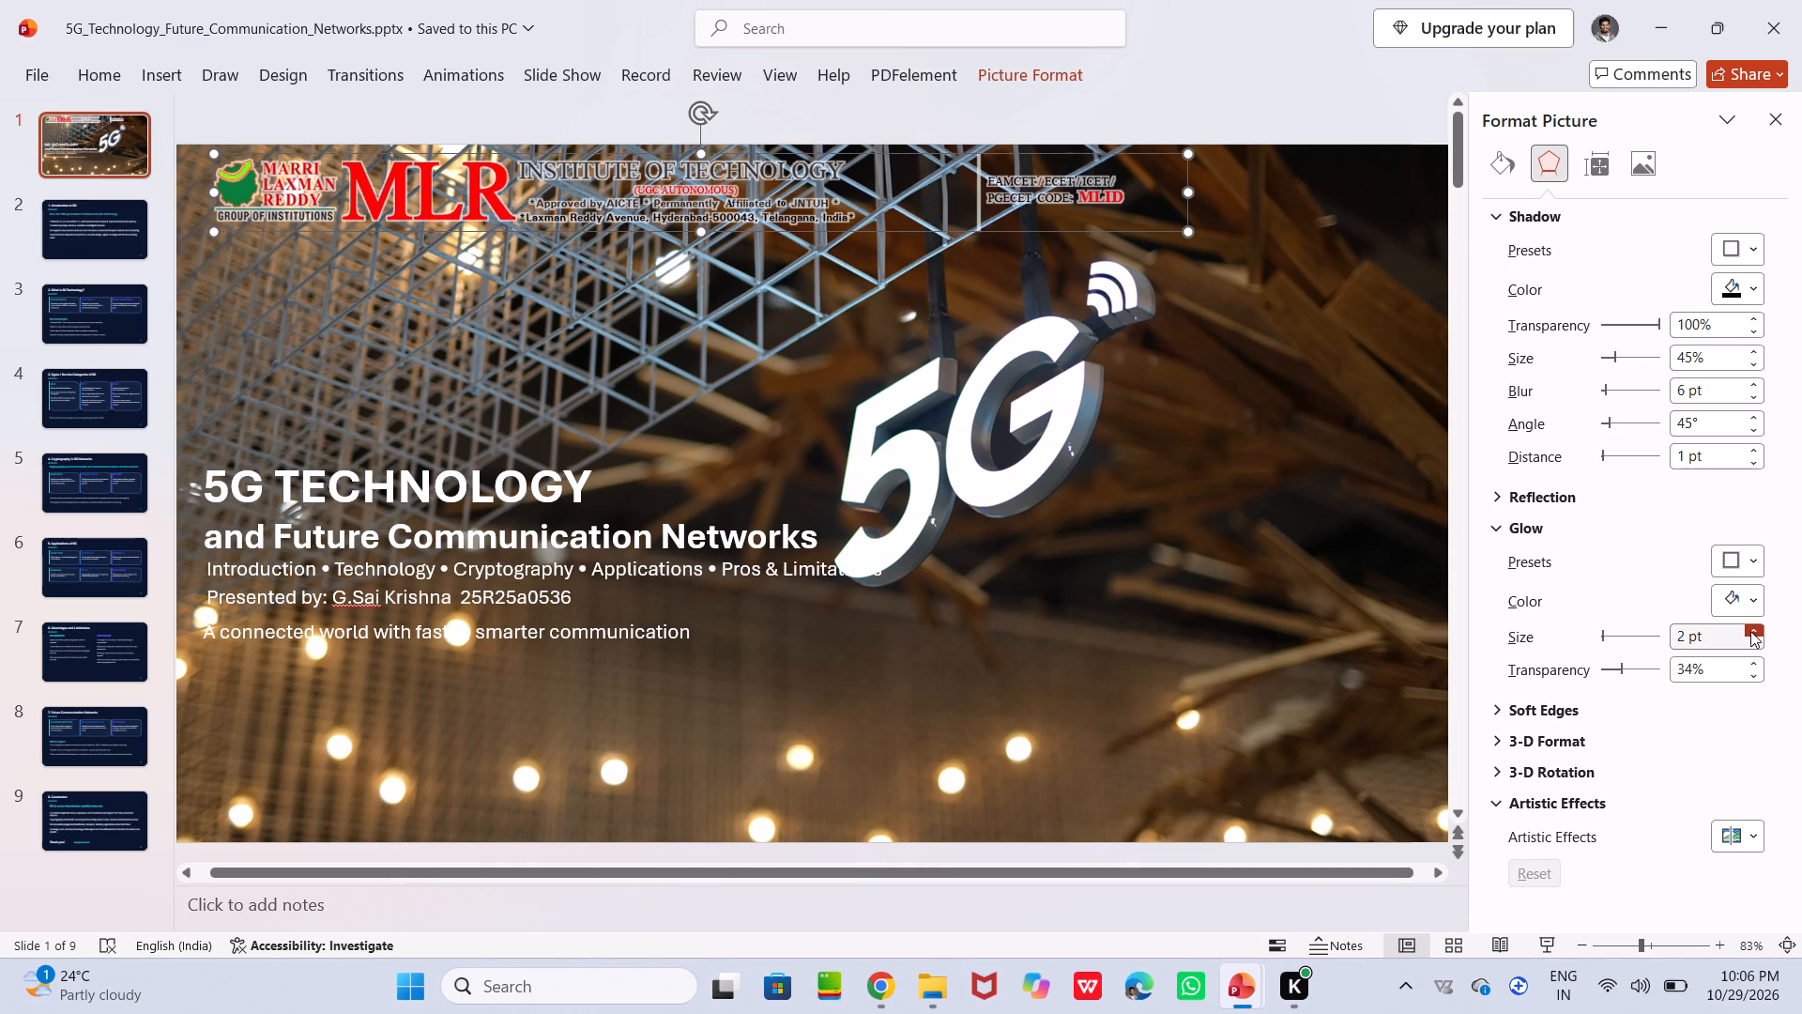
click(1750, 631)
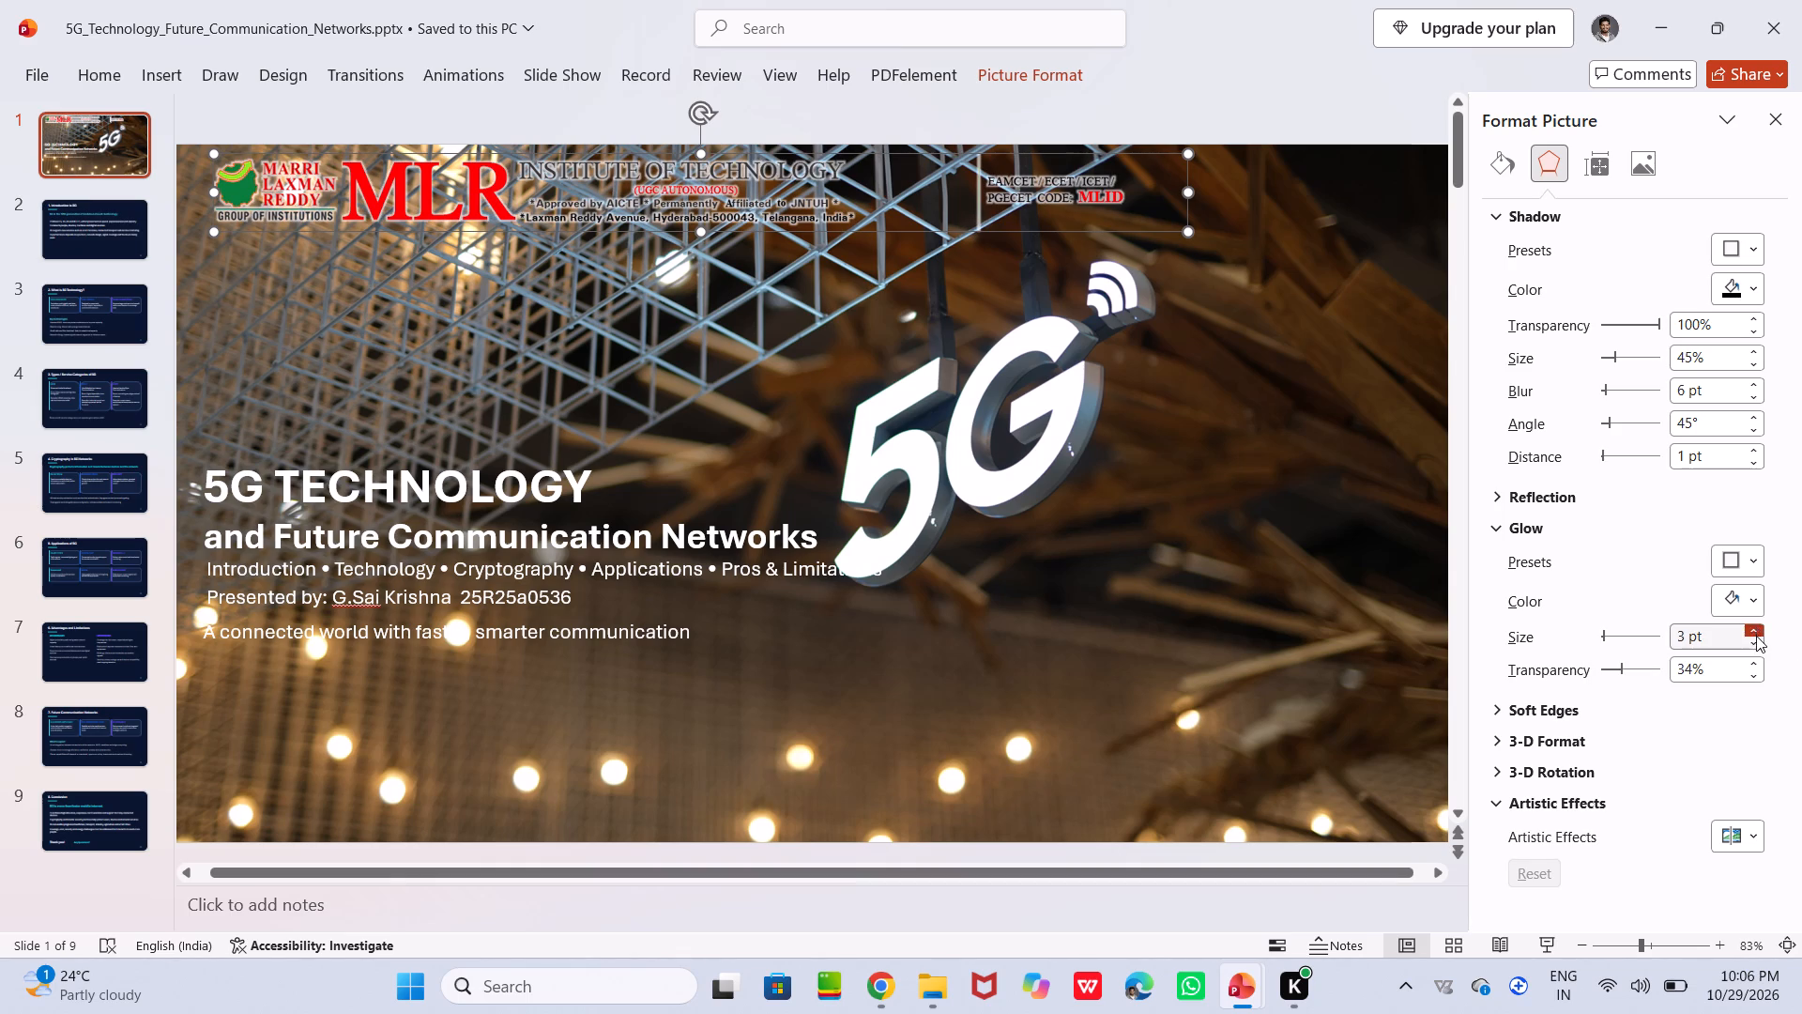
click(1757, 638)
click(1757, 627)
Check in the print preview how the banner's white glow looks in pure black and white, and return to the slide.
click(1273, 571)
key(ctrl+p)
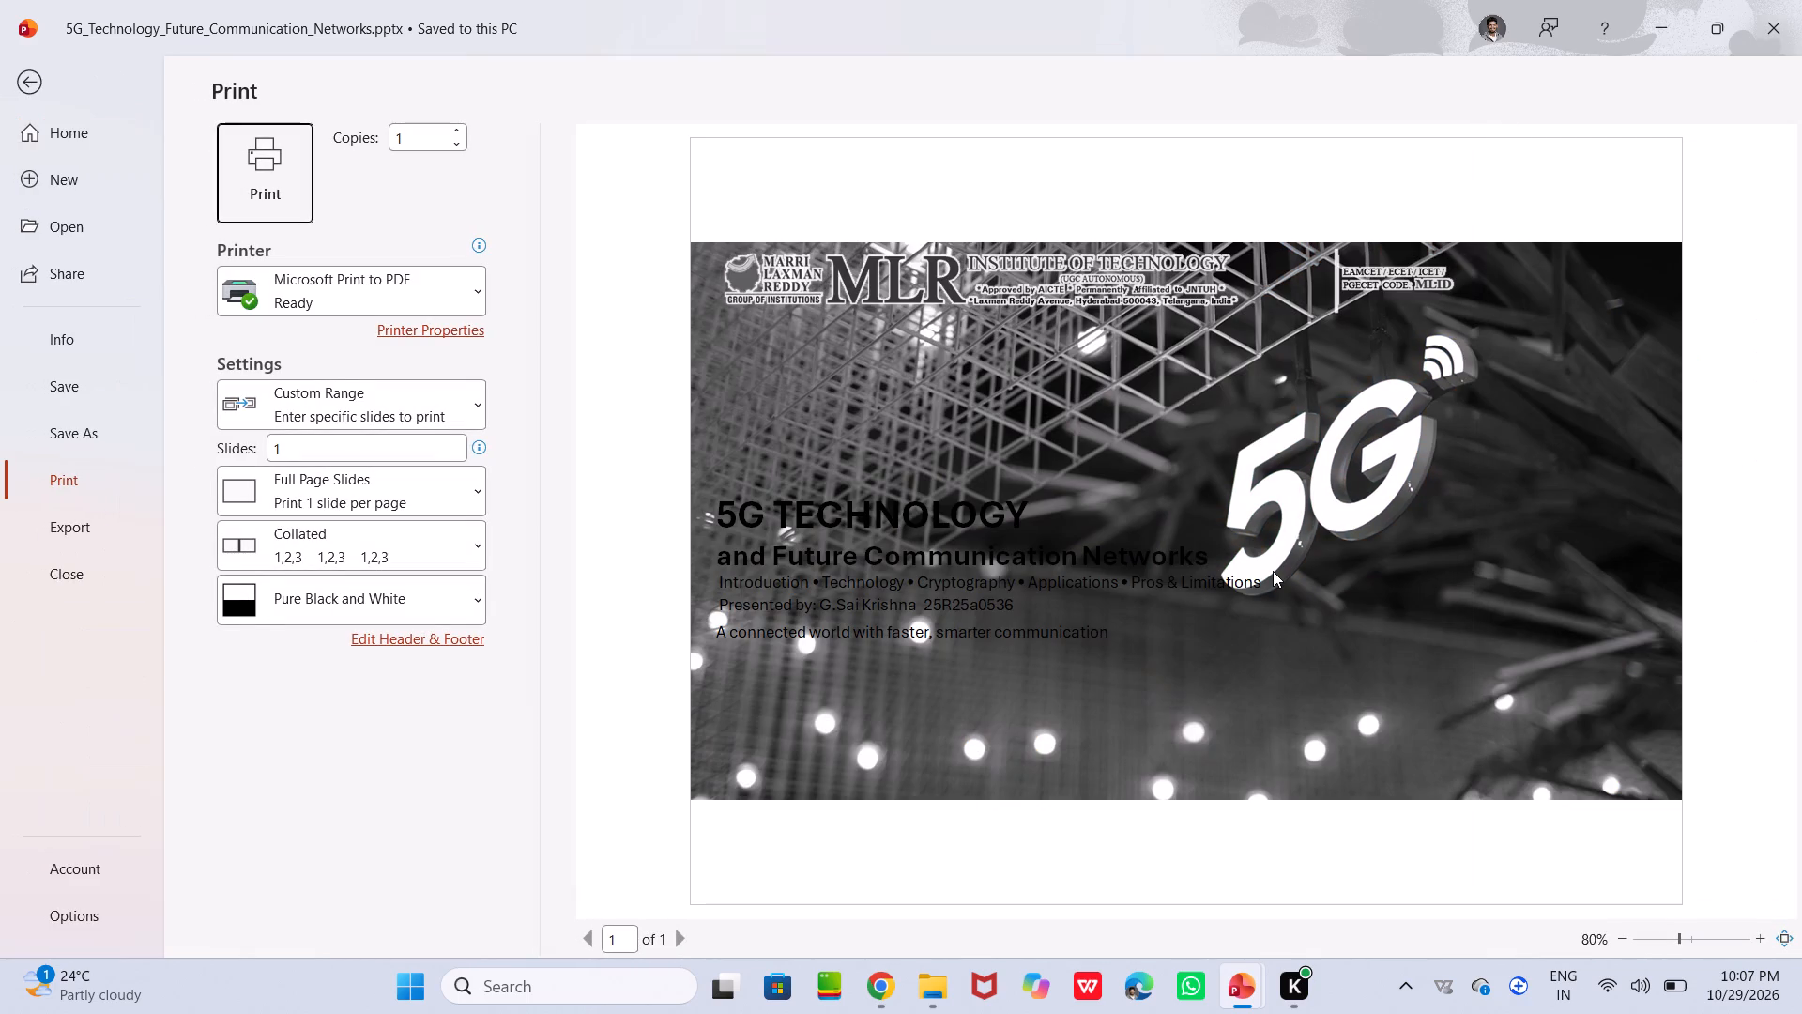
click(996, 576)
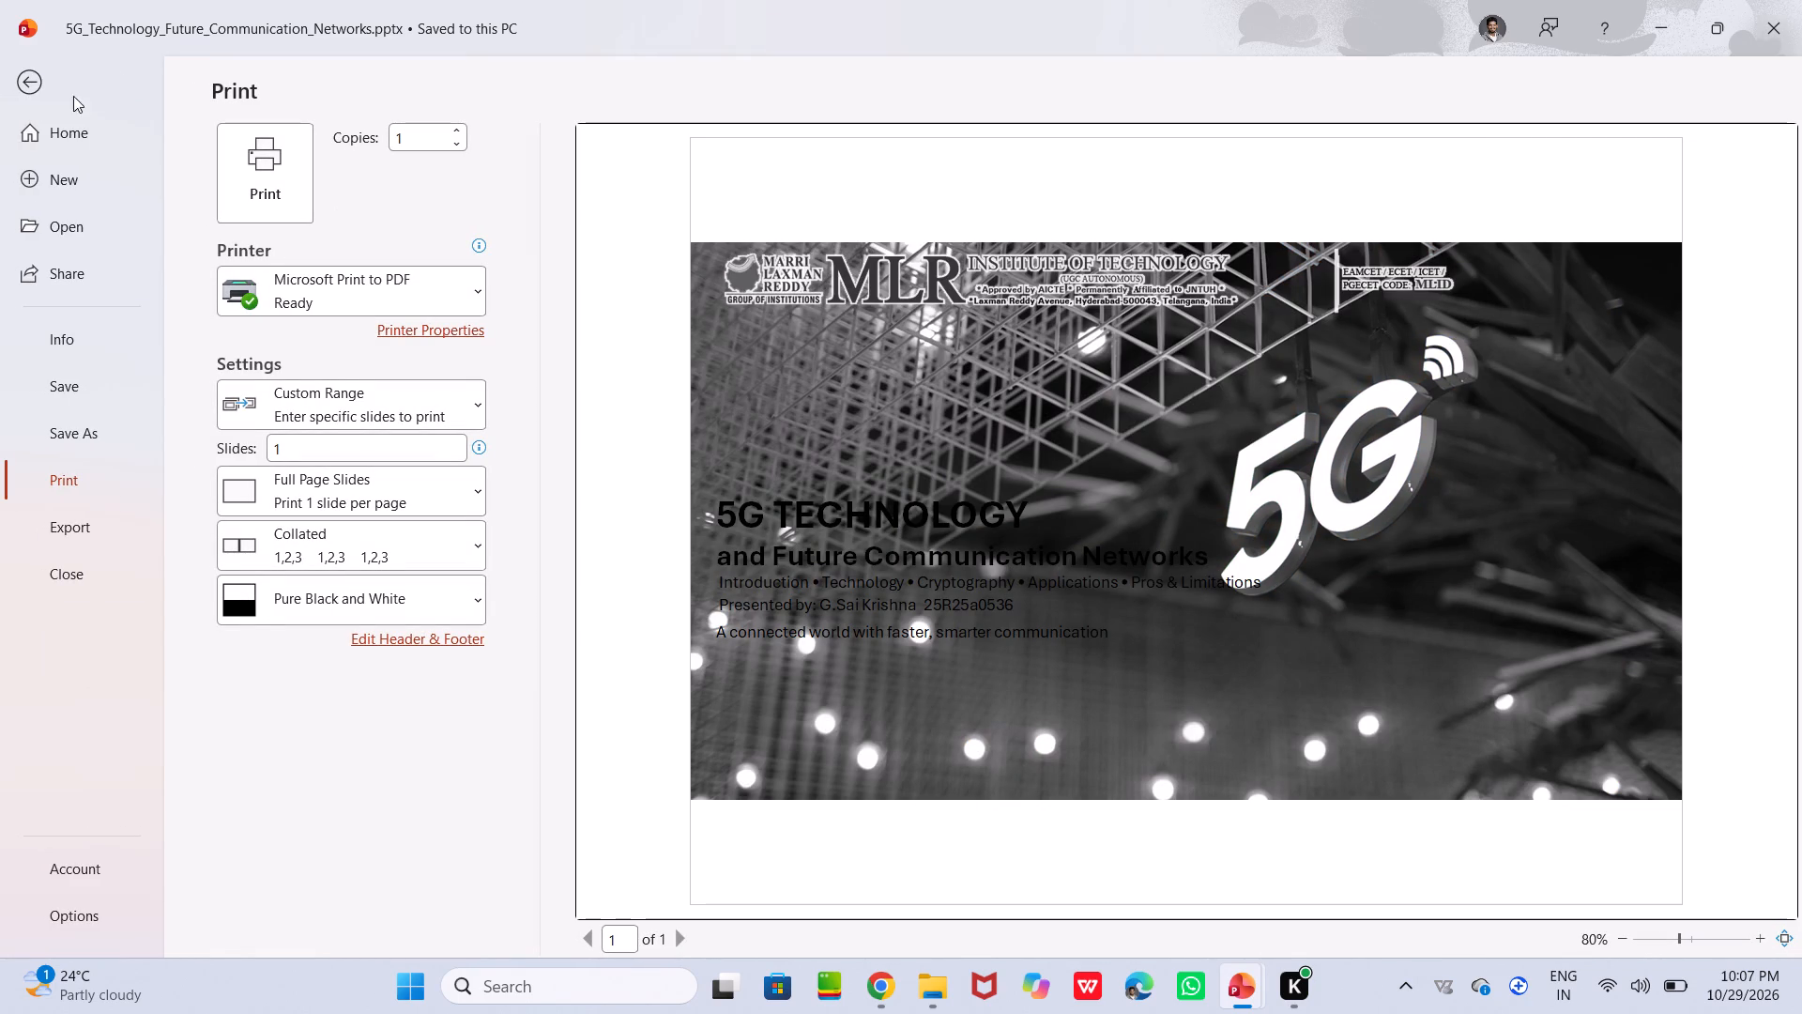
click(40, 85)
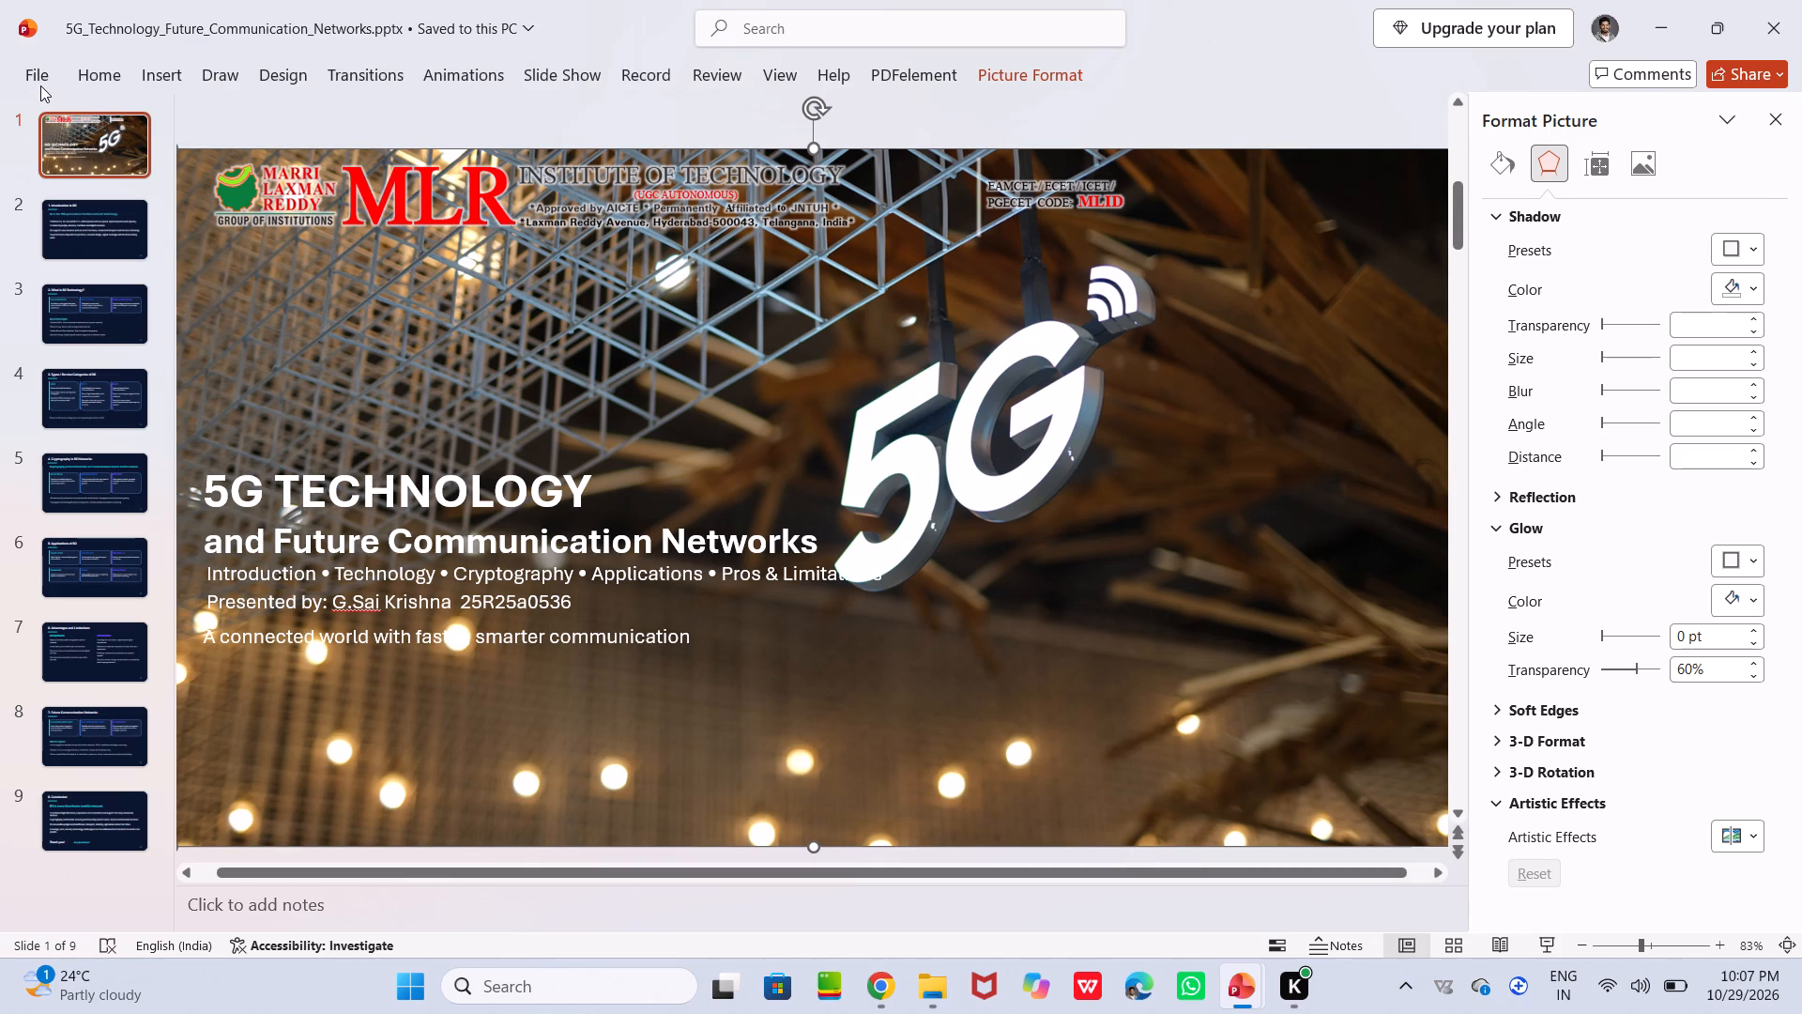
Move the "A connected world" tagline slightly down, and the "Presented by" line down to just above it.
click(478, 492)
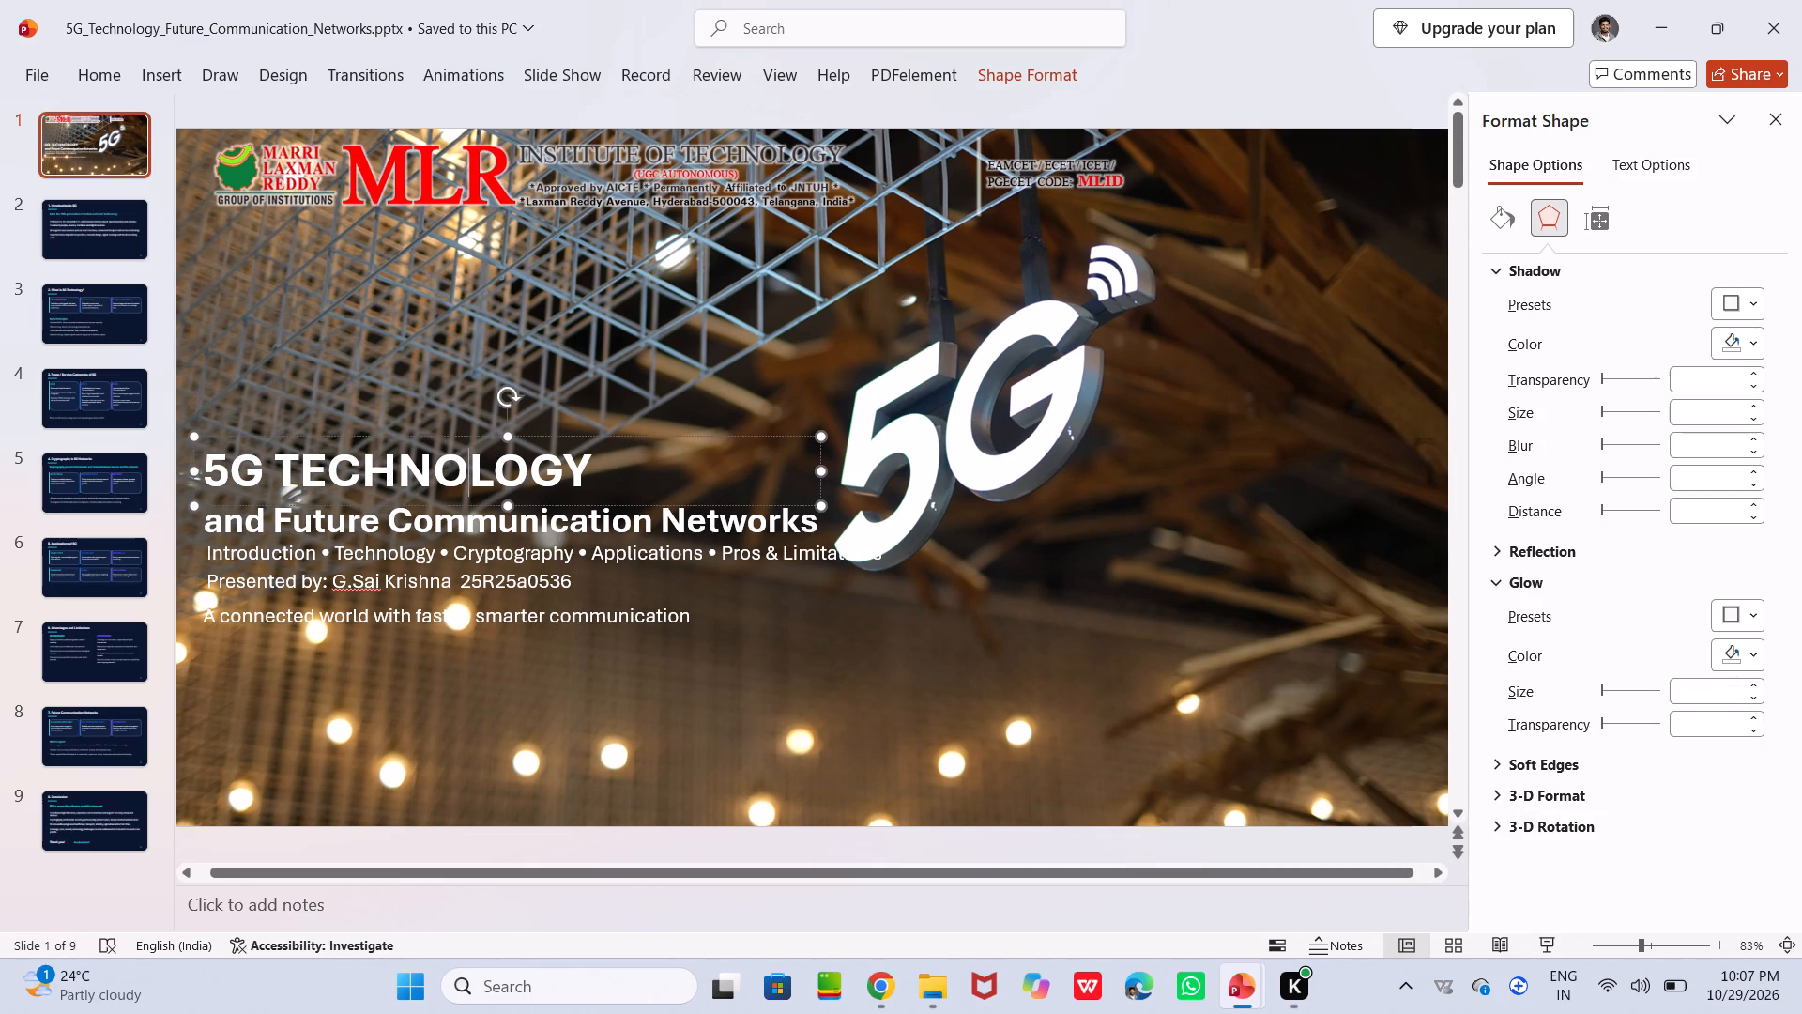
click(622, 594)
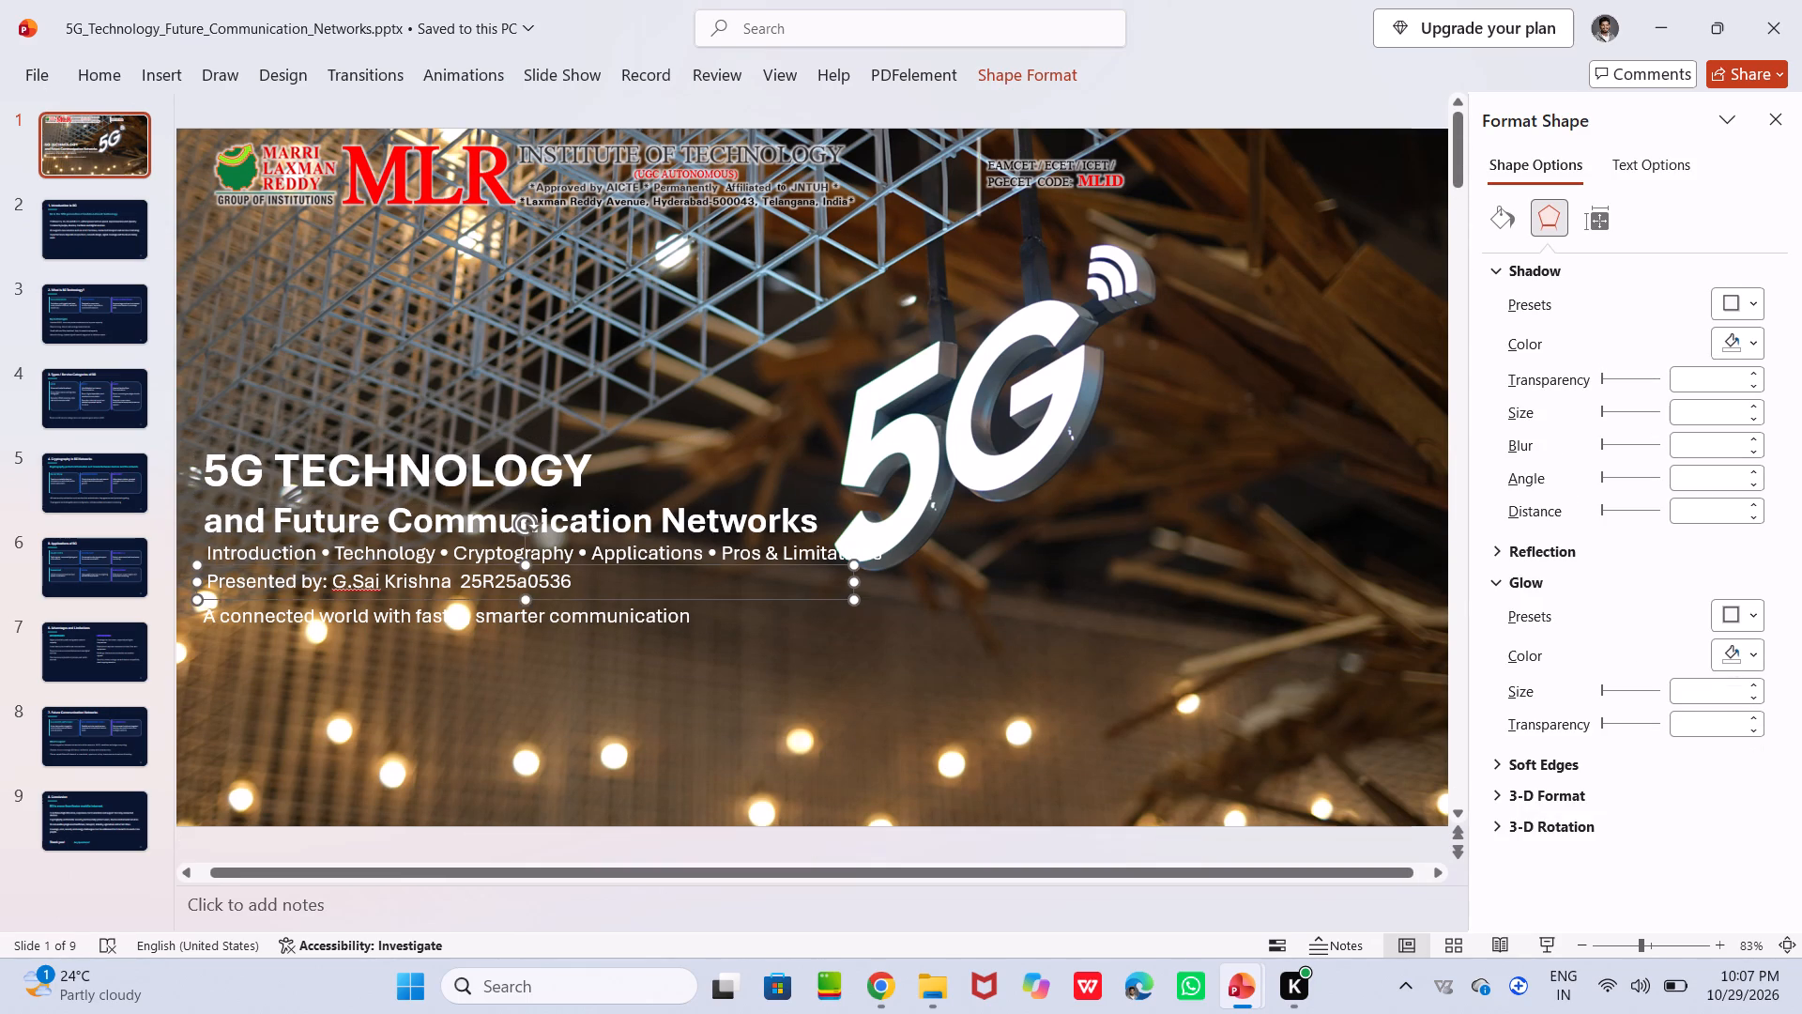
click(552, 627)
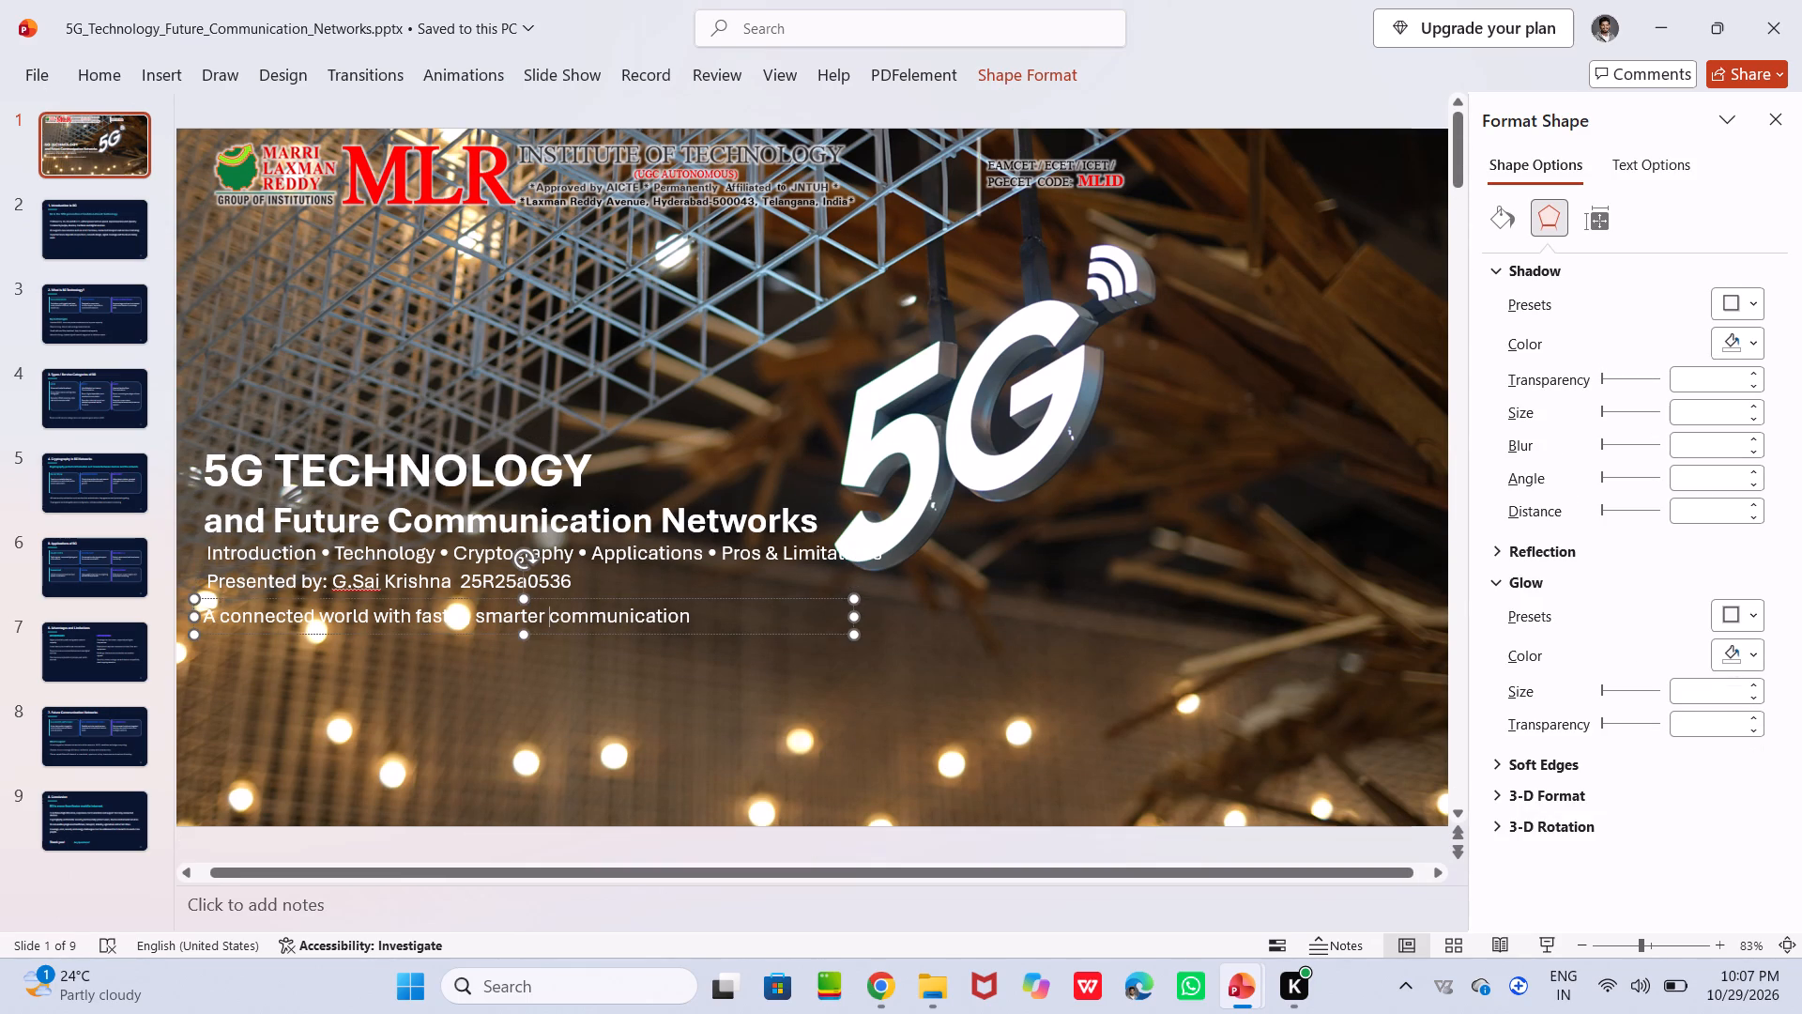
drag(702, 601, 702, 623)
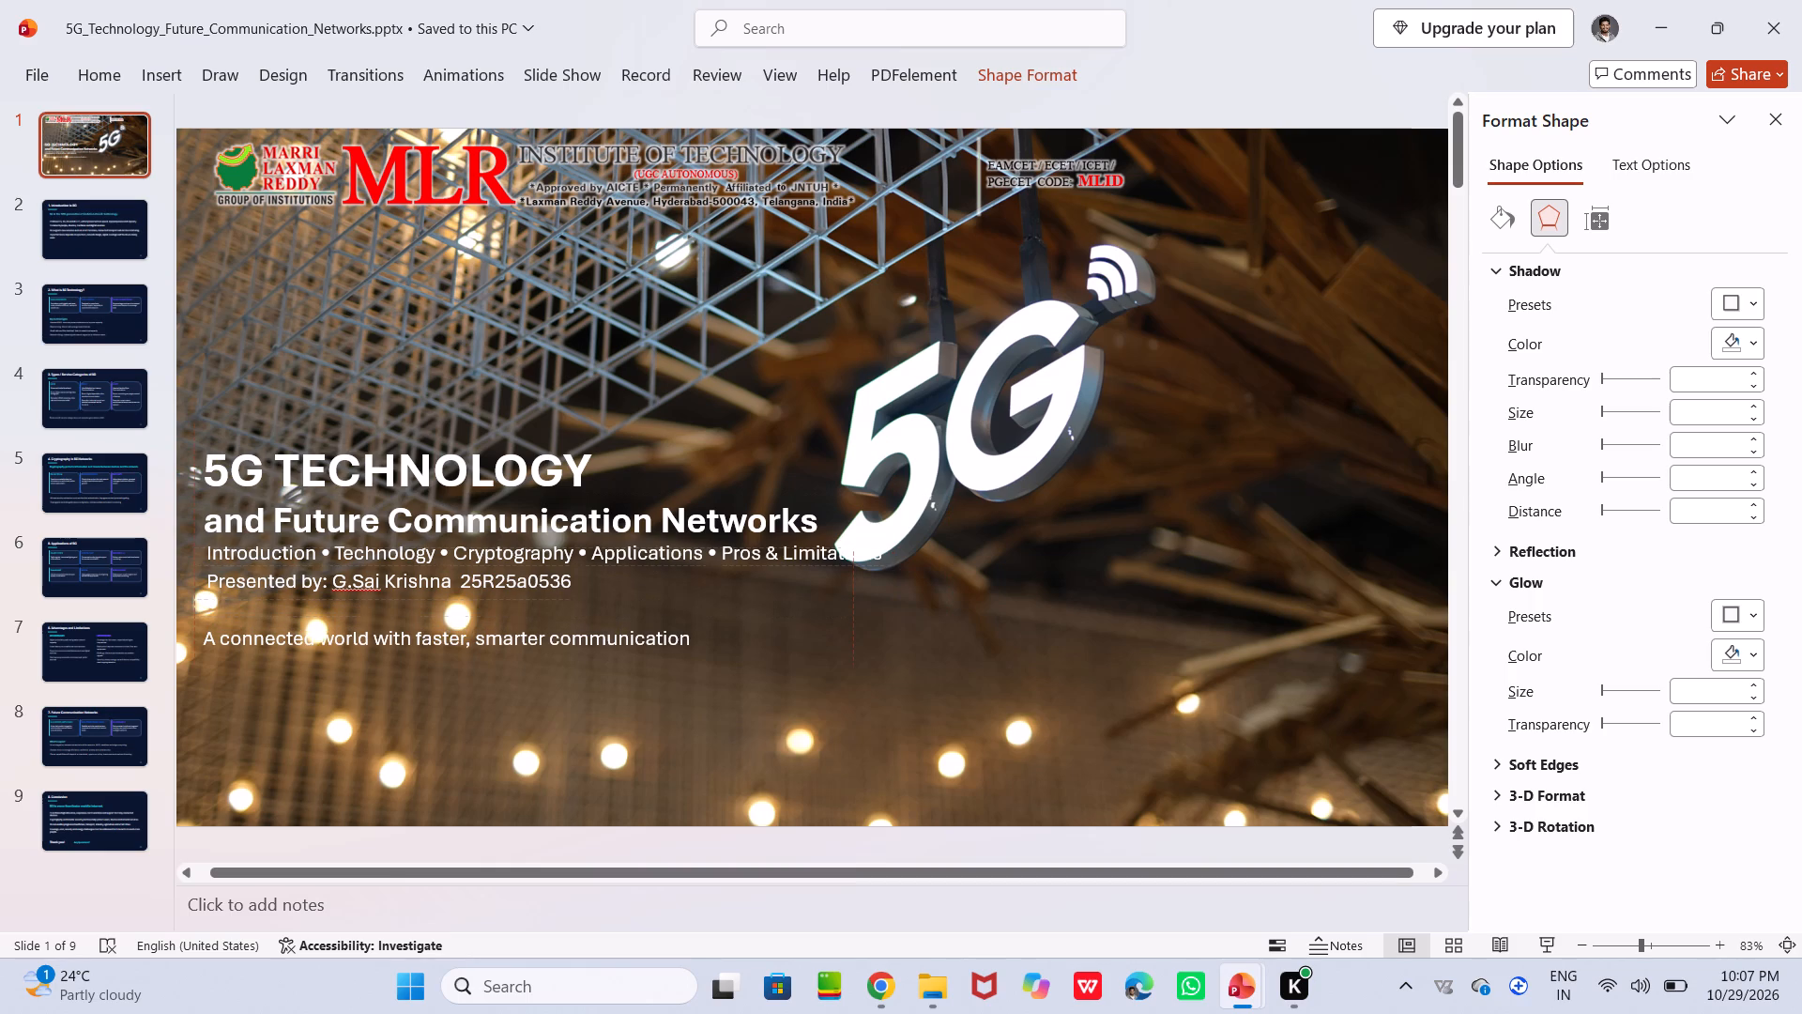
drag(702, 623, 701, 626)
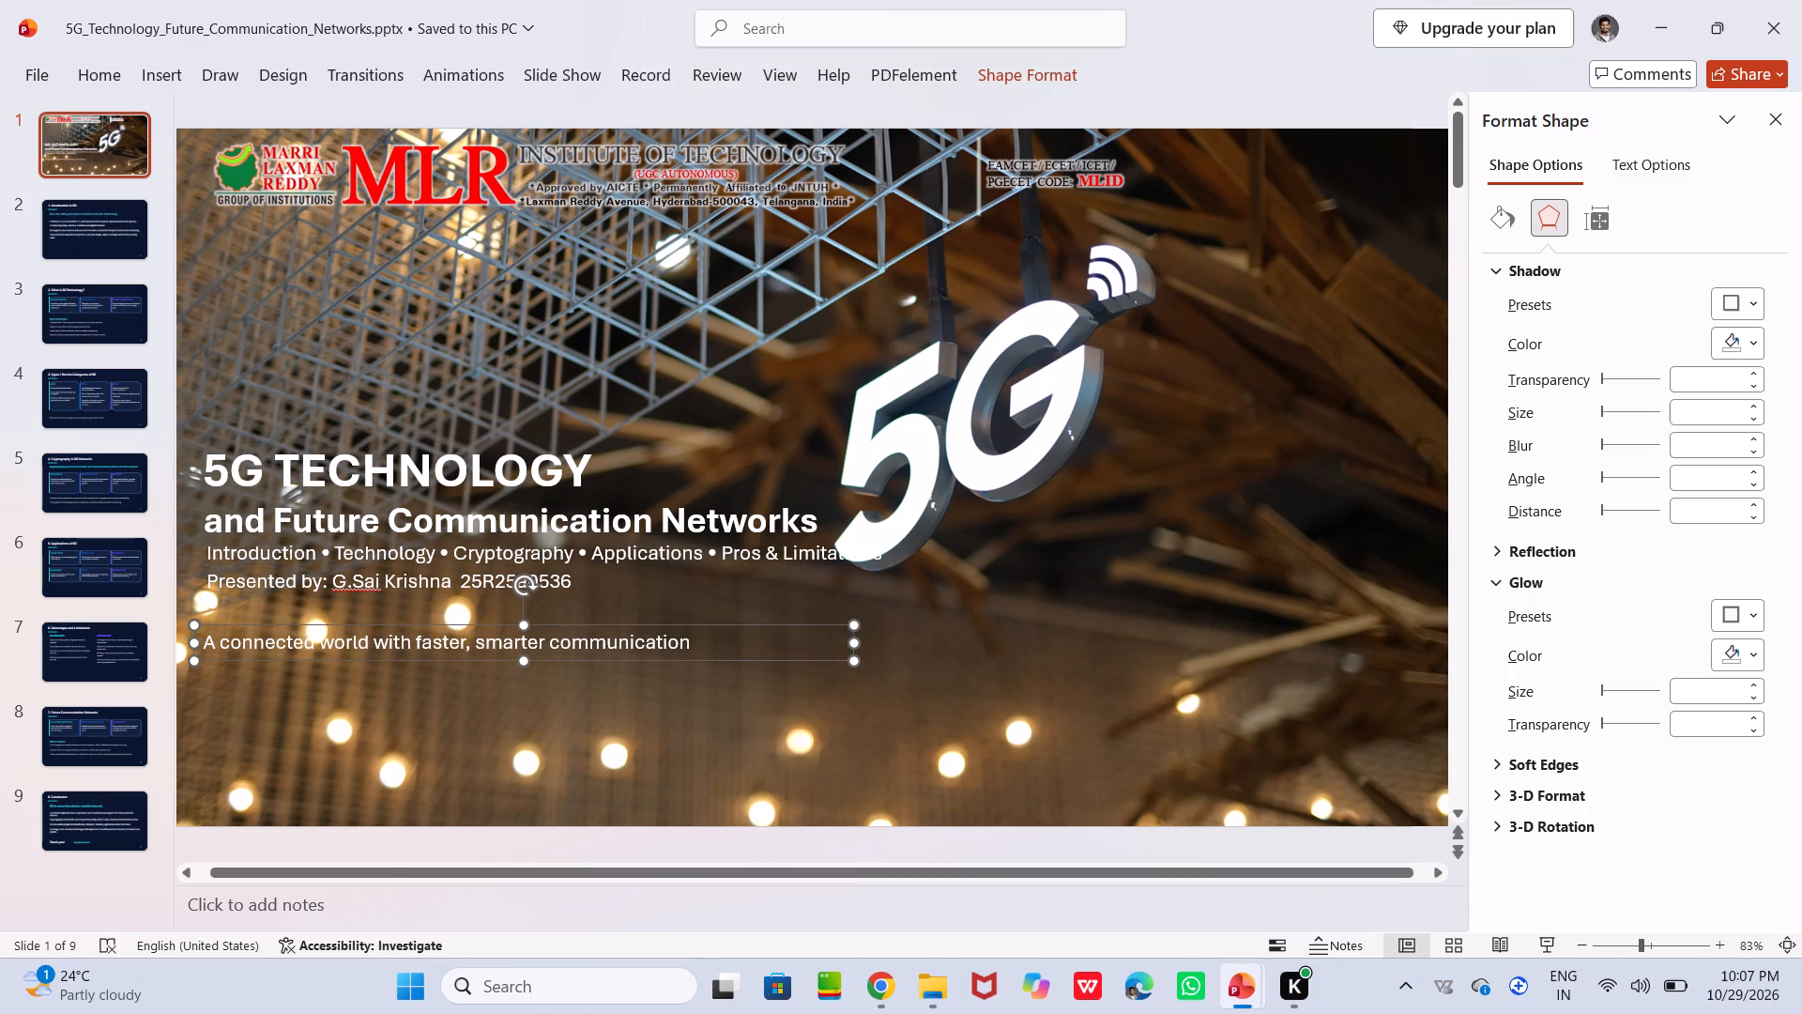
click(550, 576)
drag(599, 577, 599, 597)
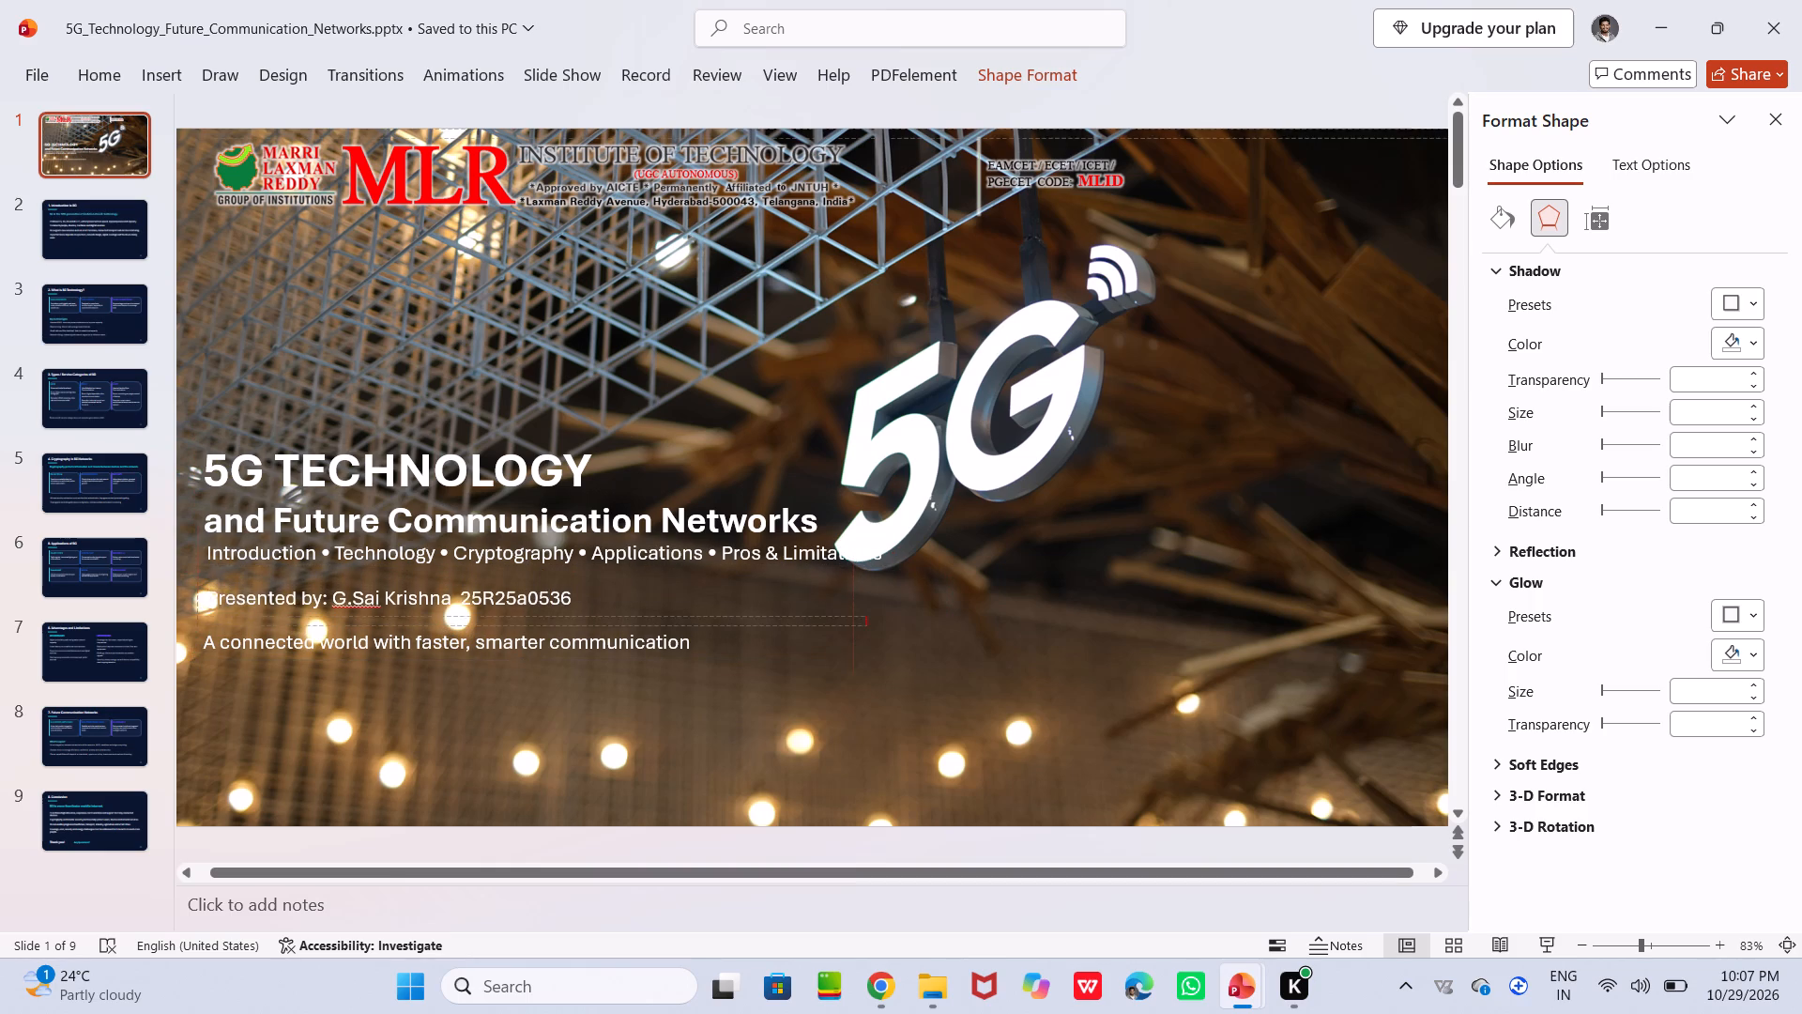
drag(599, 597, 596, 608)
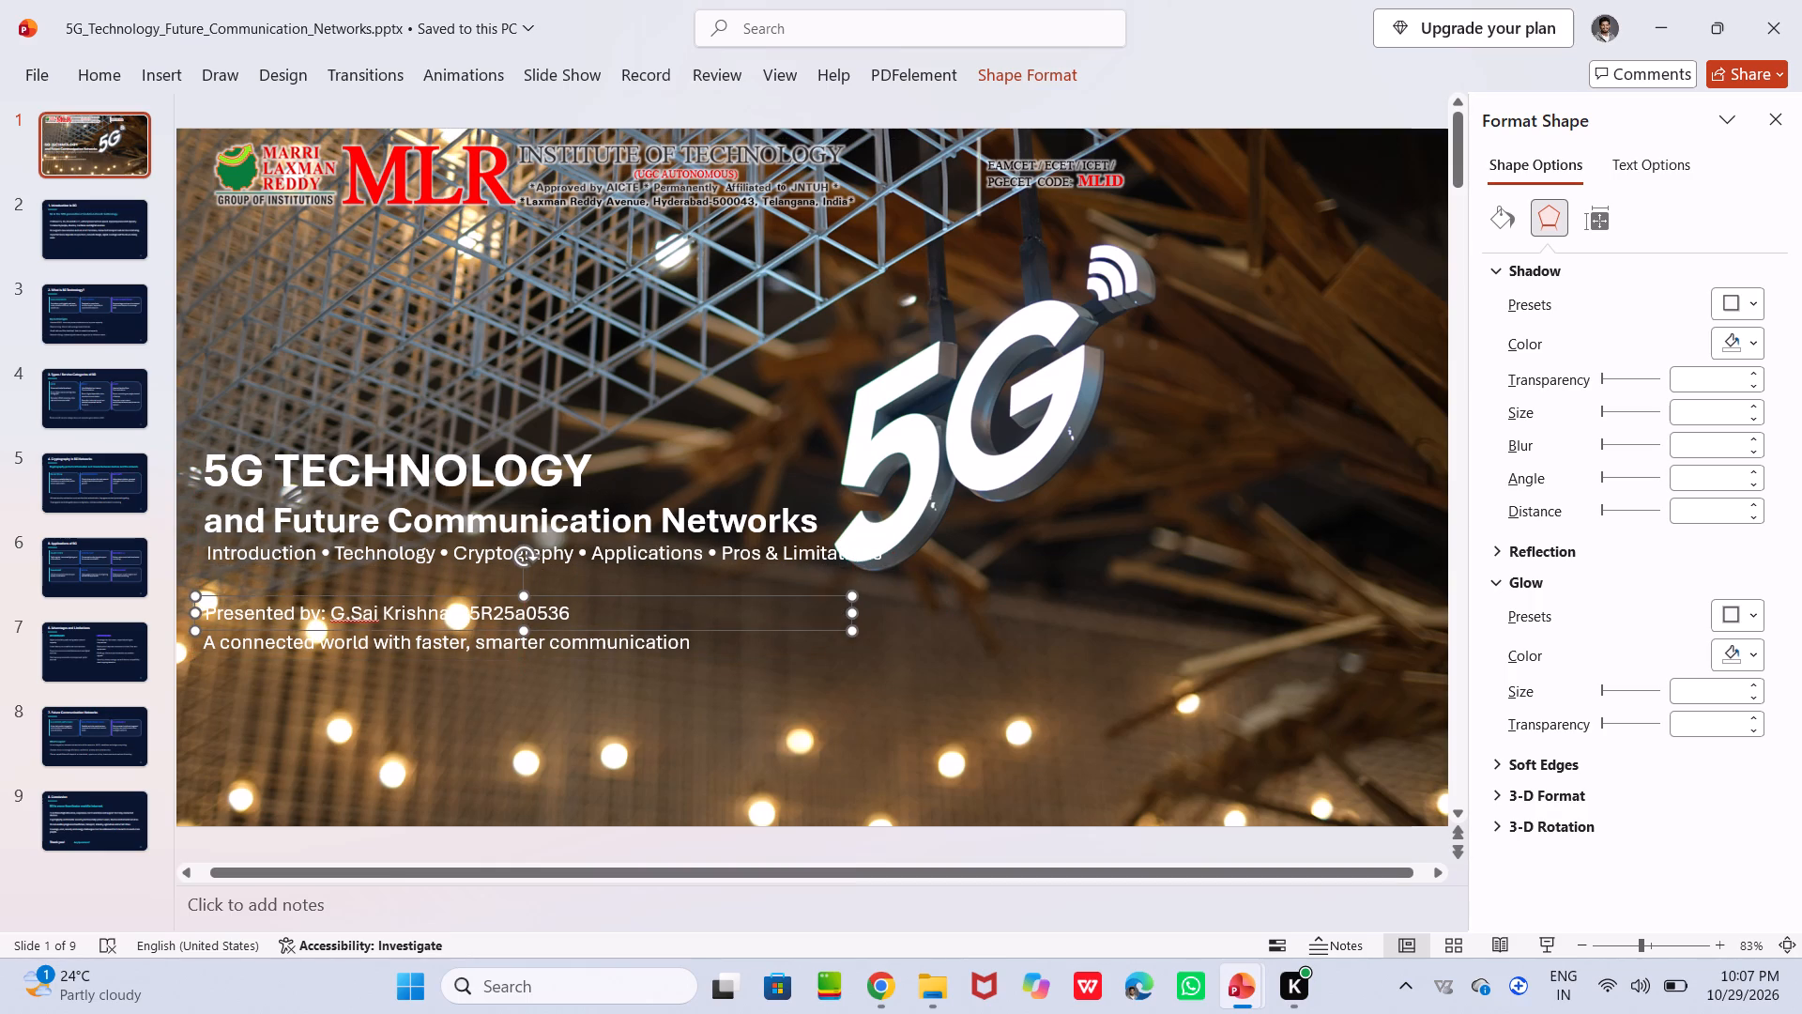
Move the "Introduction • Technology • Cryptography" topics line down to just above the "Presented by" line.
click(640, 555)
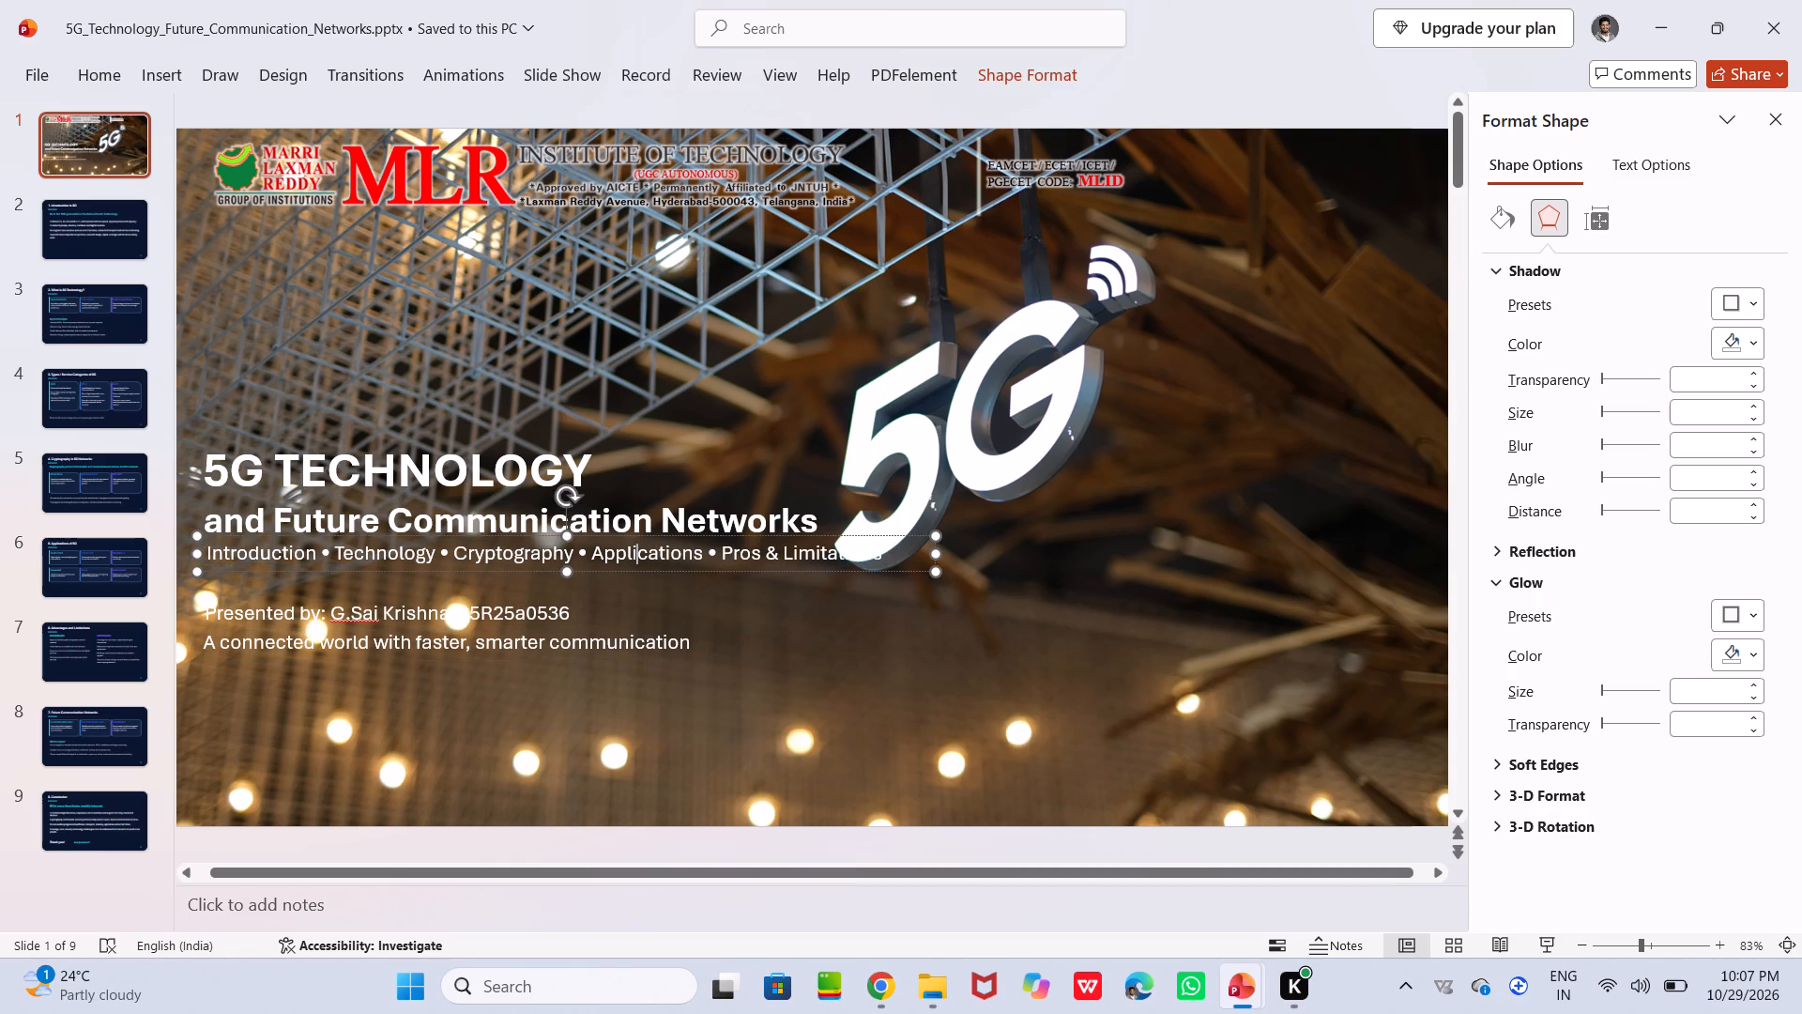
drag(914, 548, 913, 561)
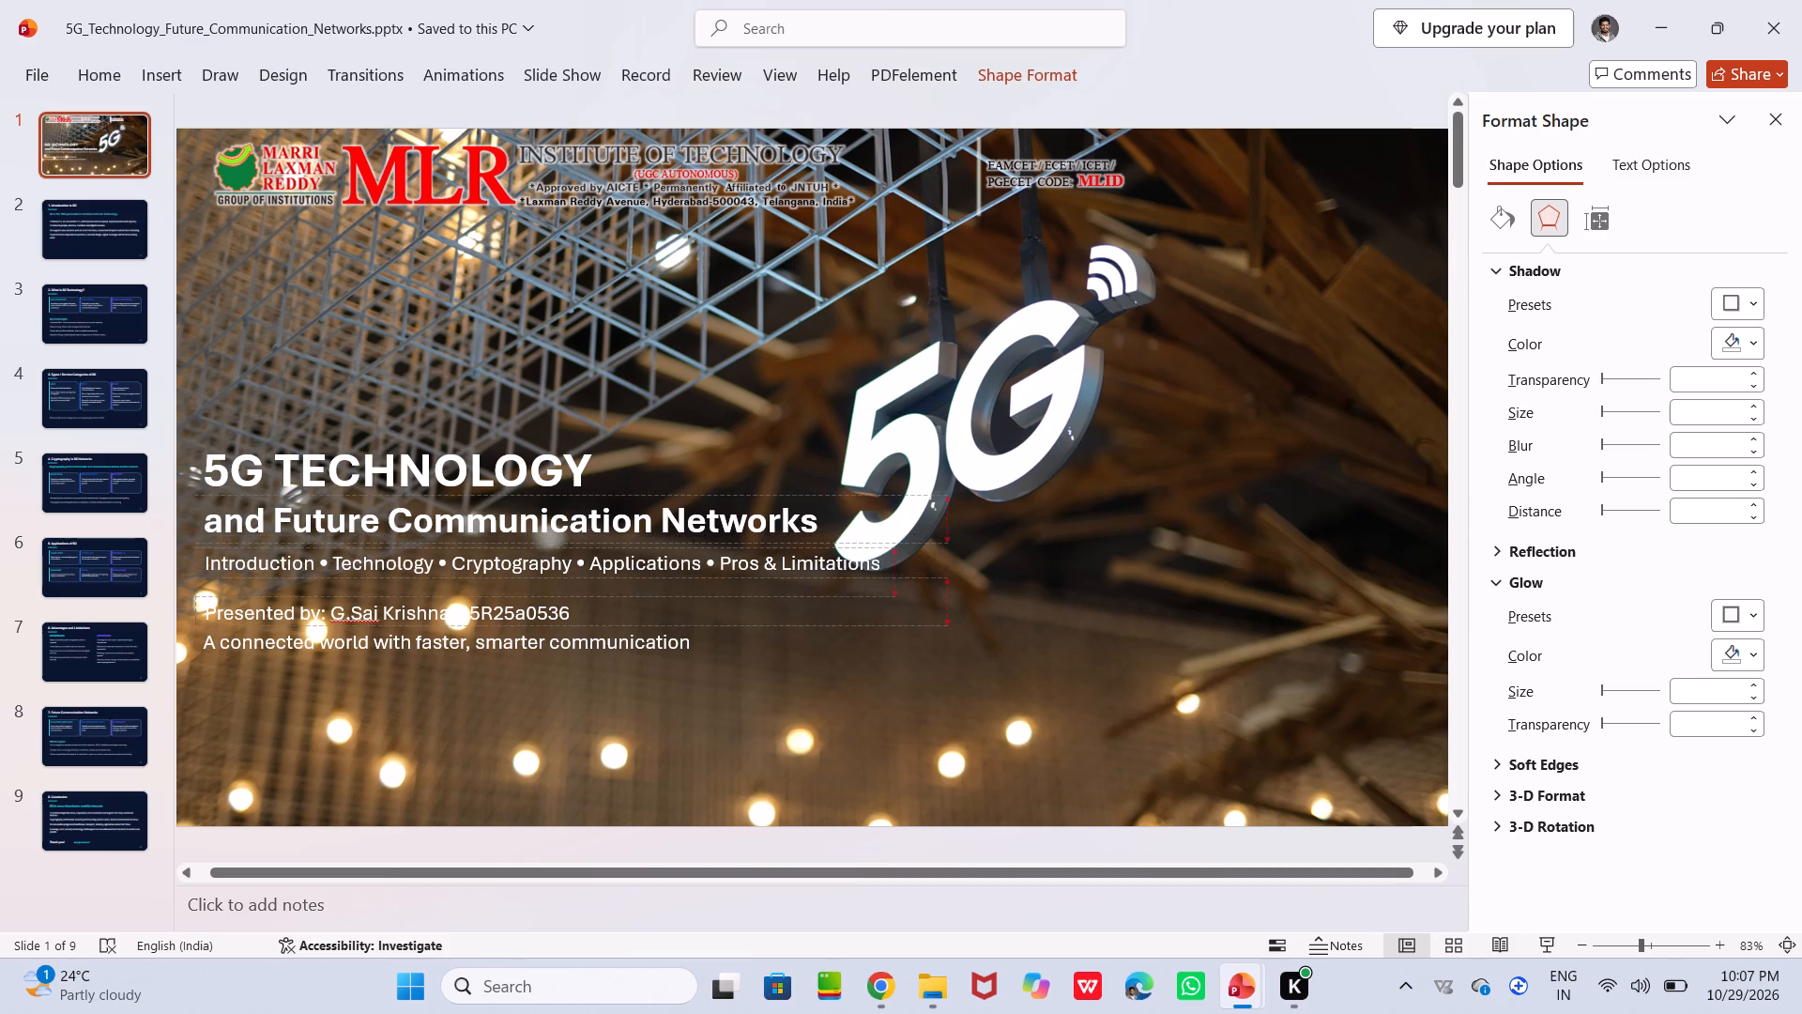
drag(913, 561, 909, 582)
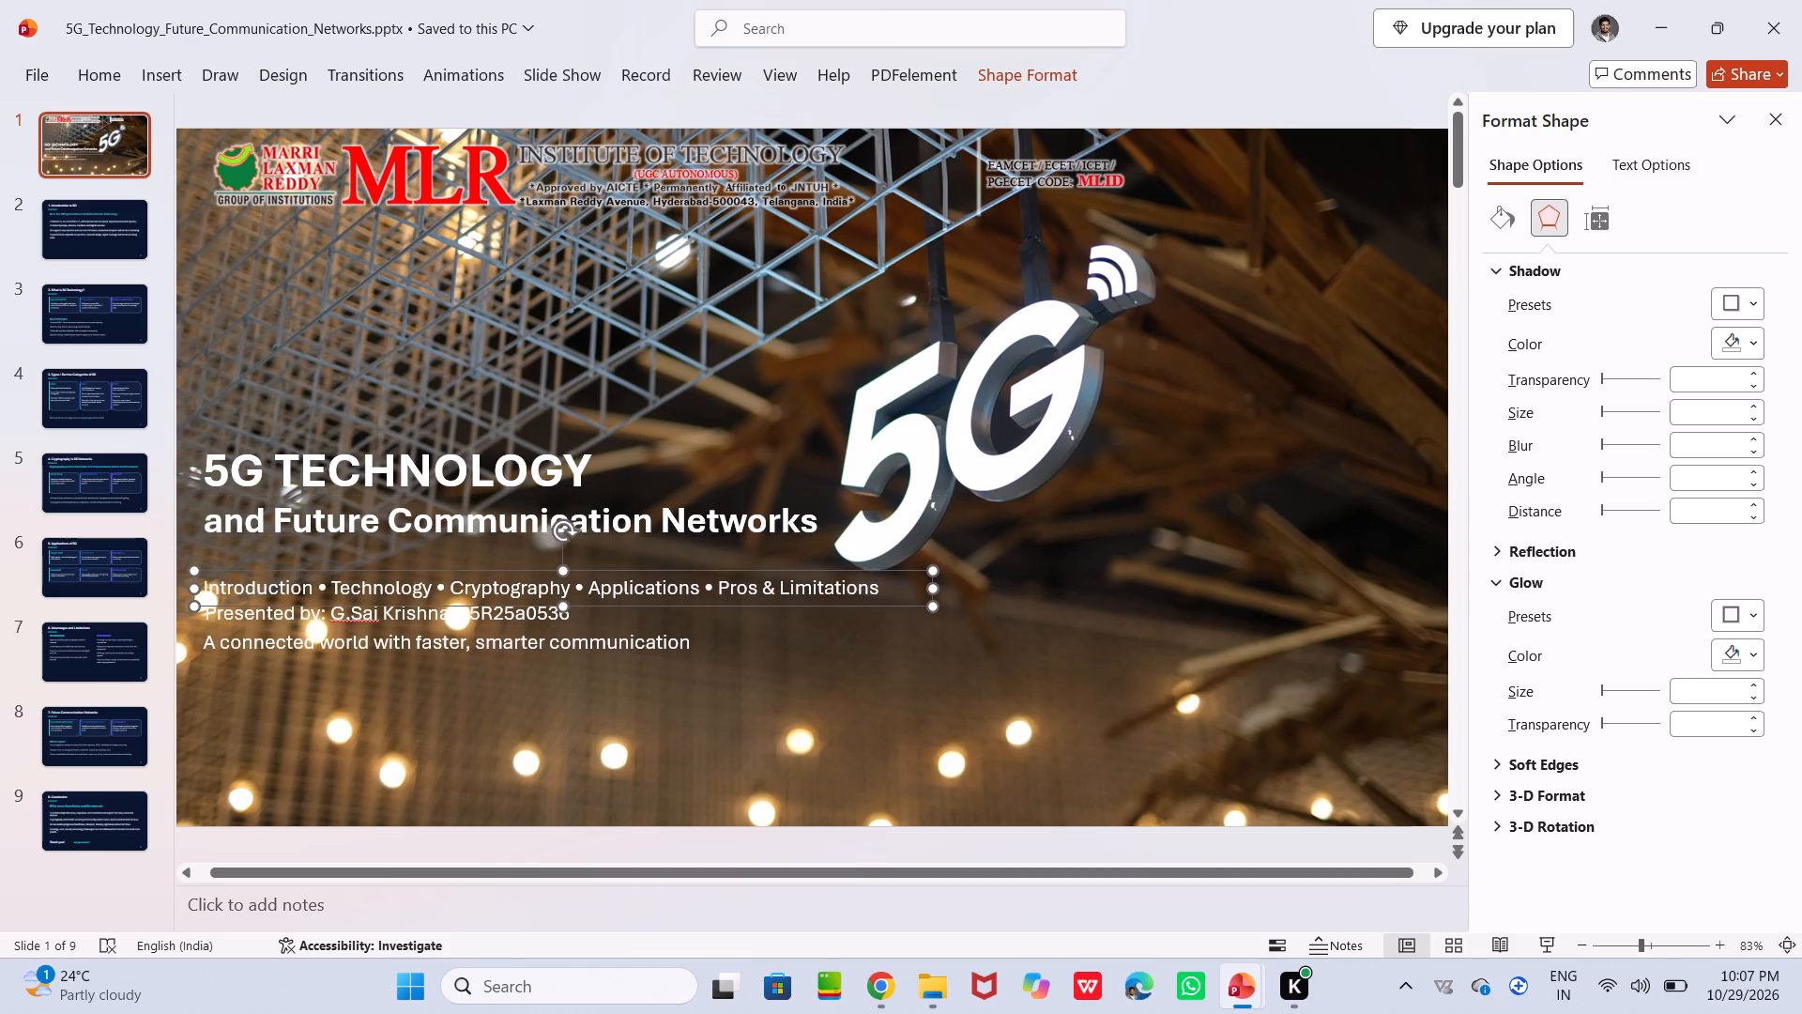
Move the subtitle "and Future Communication Networks" and the title "5G TECHNOLOGY" down, stacked closely above the topics line.
click(769, 515)
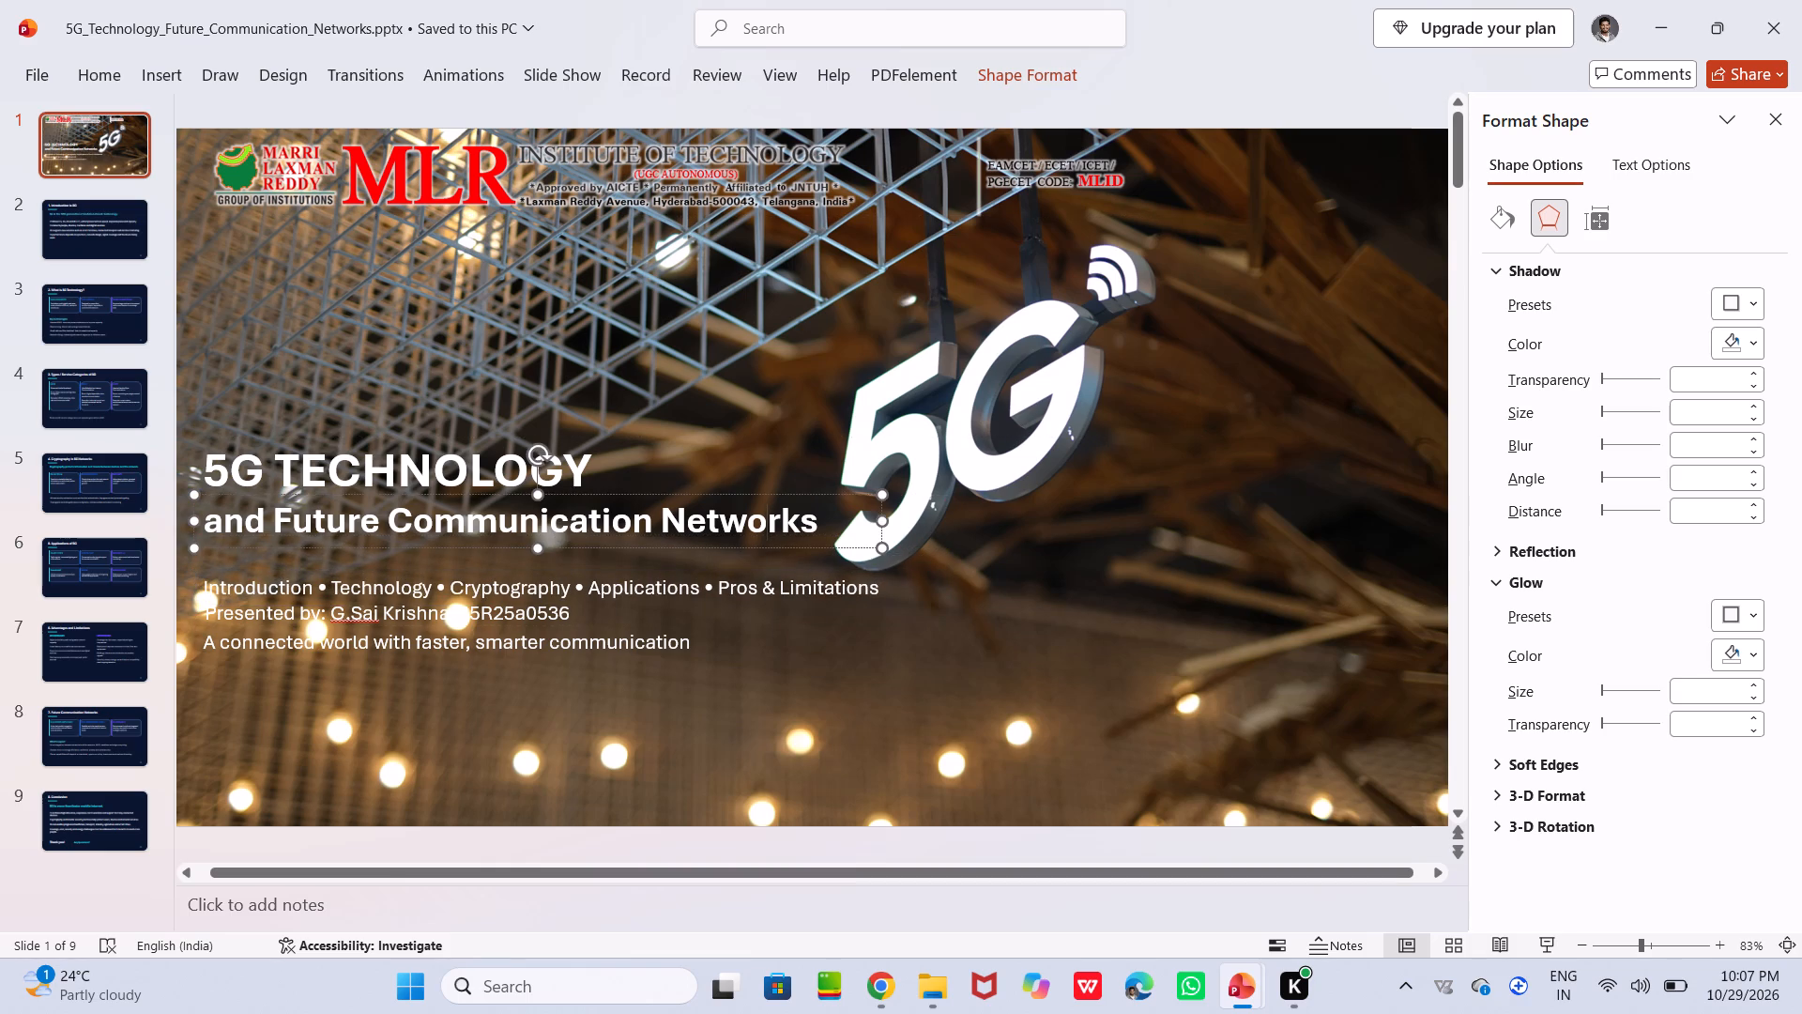
drag(852, 513, 852, 541)
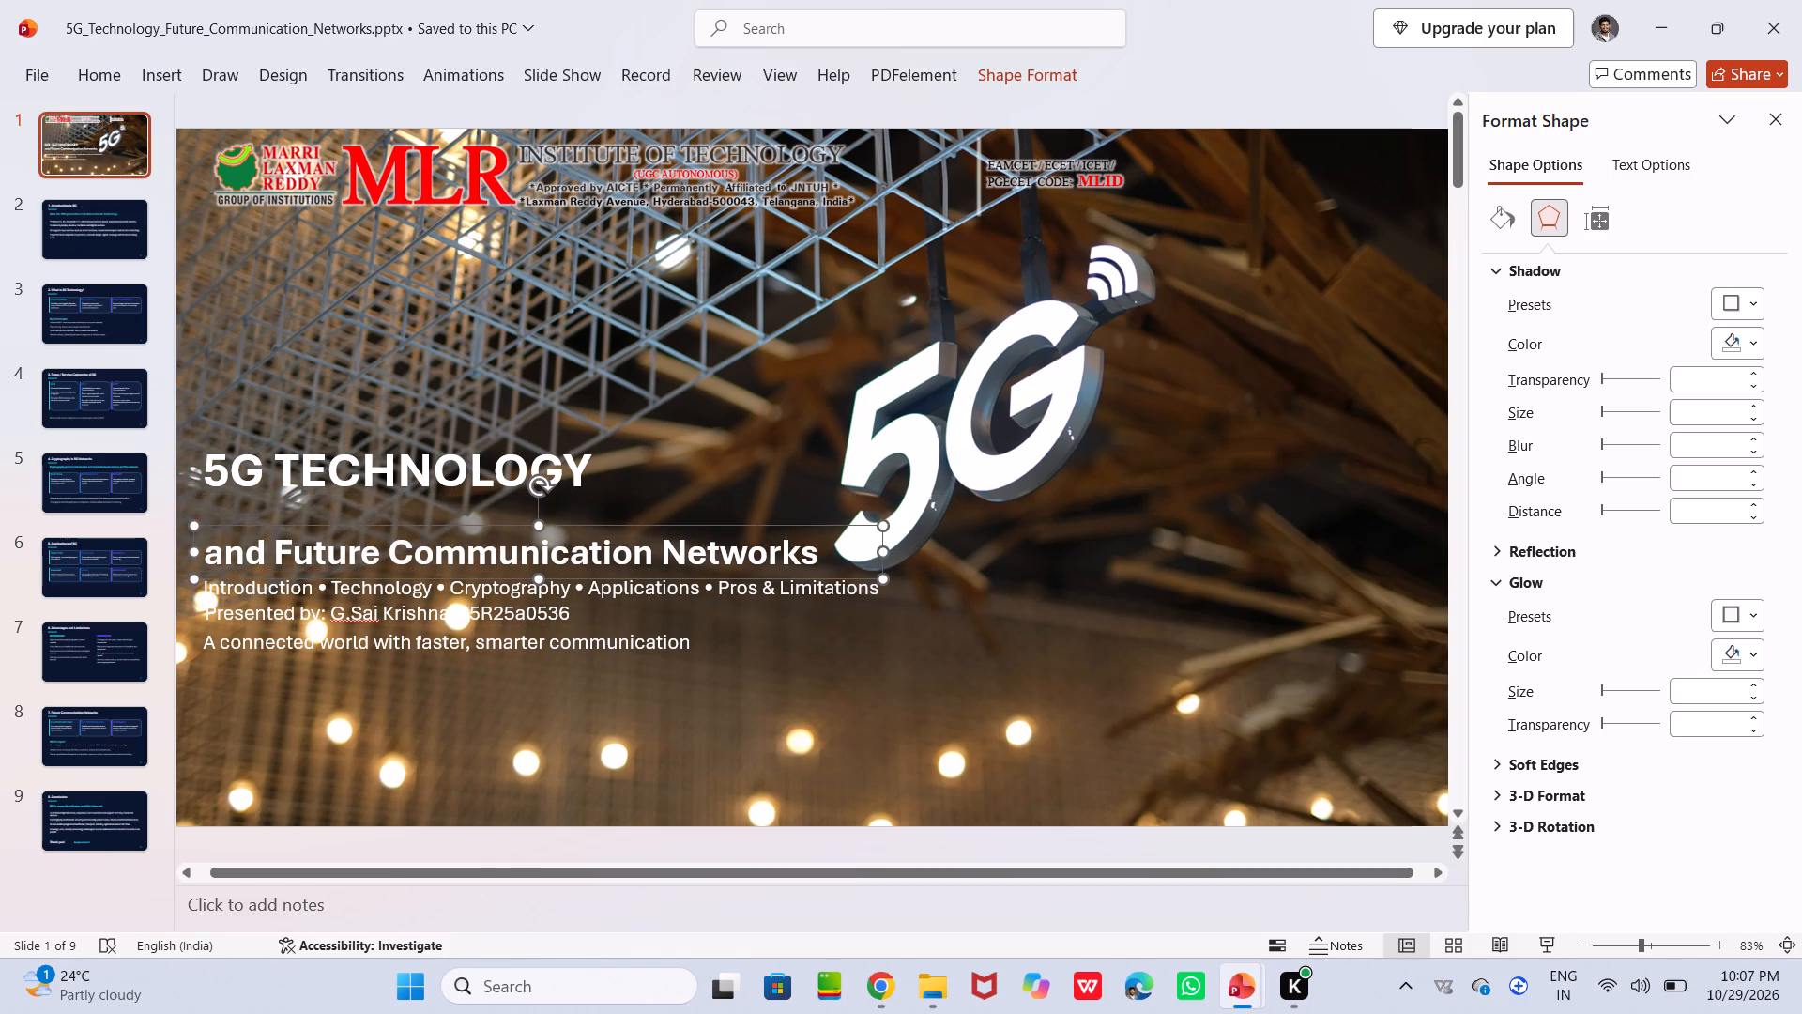
click(571, 465)
drag(669, 467, 670, 510)
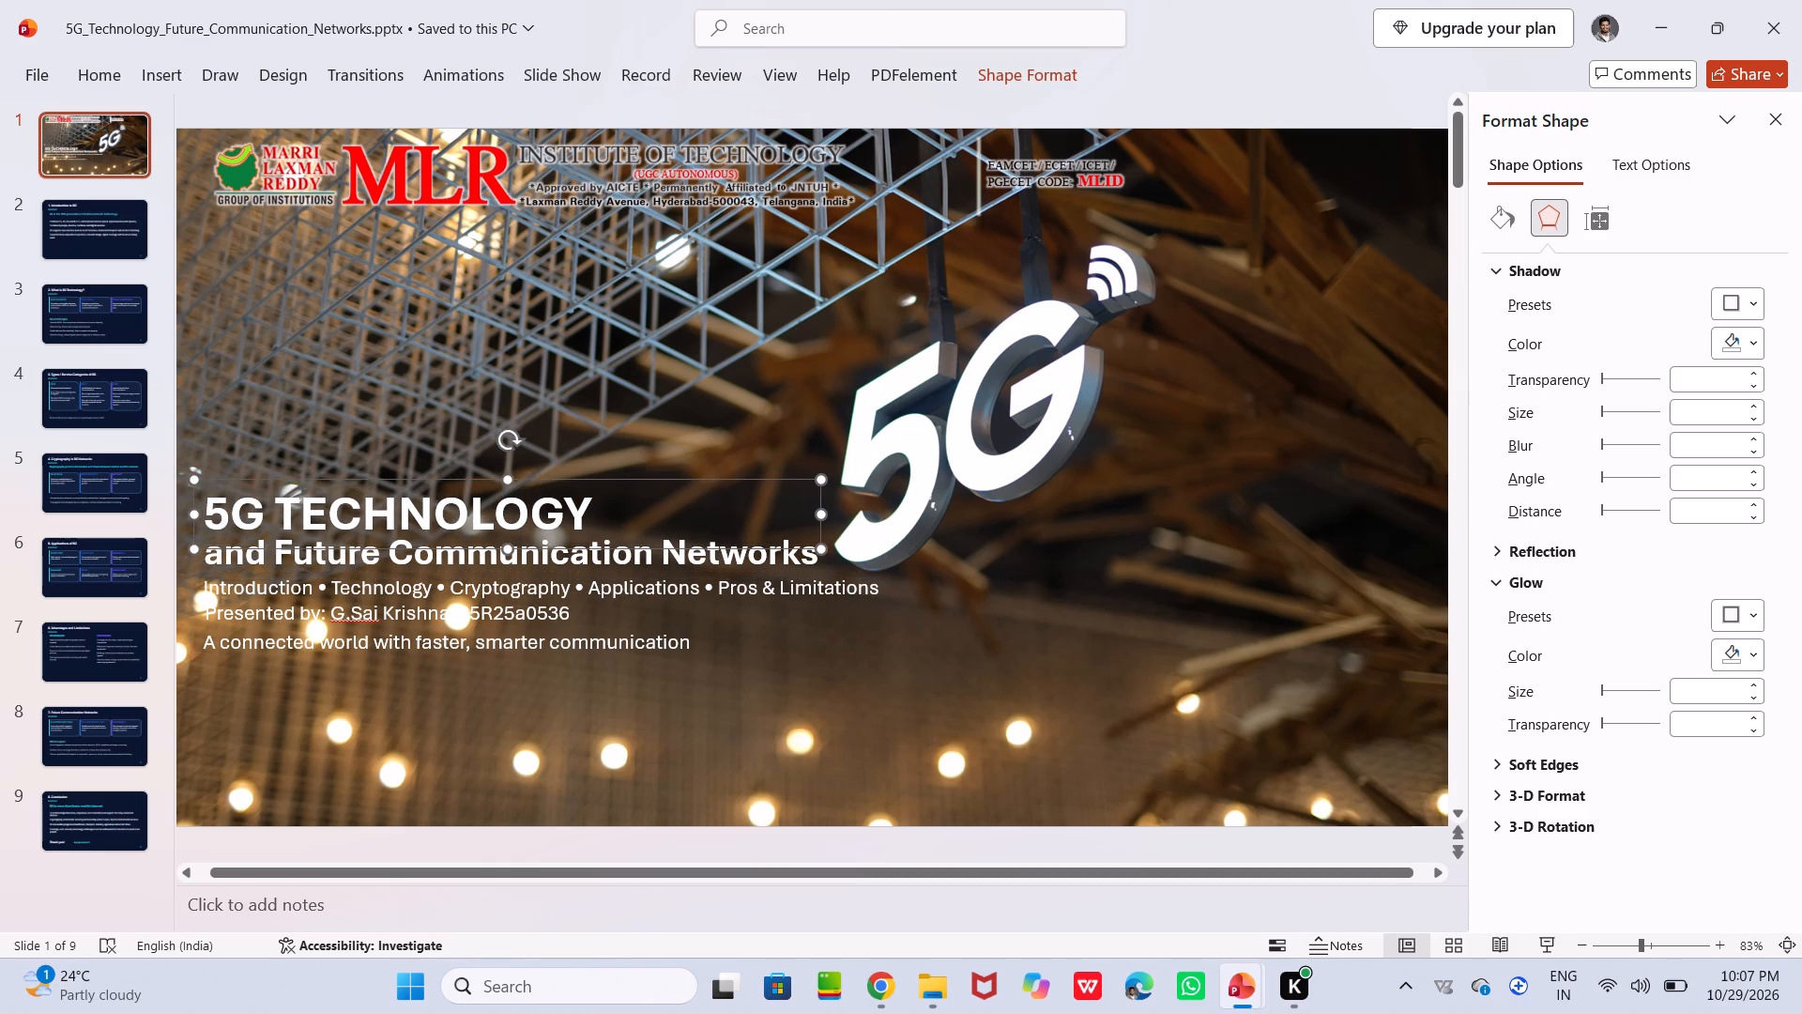
click(722, 608)
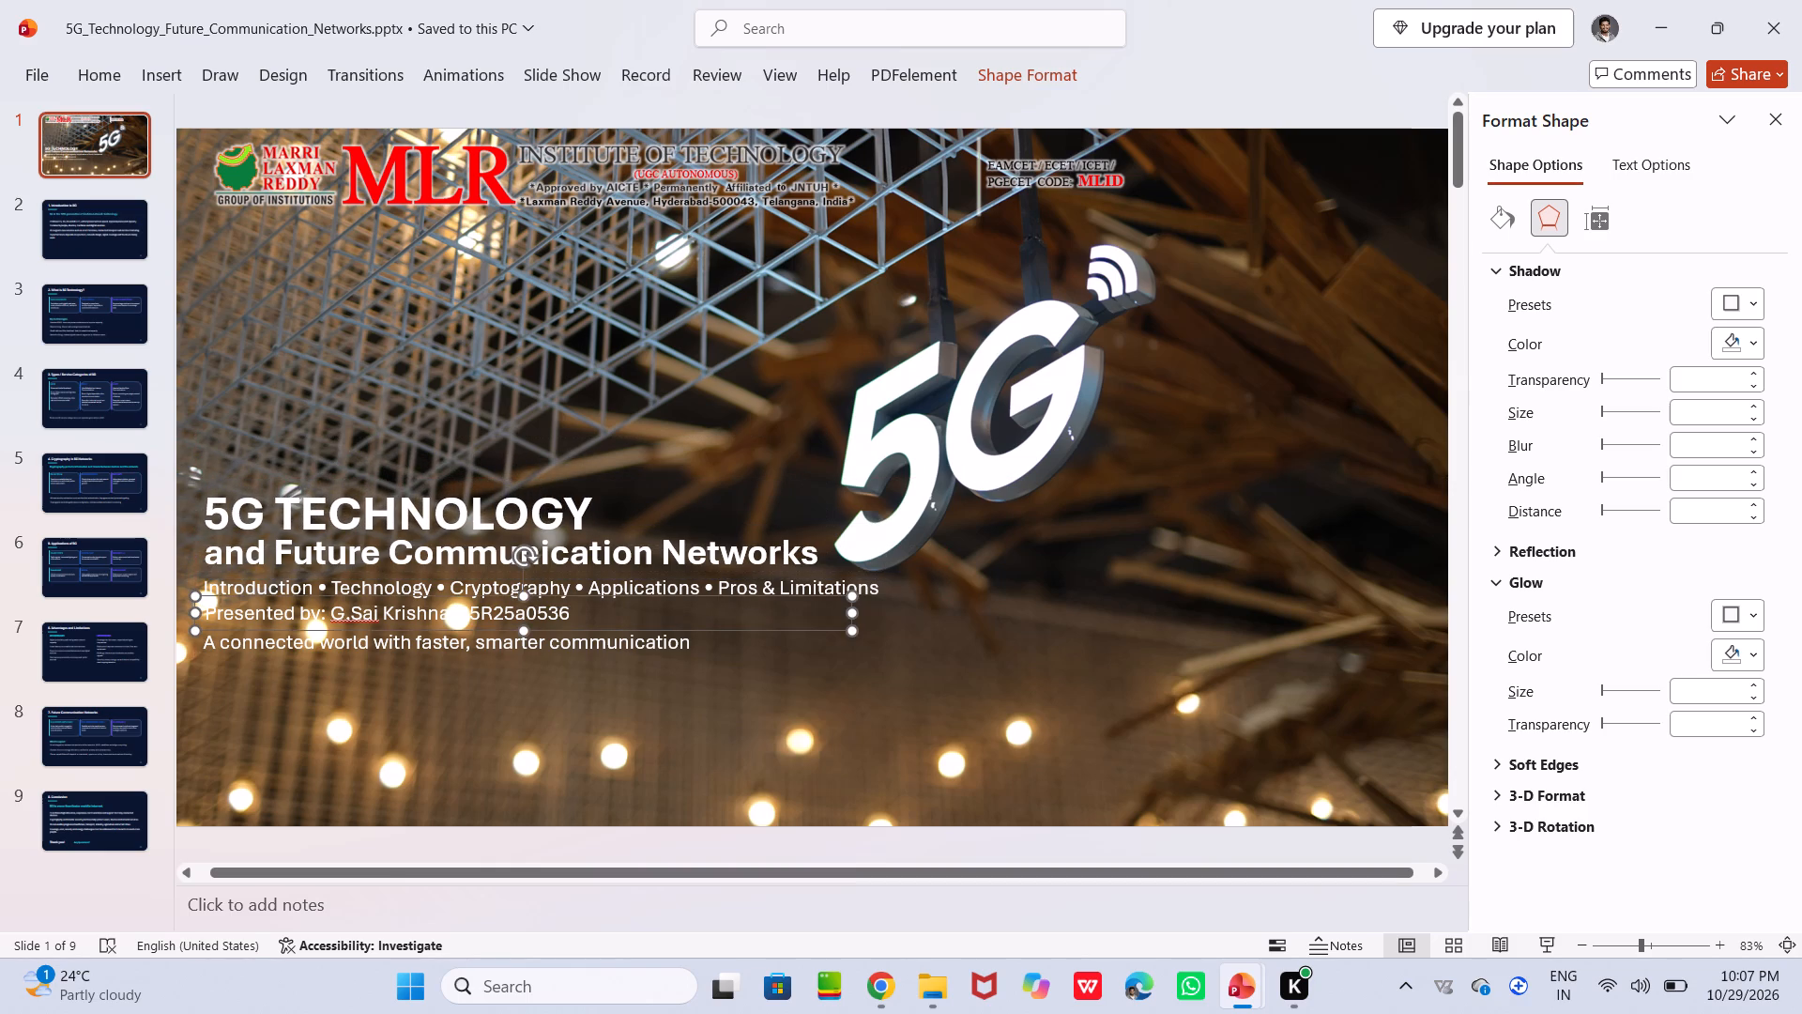
Print slide 1 in pure black and white with Microsoft Print to PDF, saving it in Documents as "sai".
key(ctrl+p)
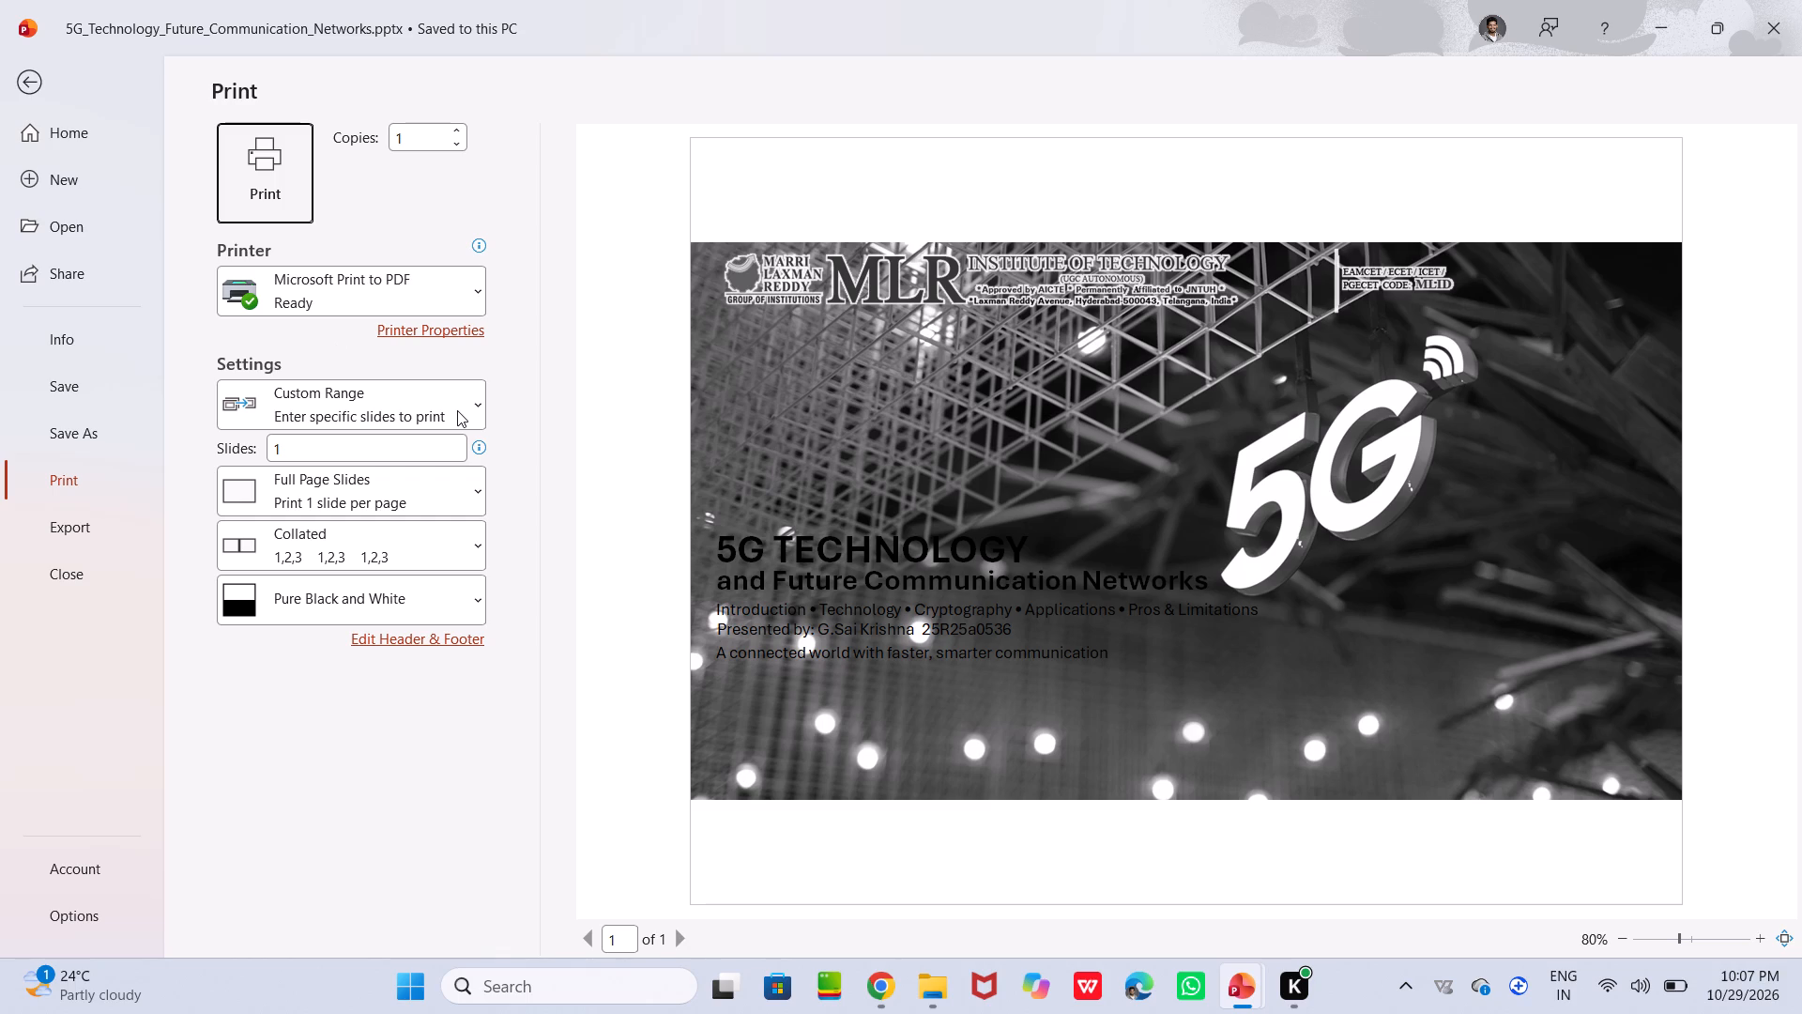
click(282, 153)
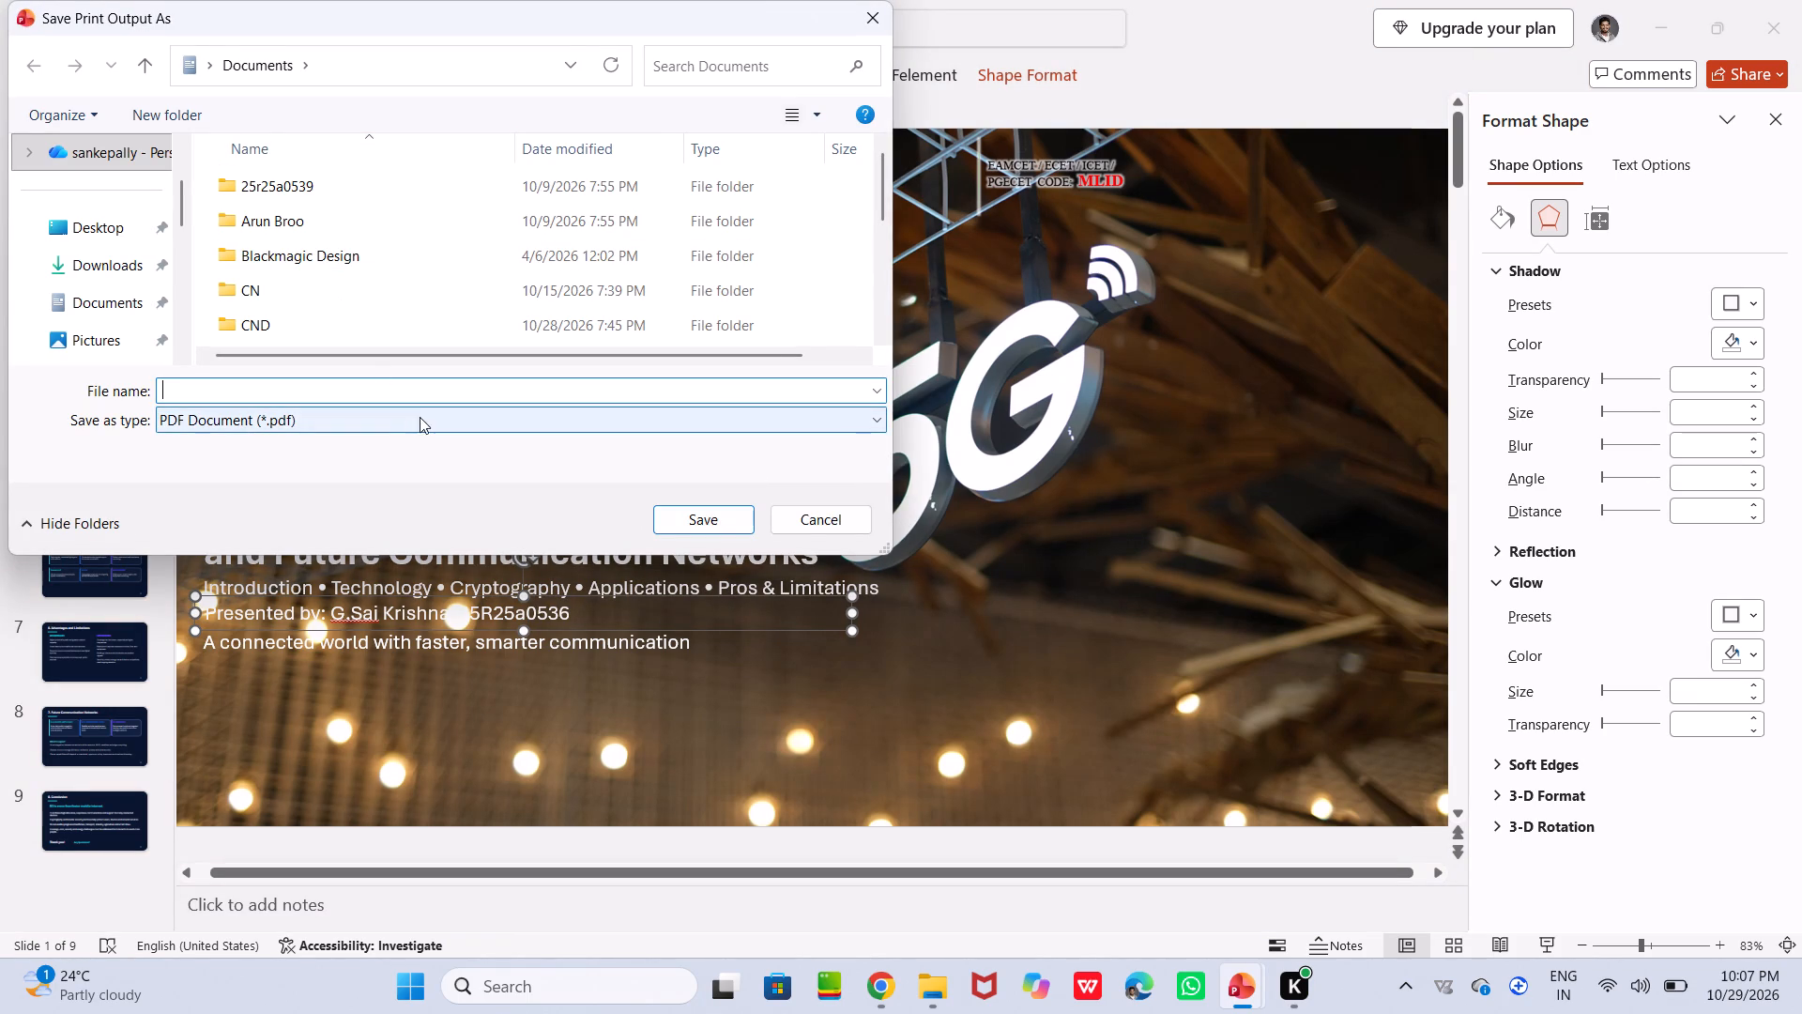
click(409, 422)
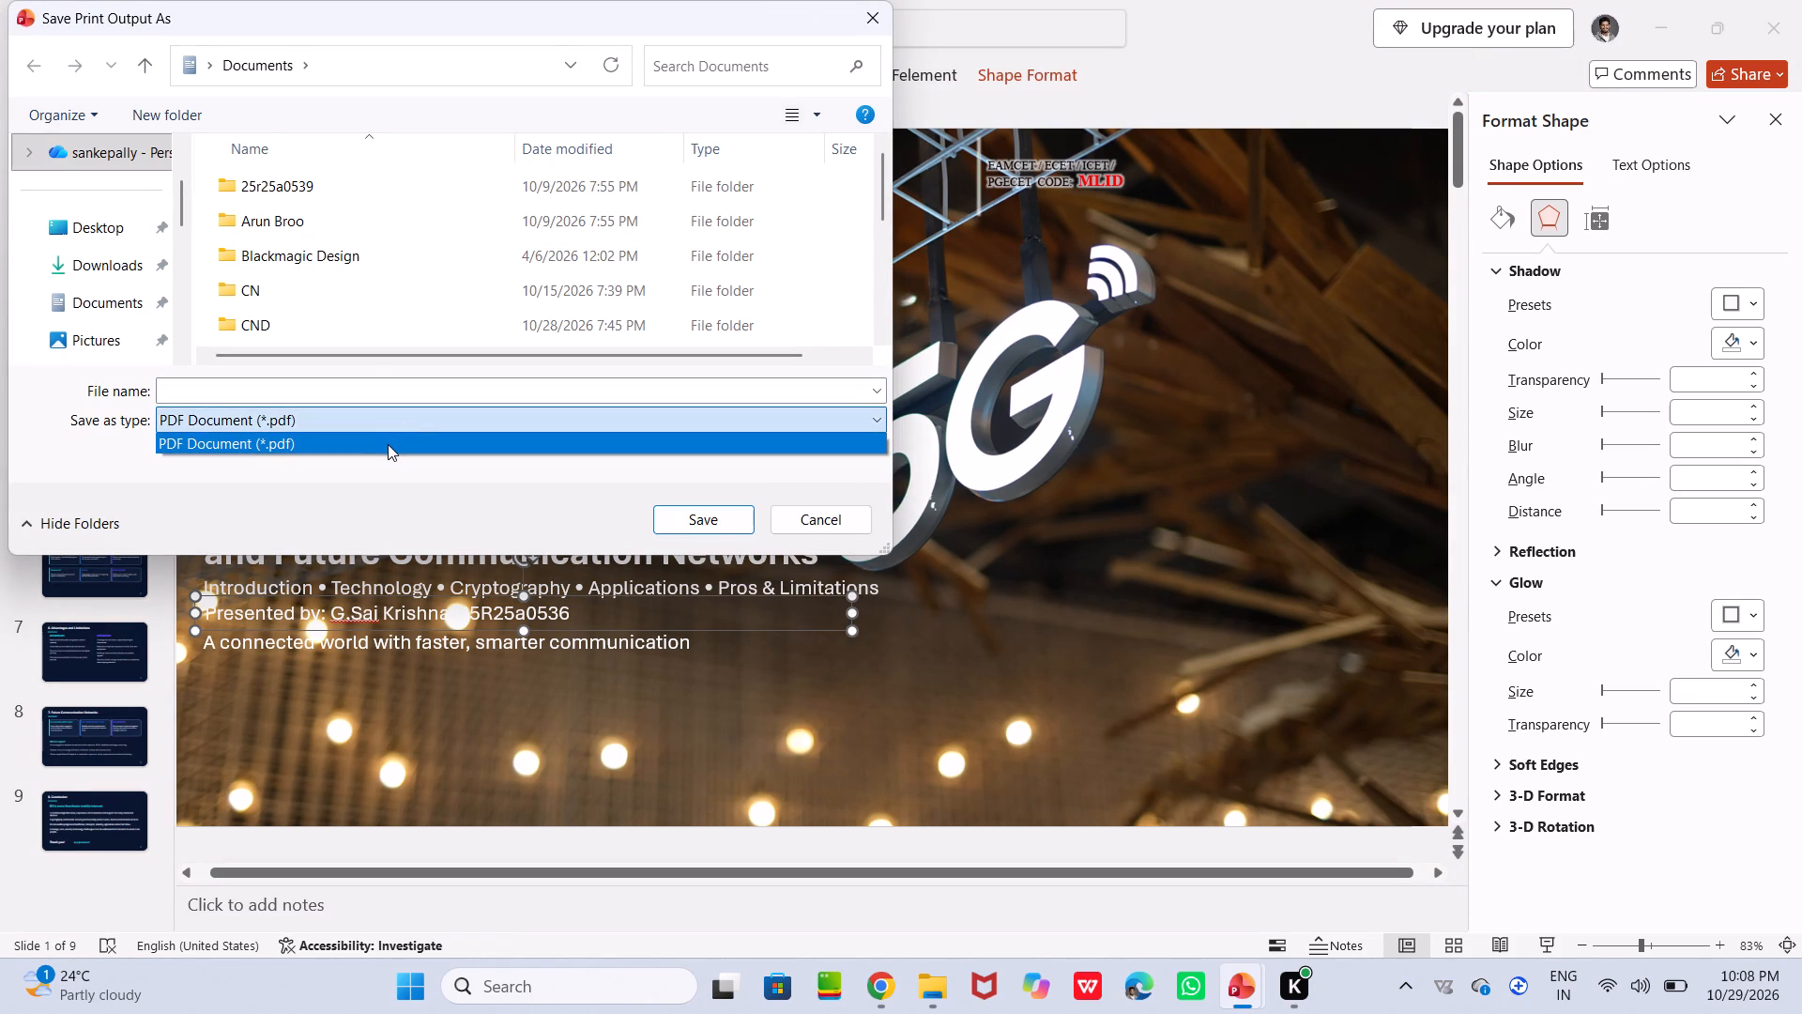
click(388, 444)
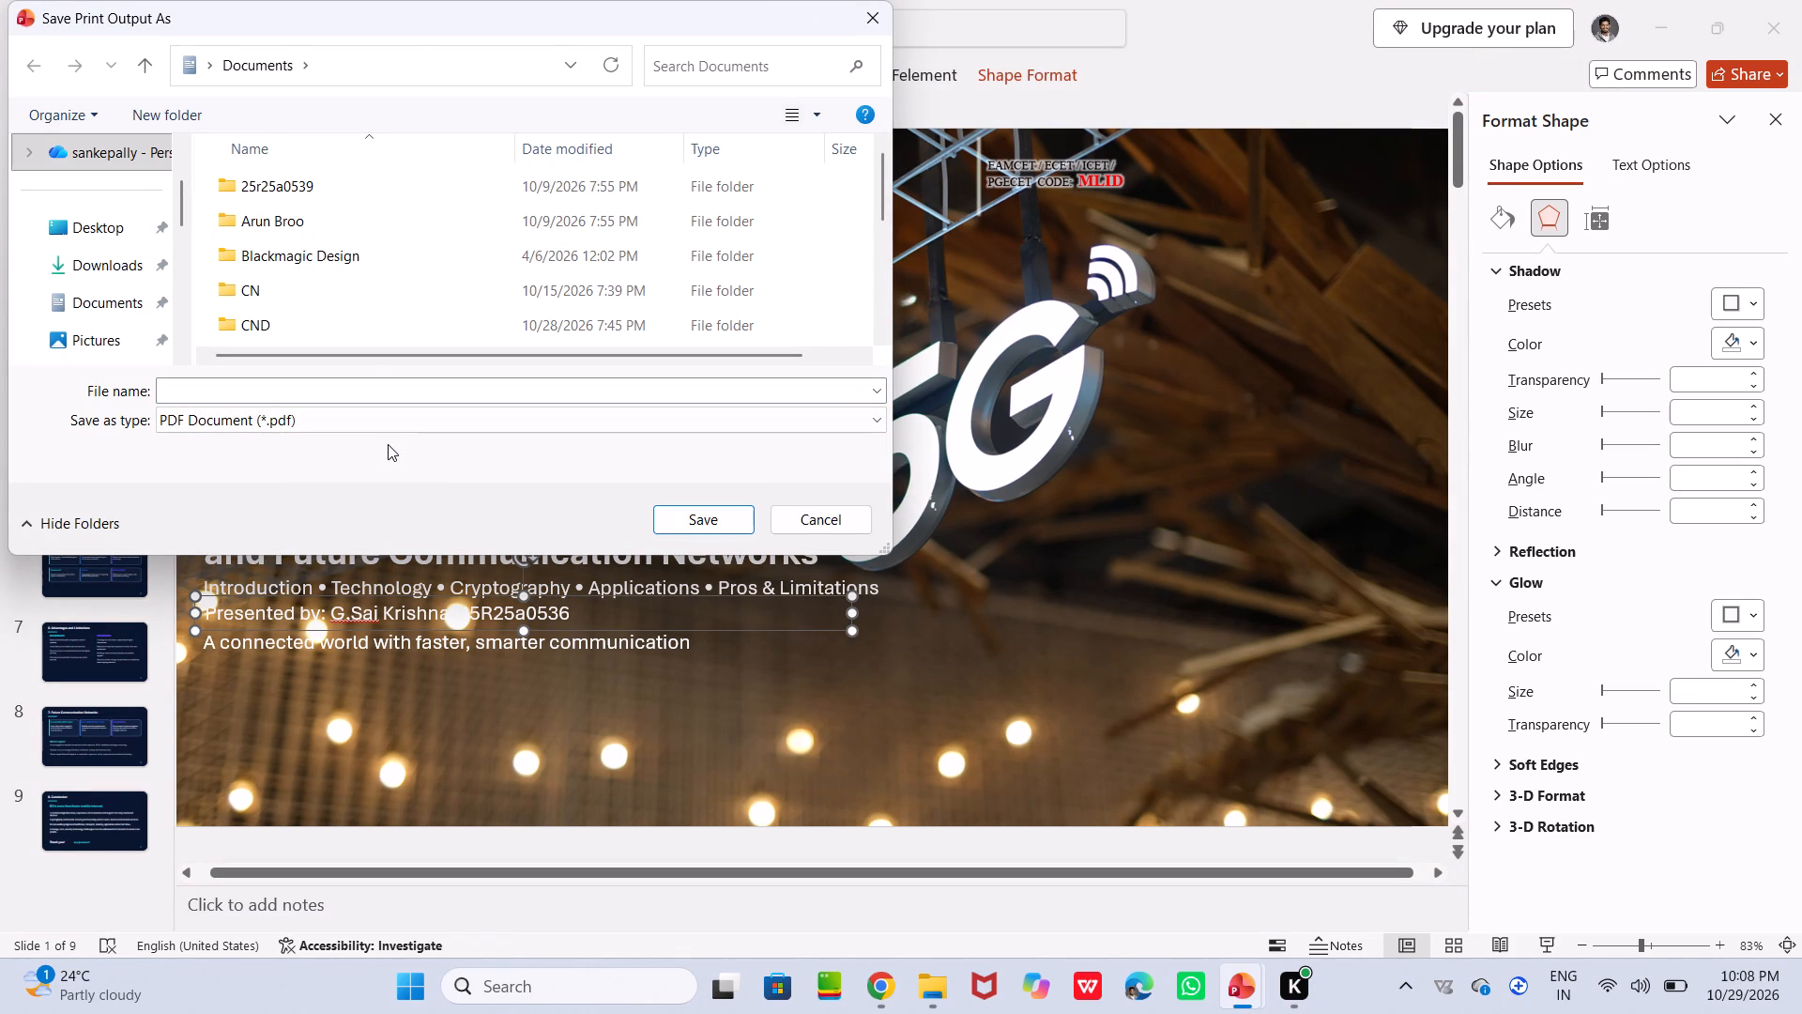
drag(421, 19, 936, 308)
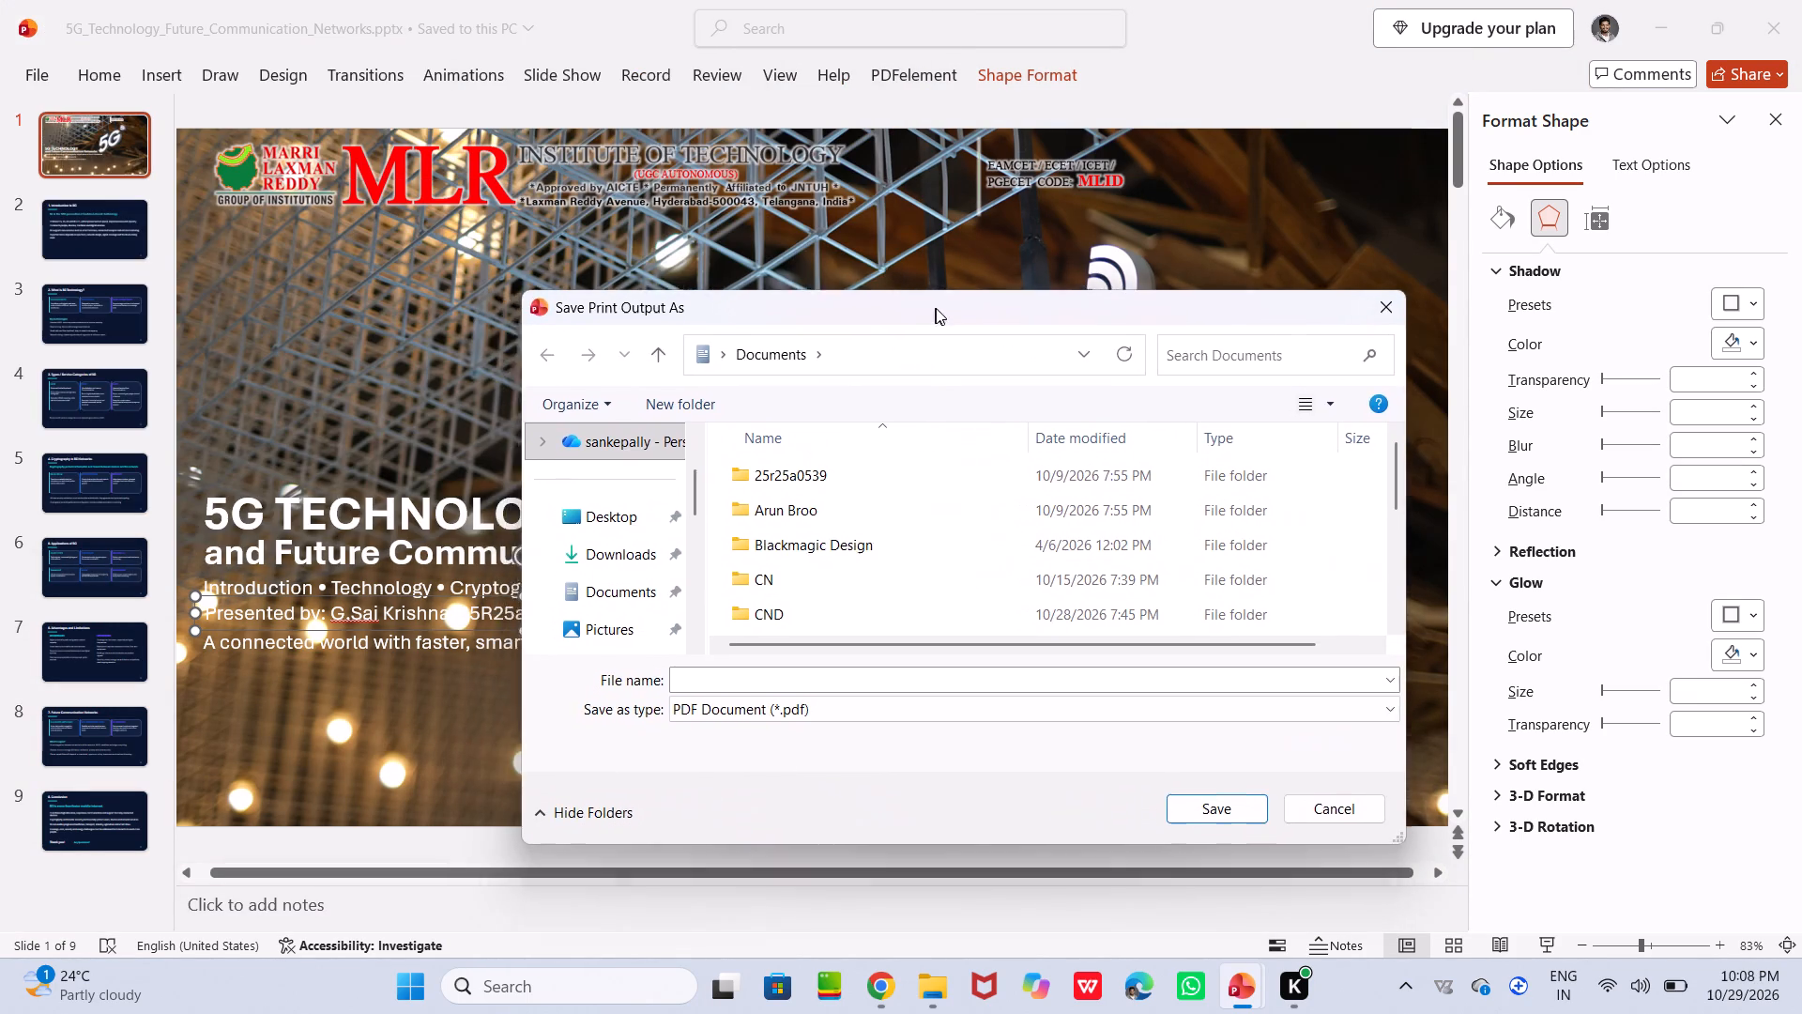
drag(936, 308, 901, 269)
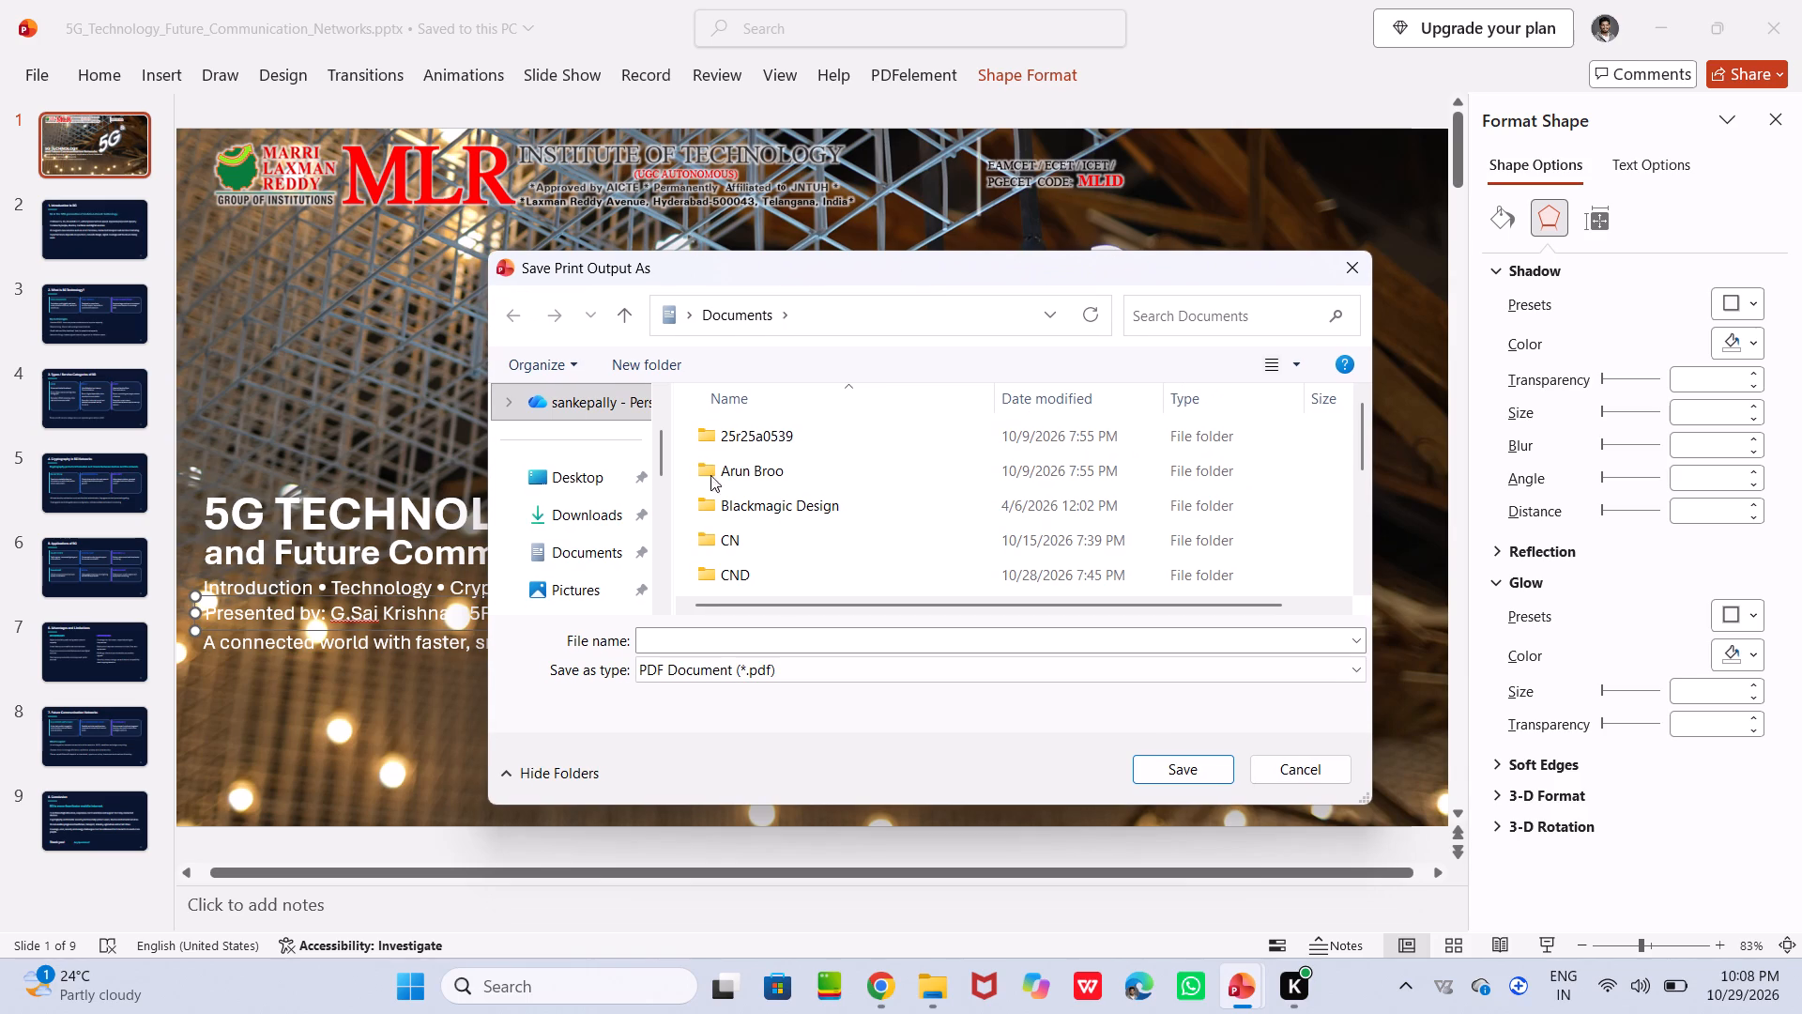
click(685, 637)
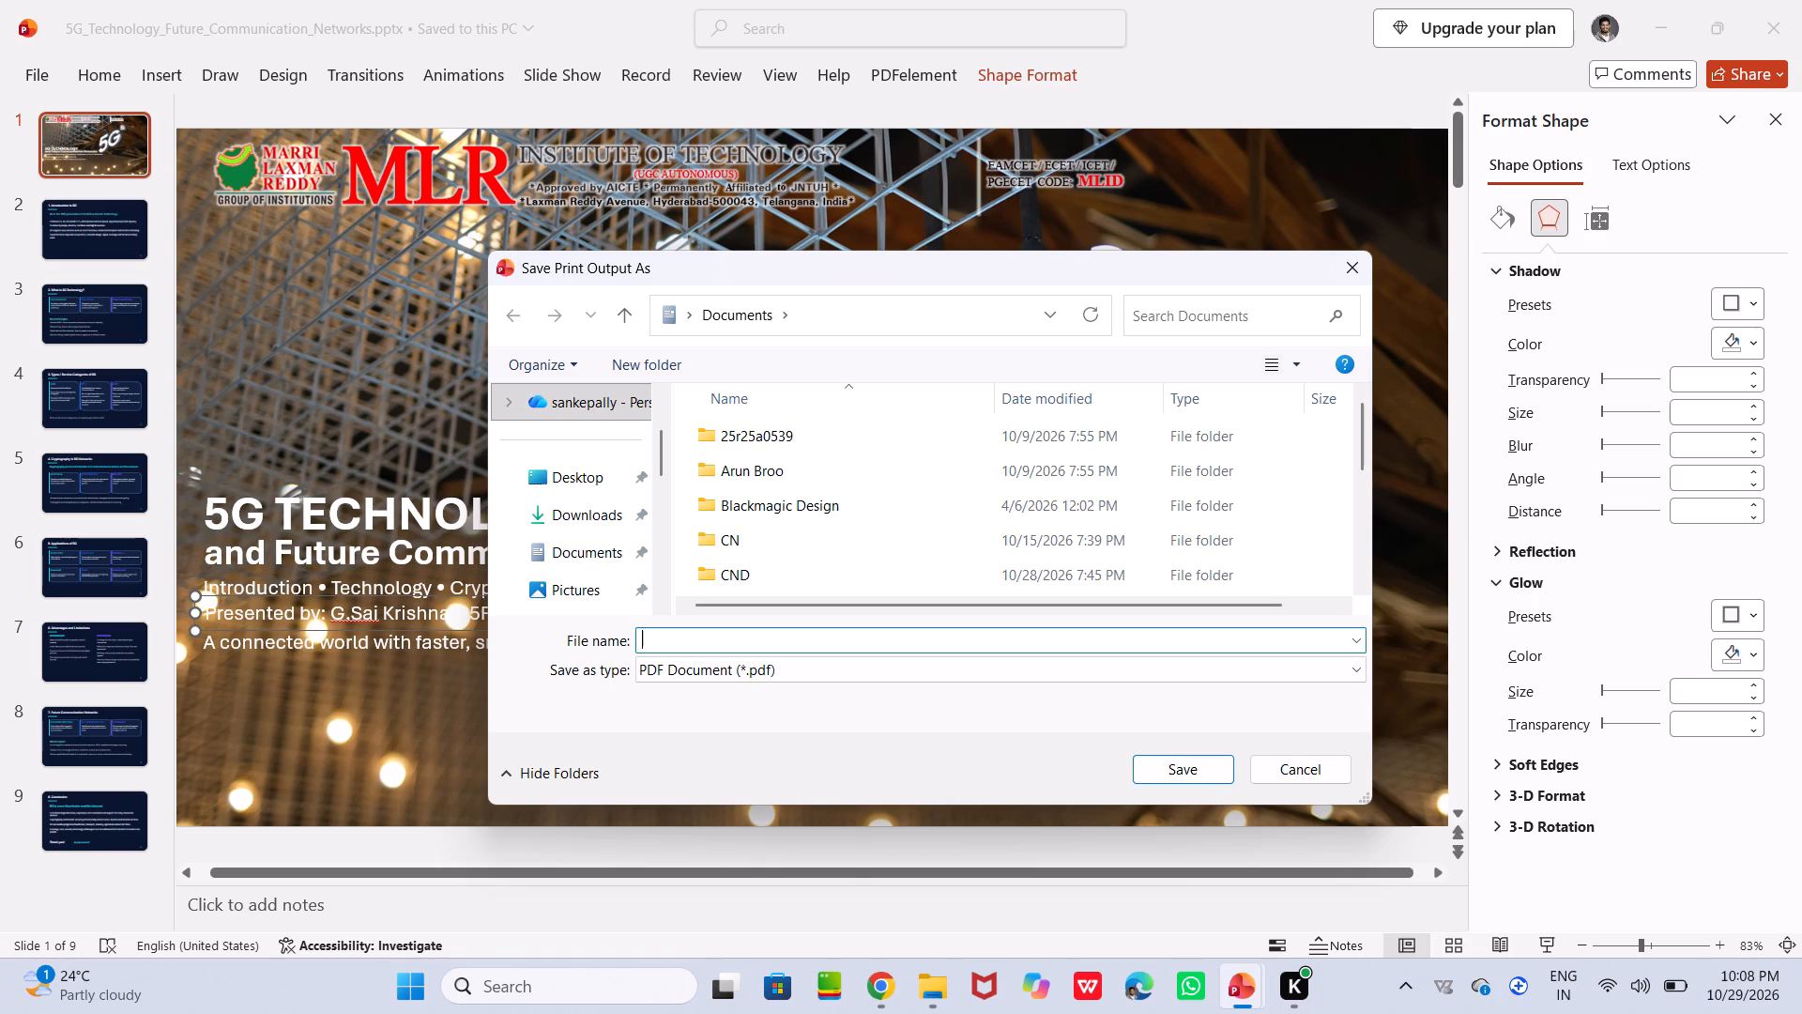
text(sai)
key(Return)
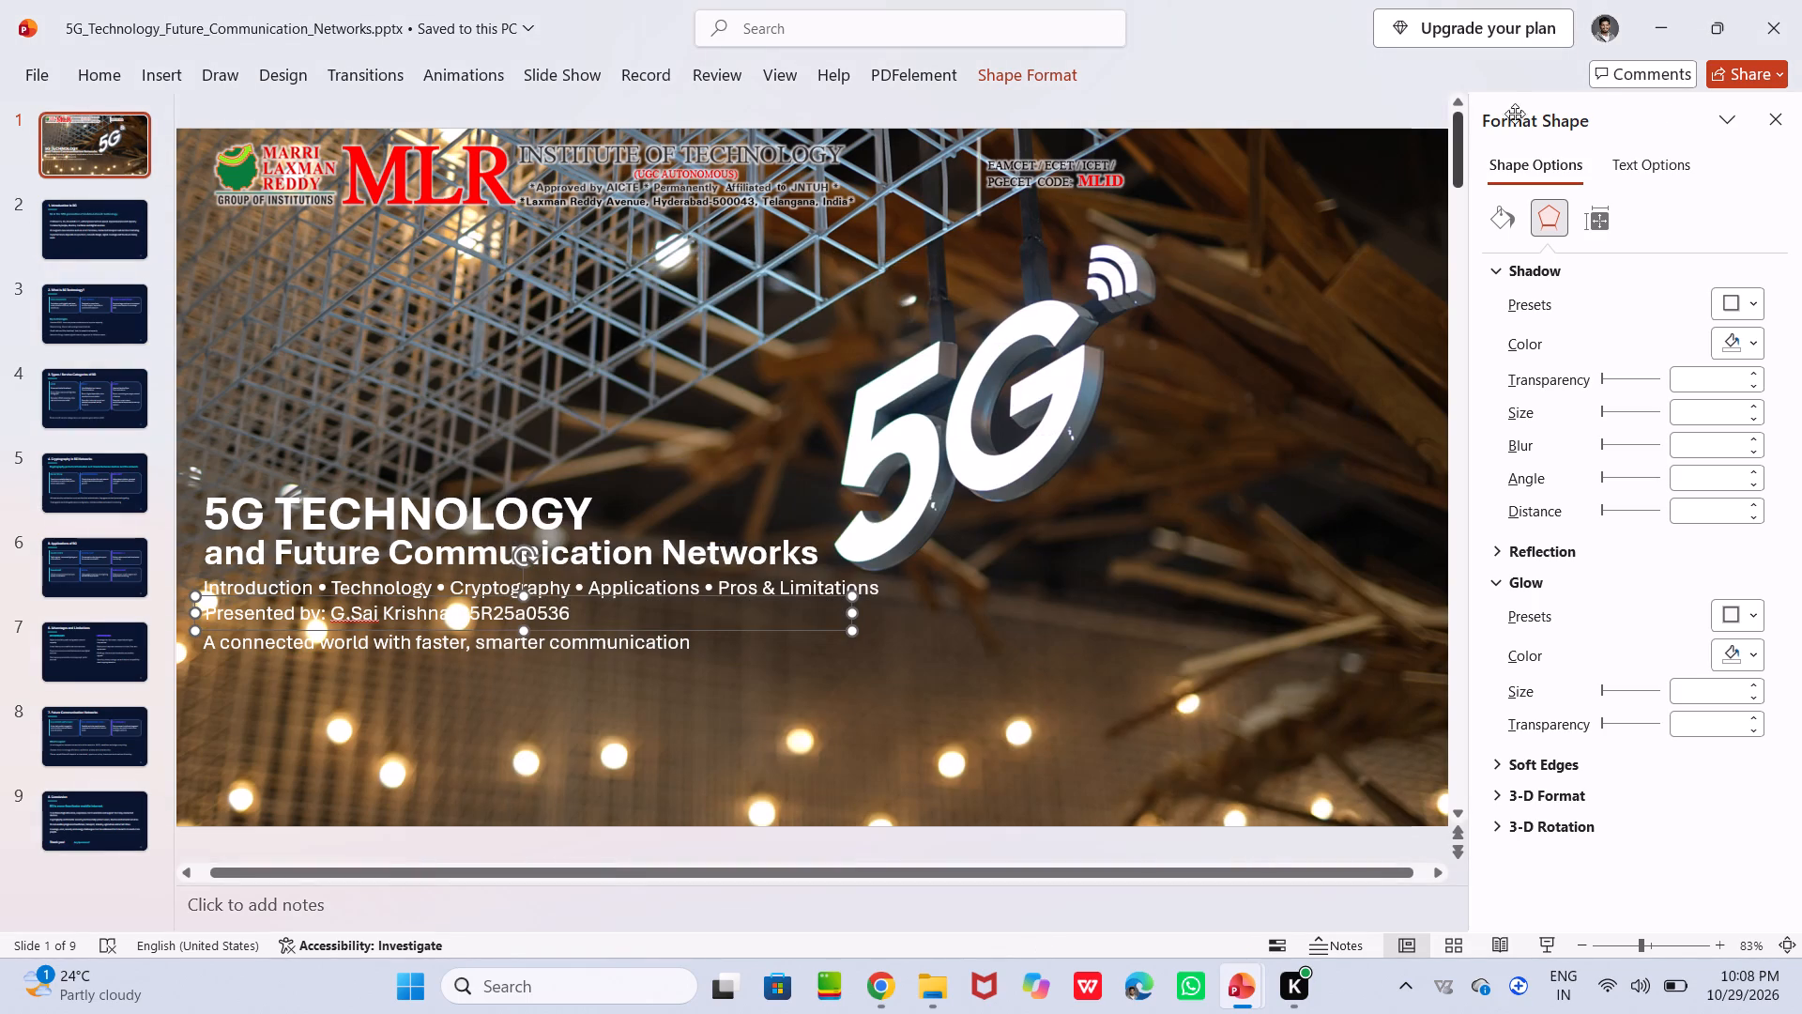
Close the Format Shape pane.
click(1788, 129)
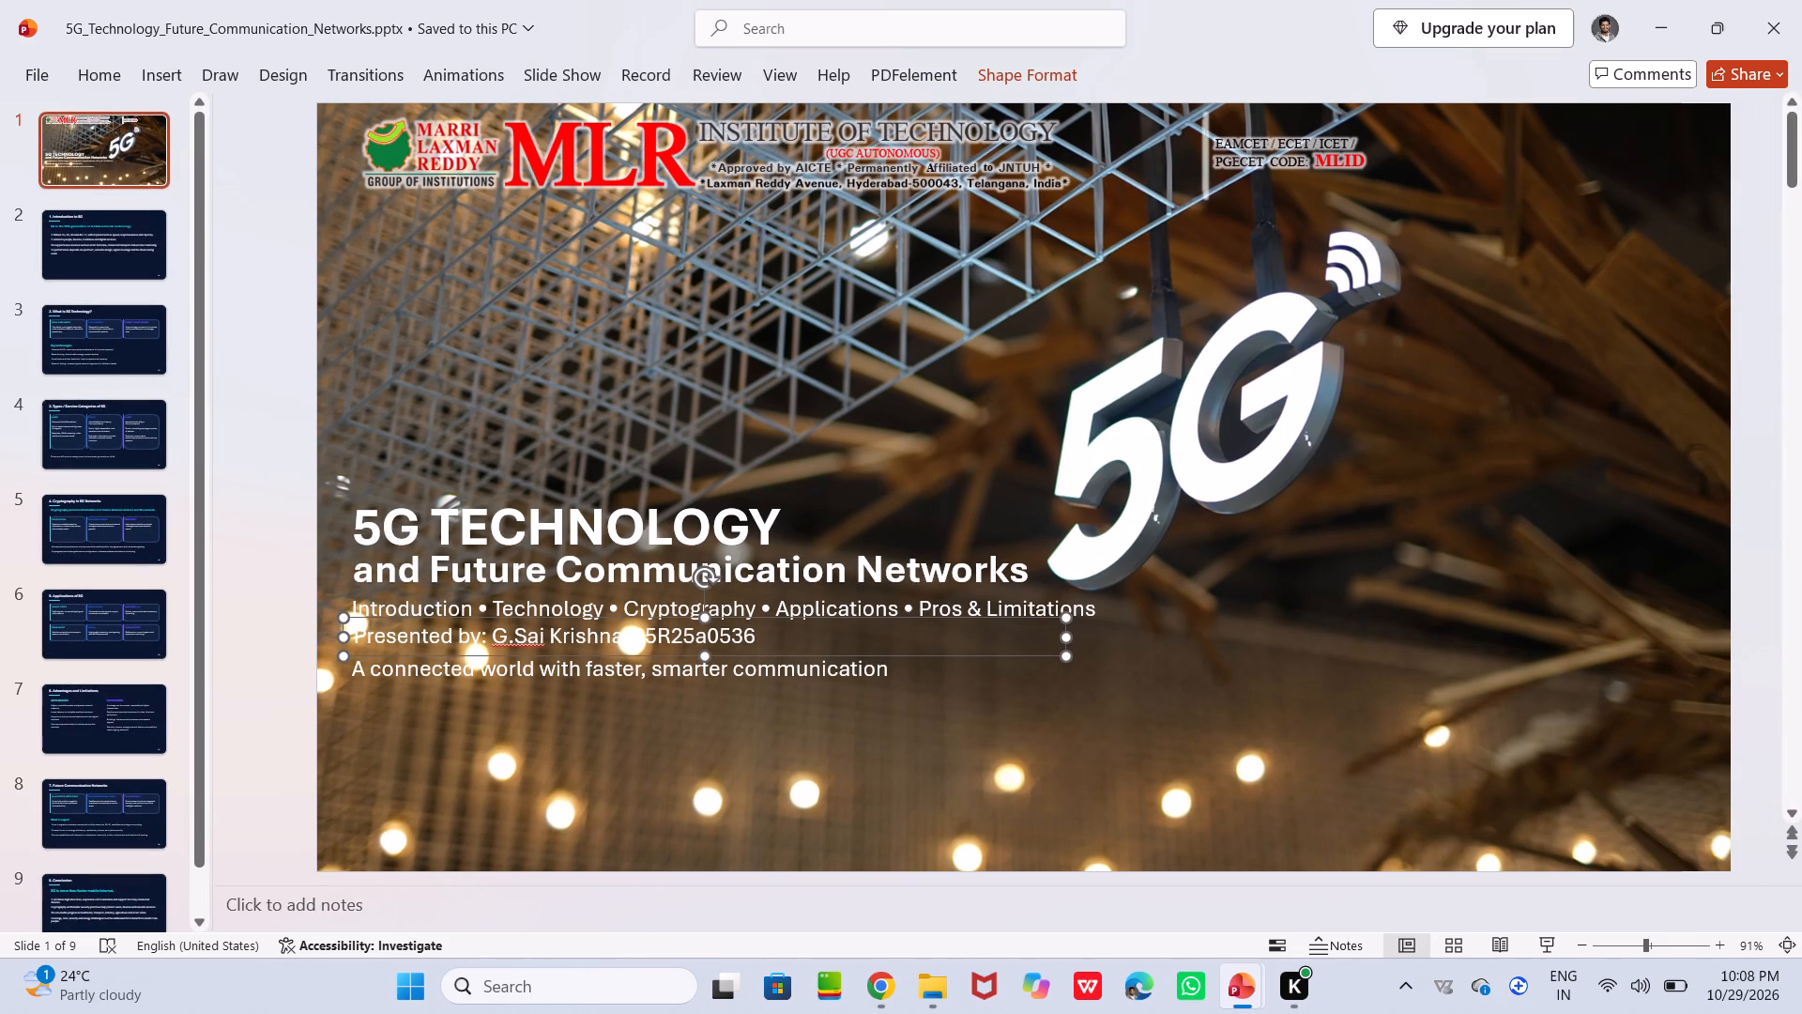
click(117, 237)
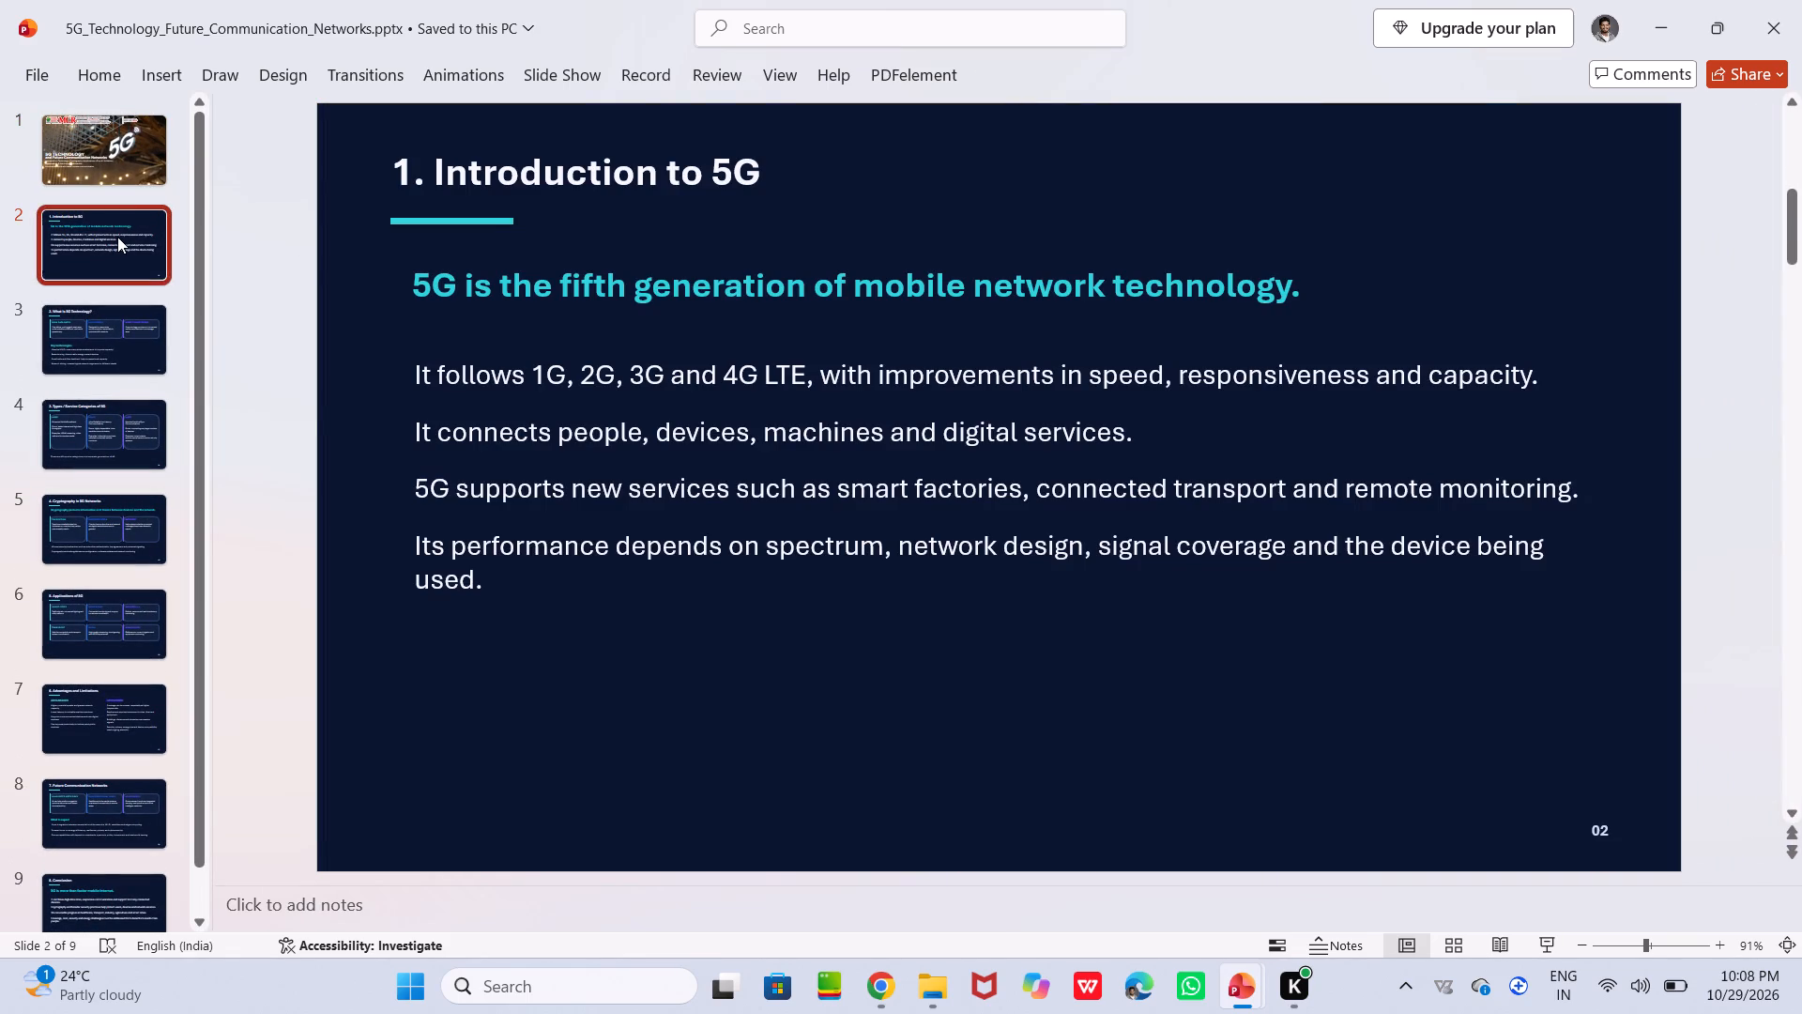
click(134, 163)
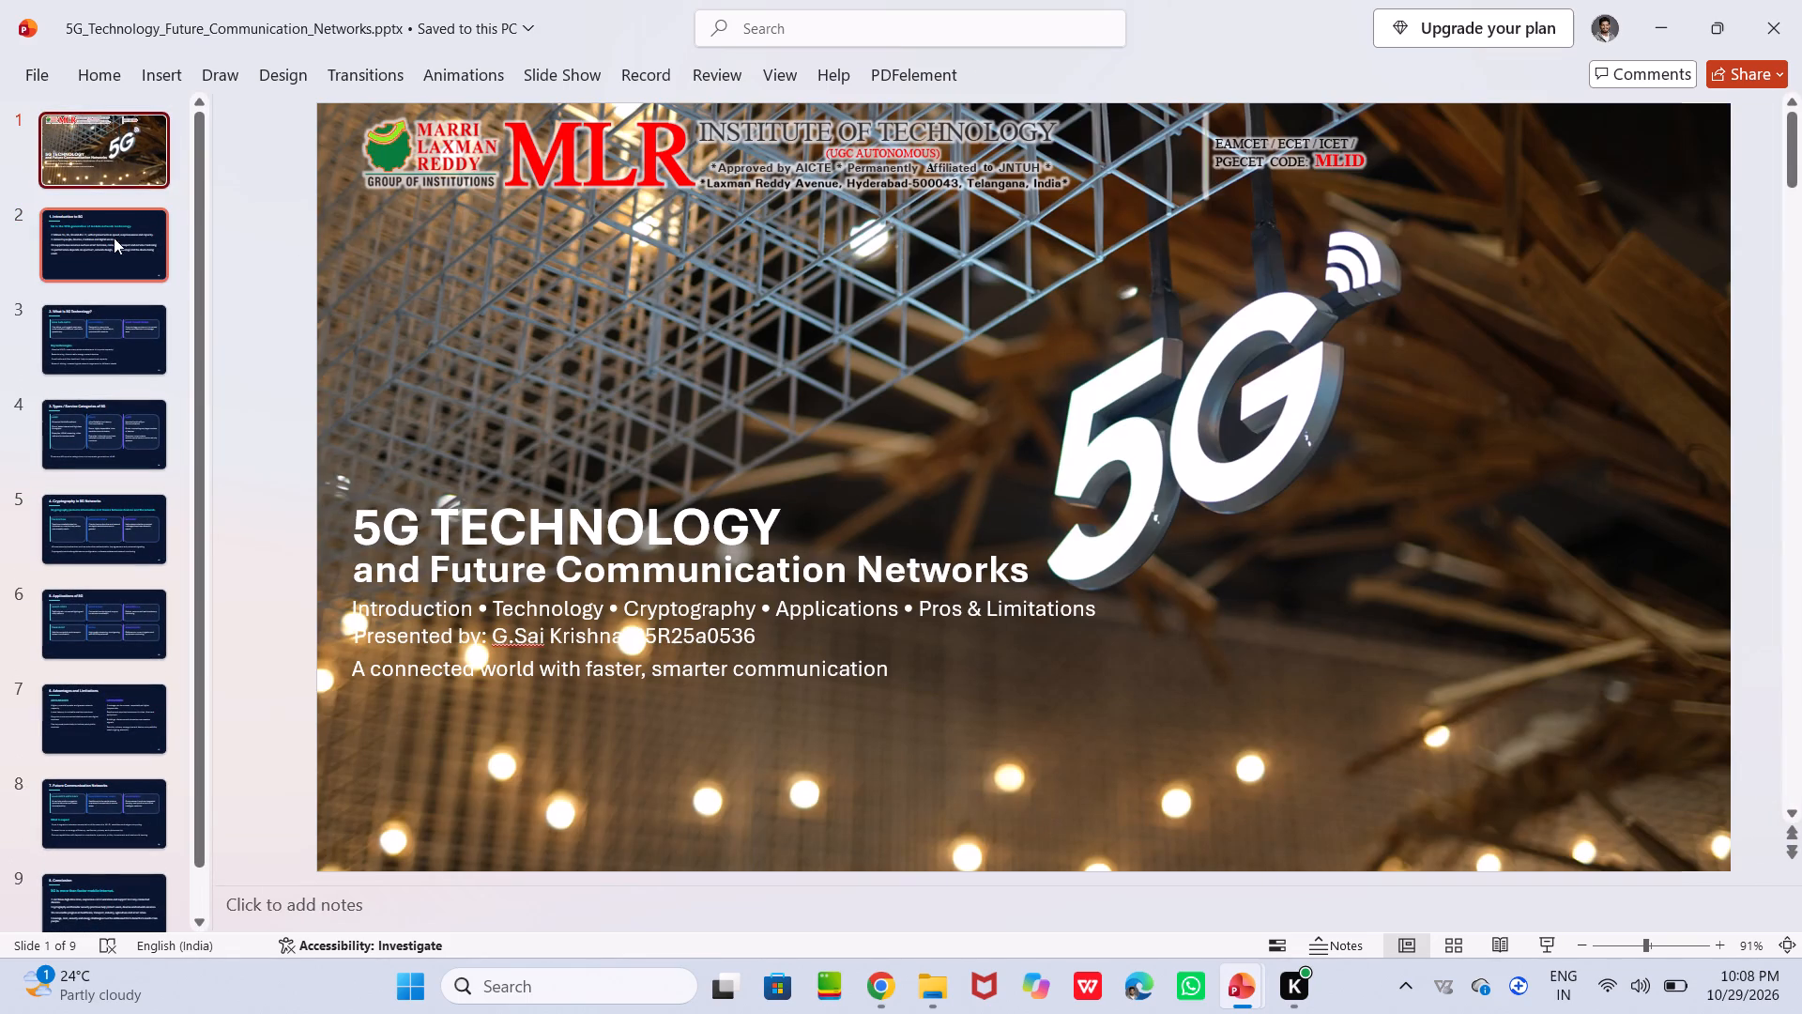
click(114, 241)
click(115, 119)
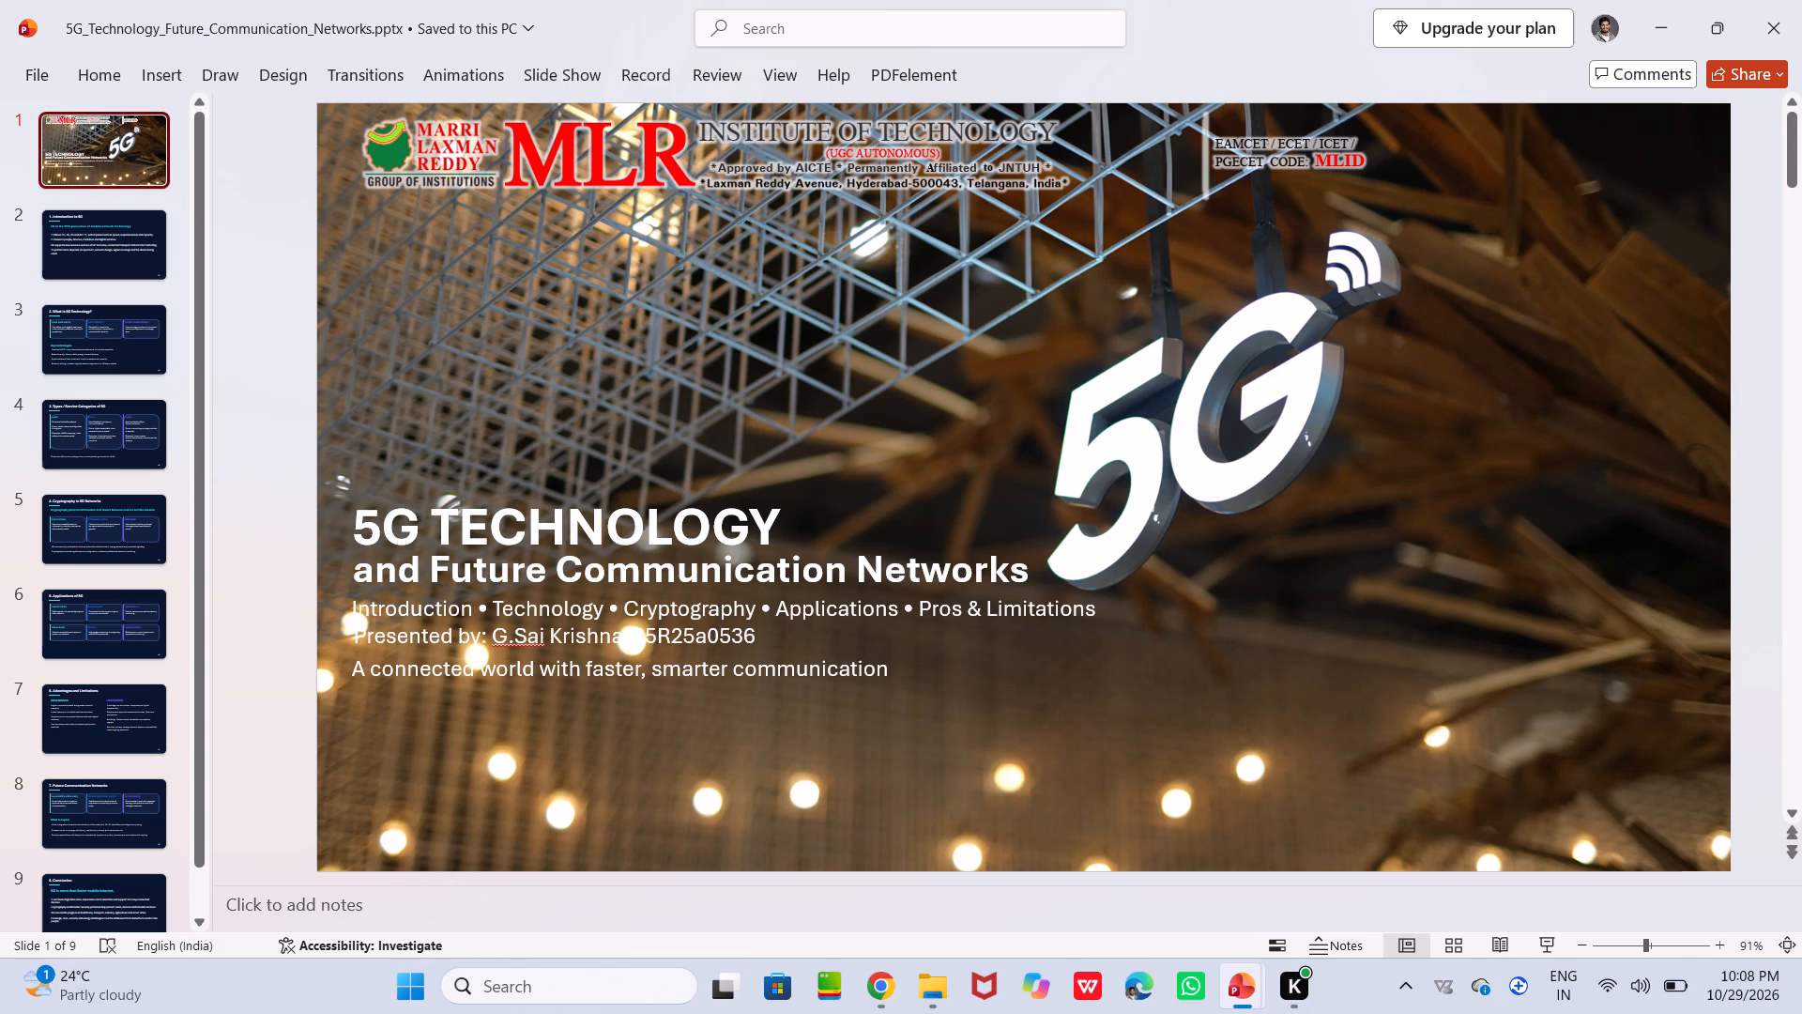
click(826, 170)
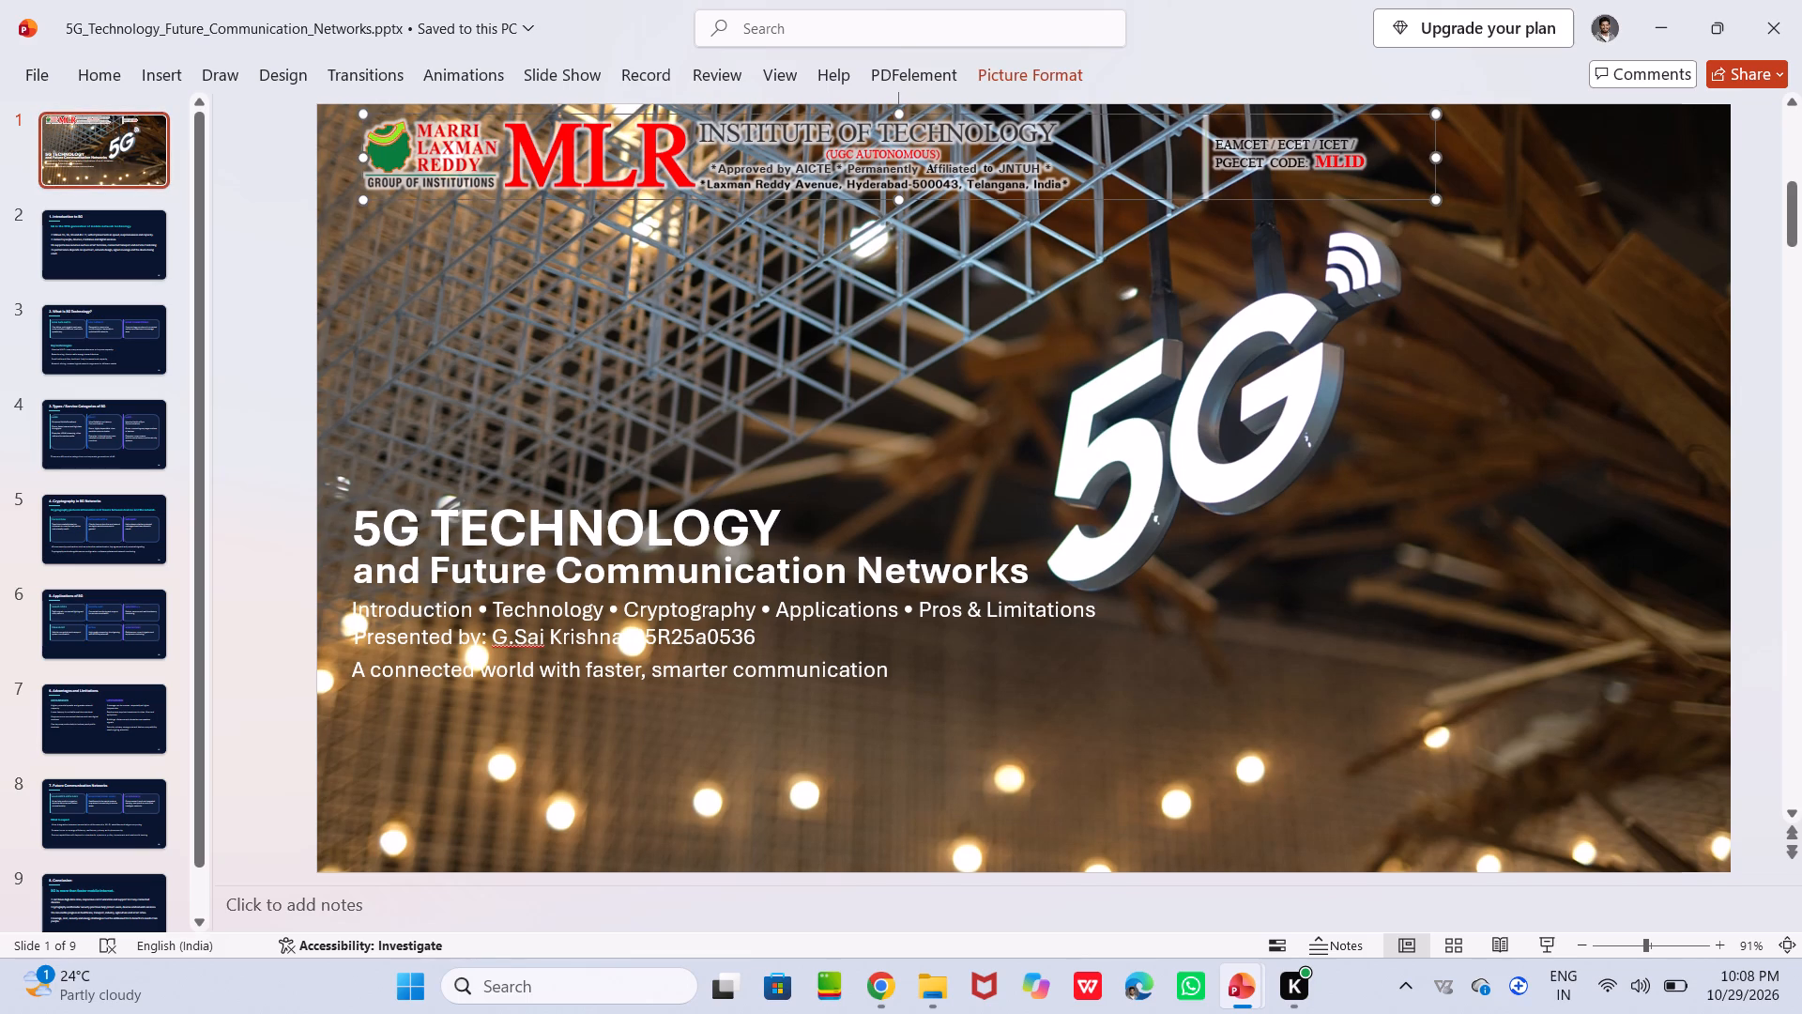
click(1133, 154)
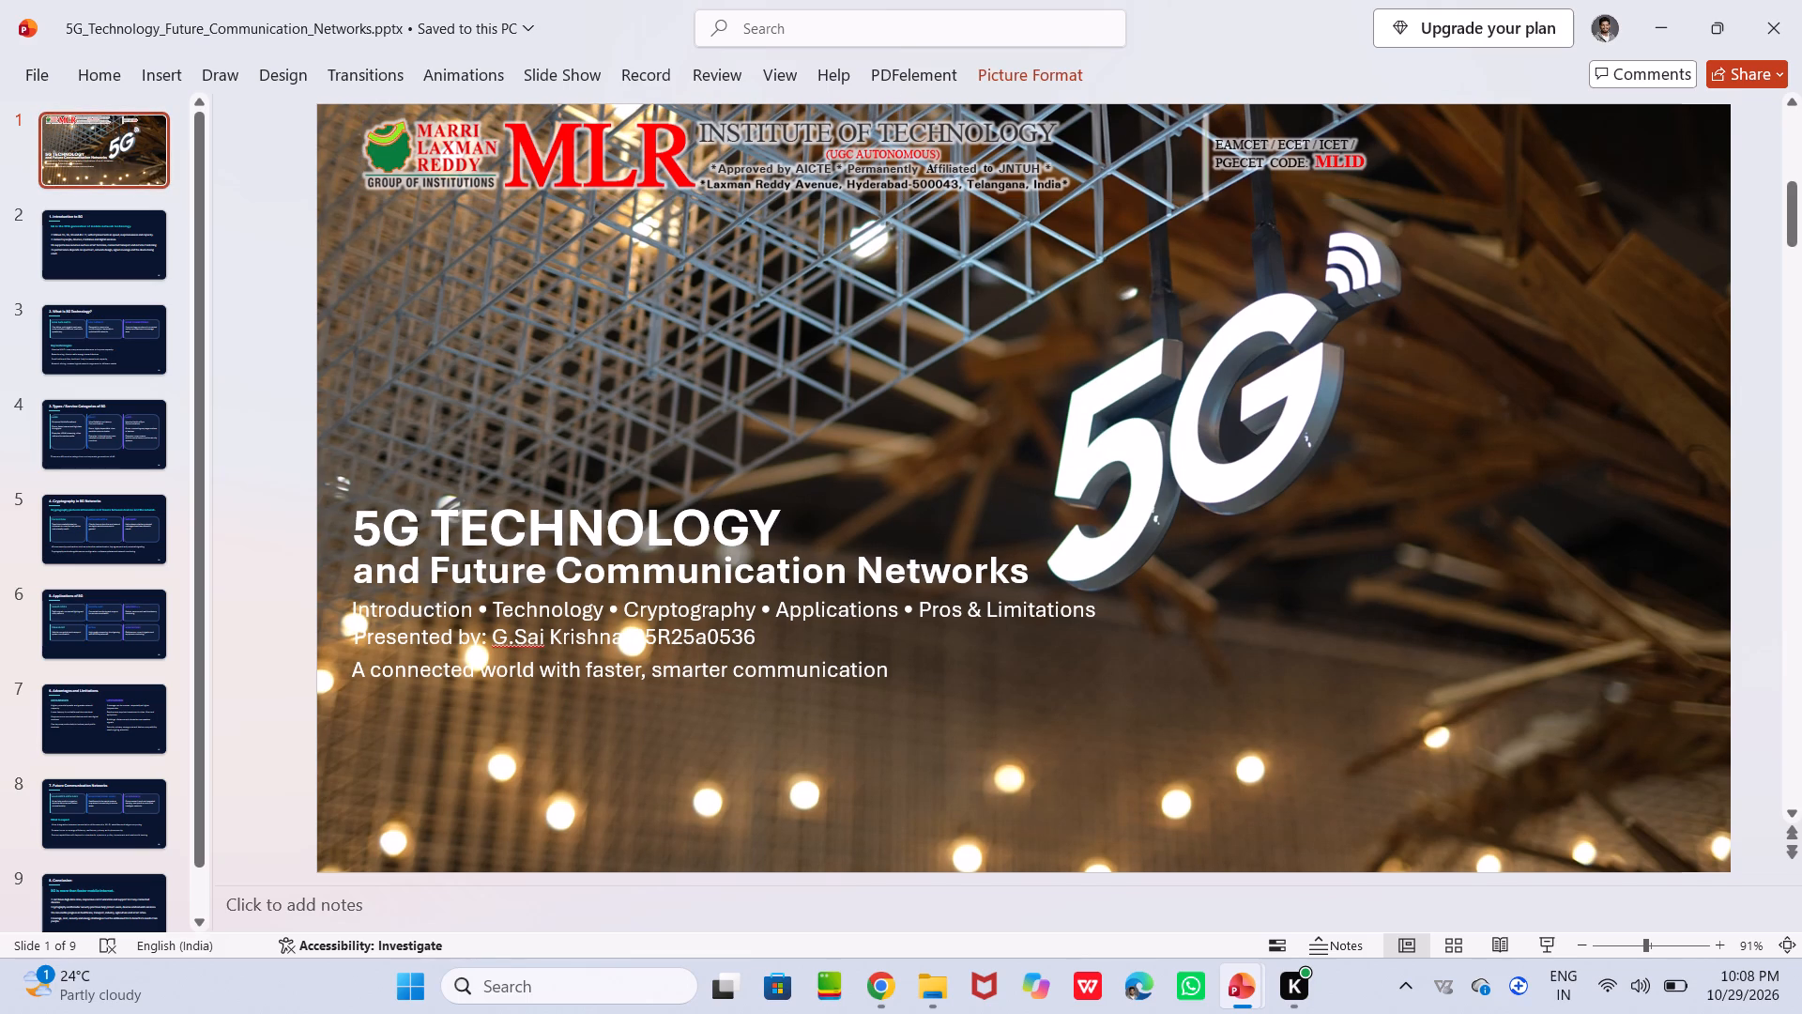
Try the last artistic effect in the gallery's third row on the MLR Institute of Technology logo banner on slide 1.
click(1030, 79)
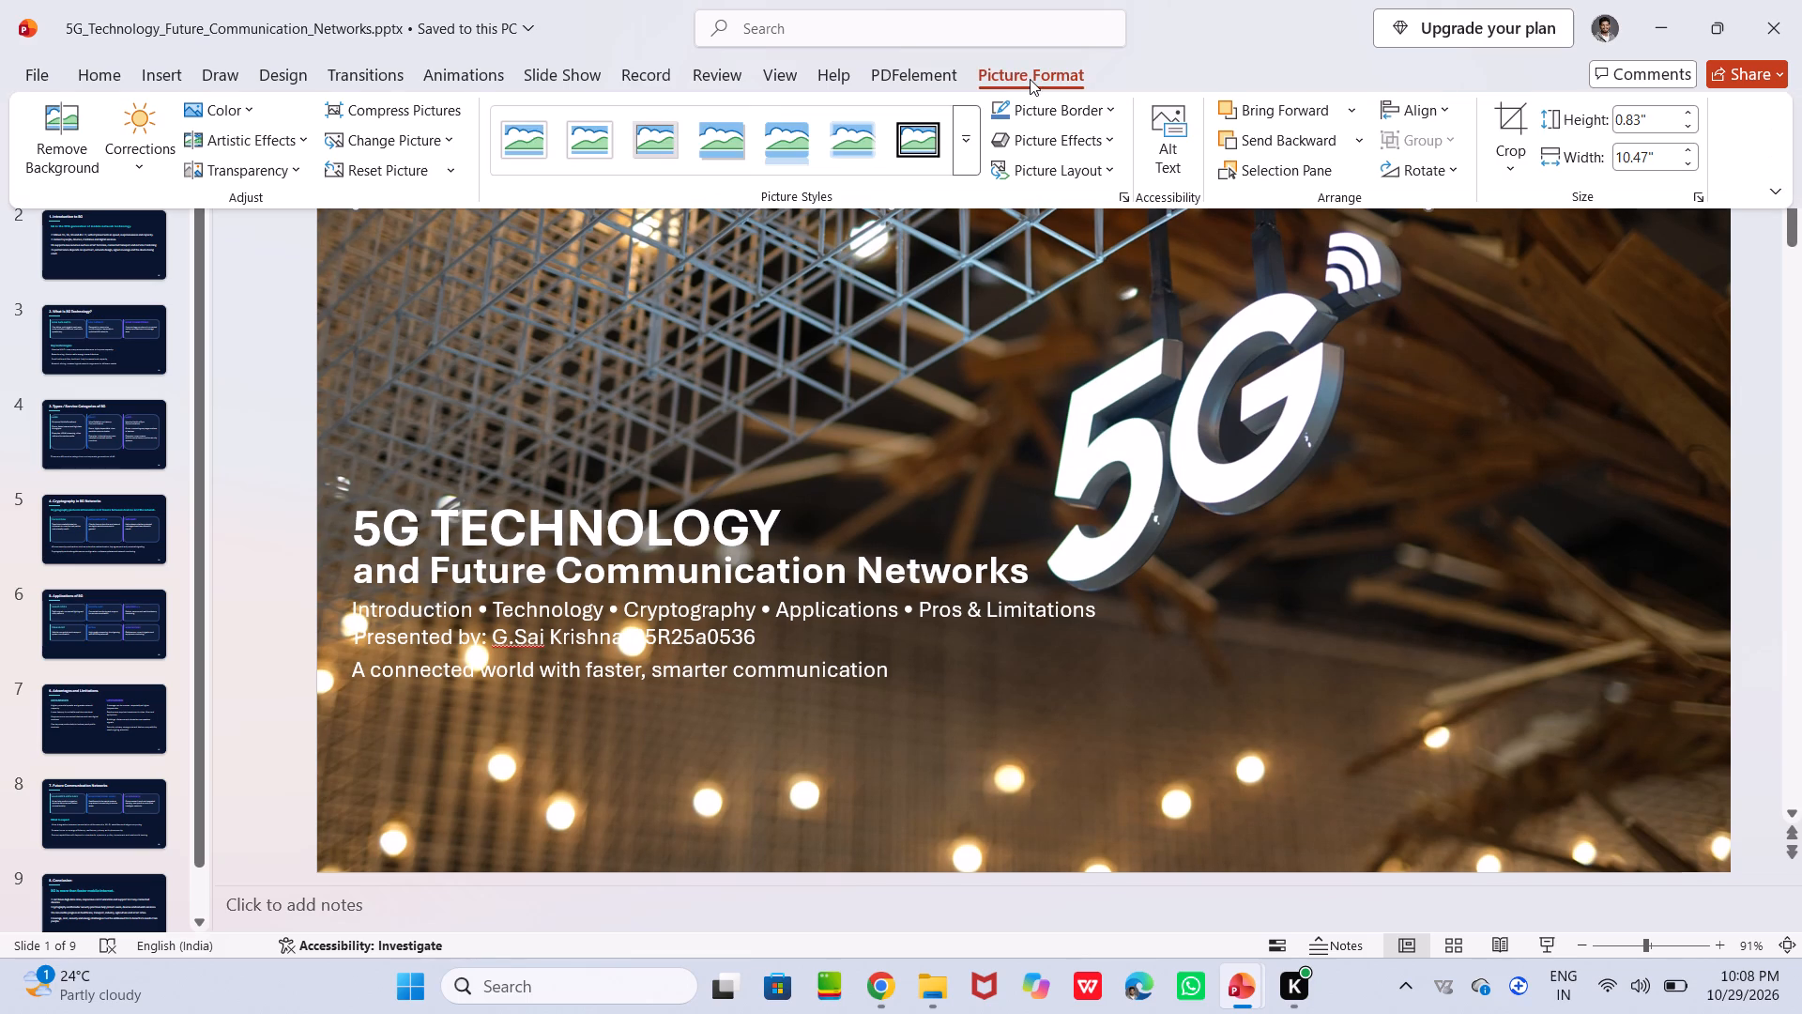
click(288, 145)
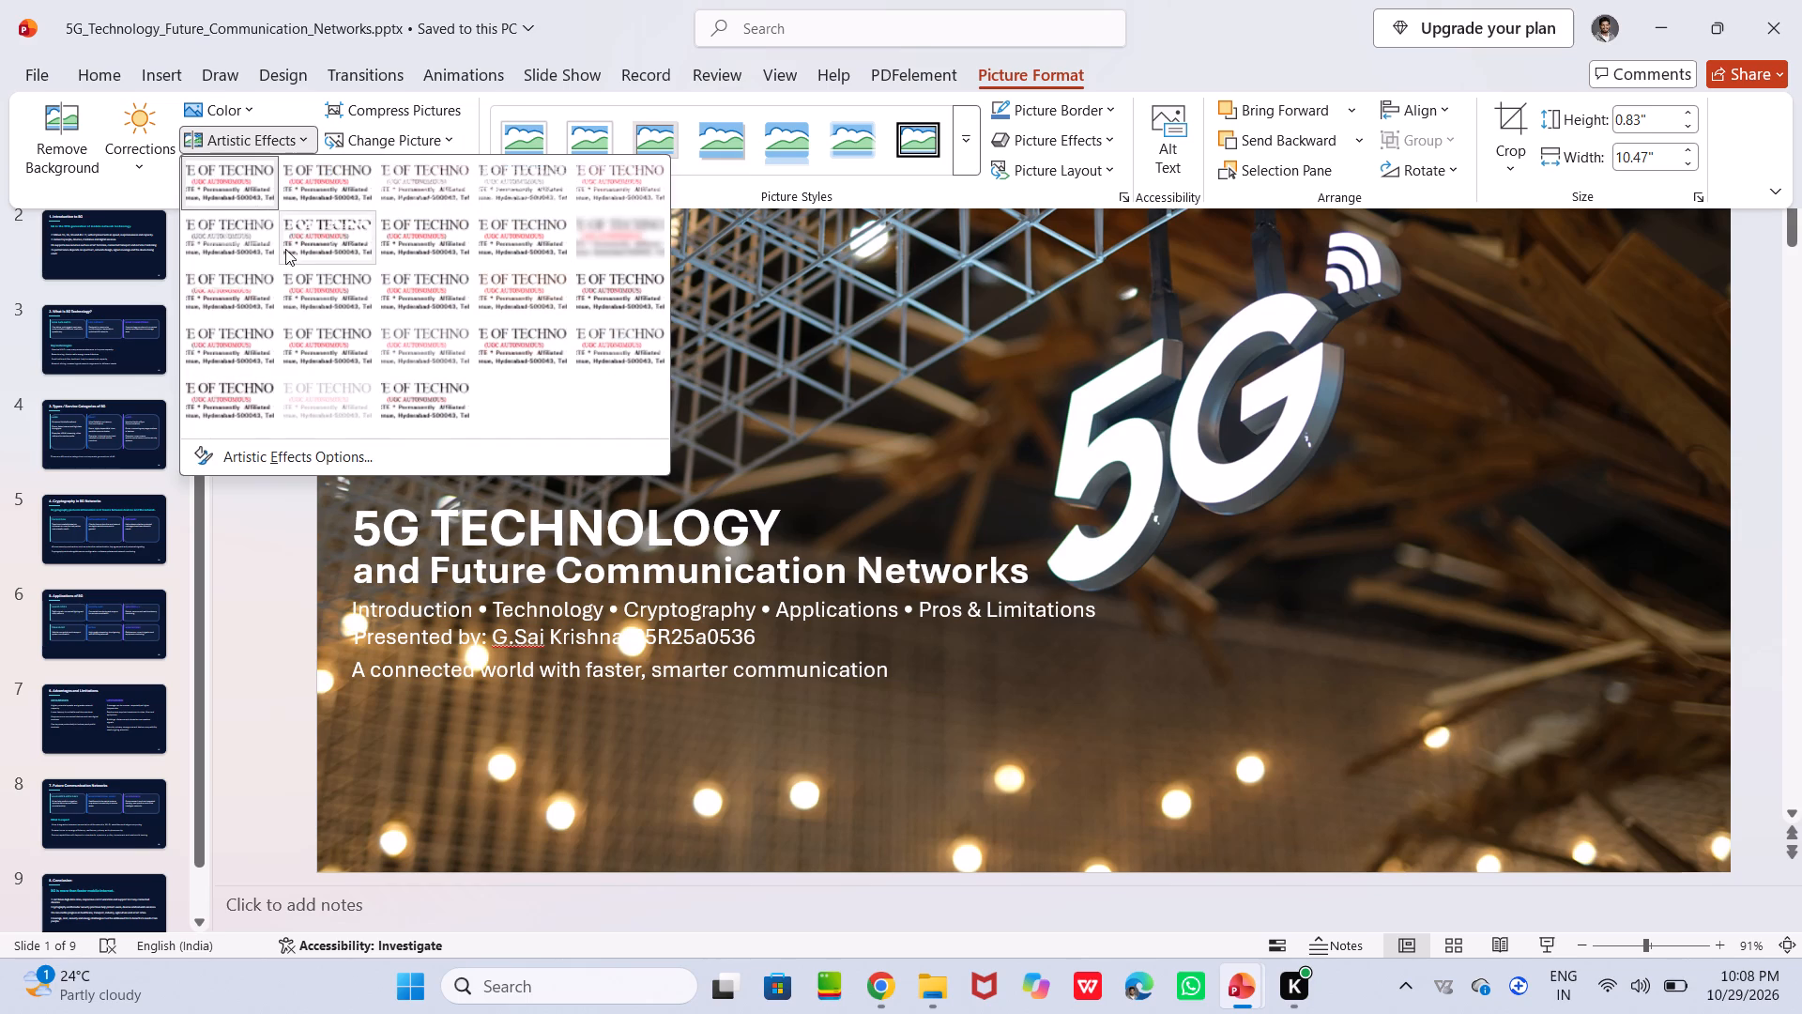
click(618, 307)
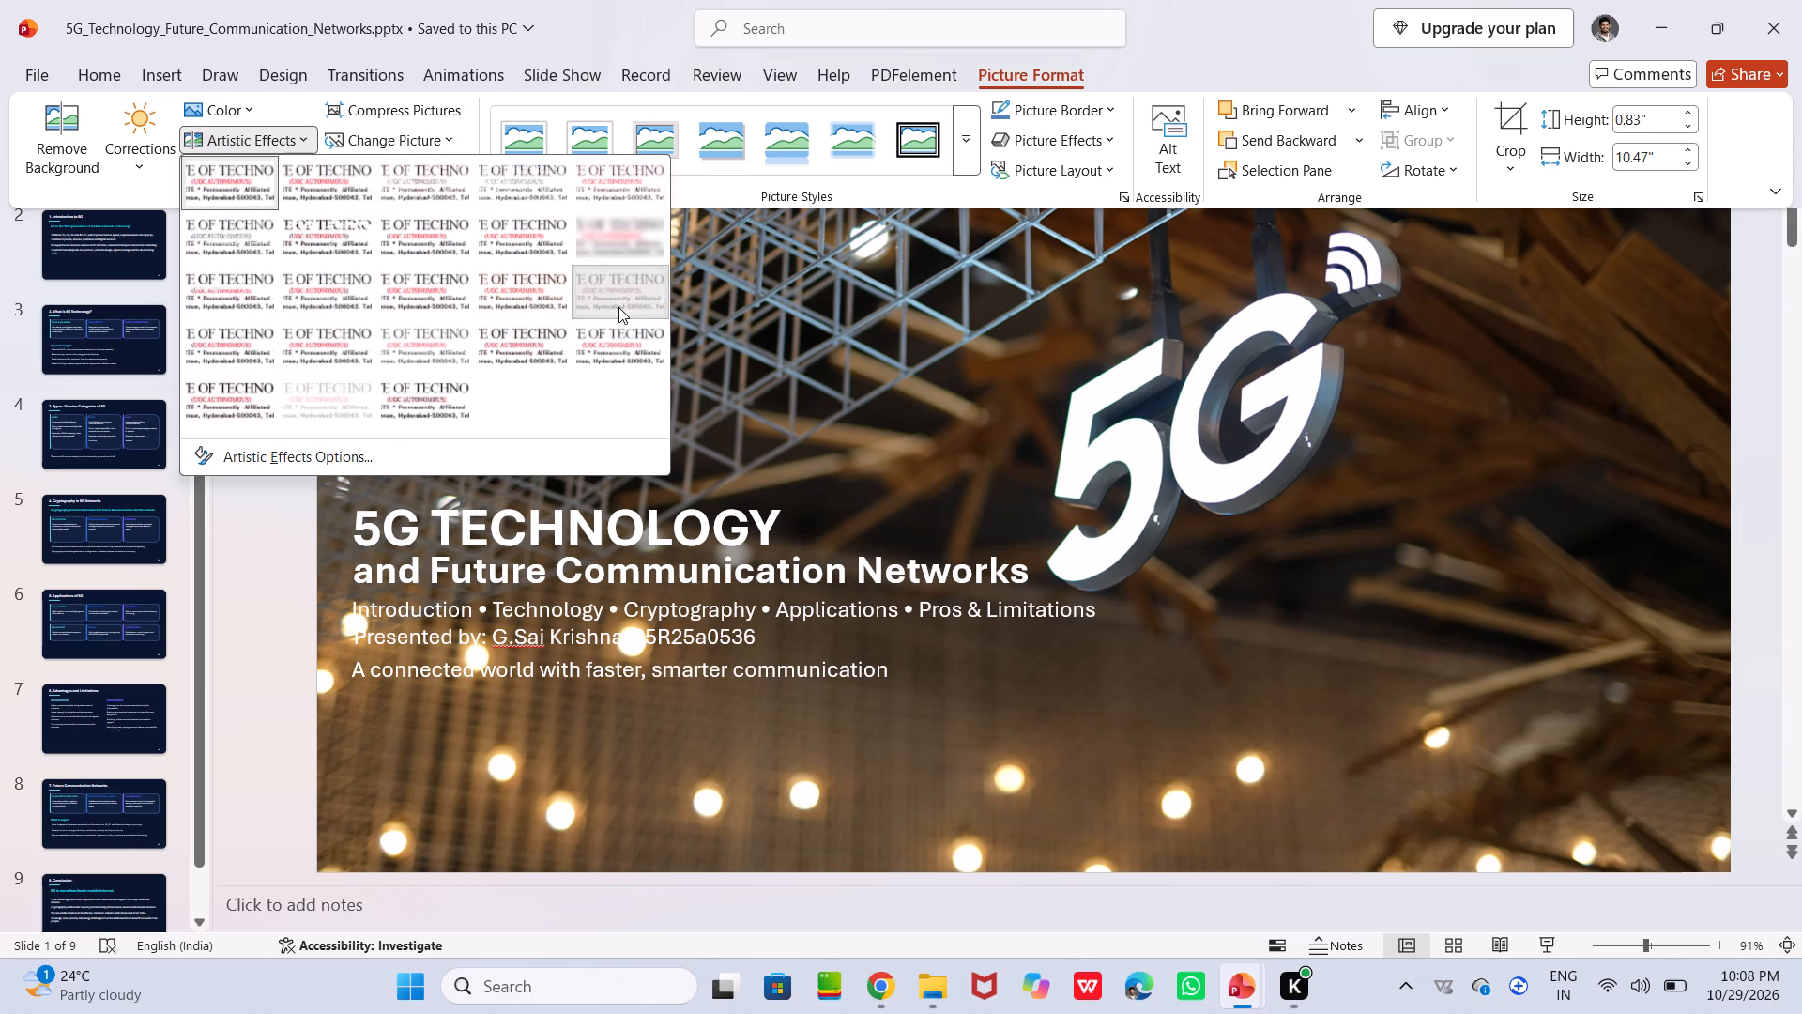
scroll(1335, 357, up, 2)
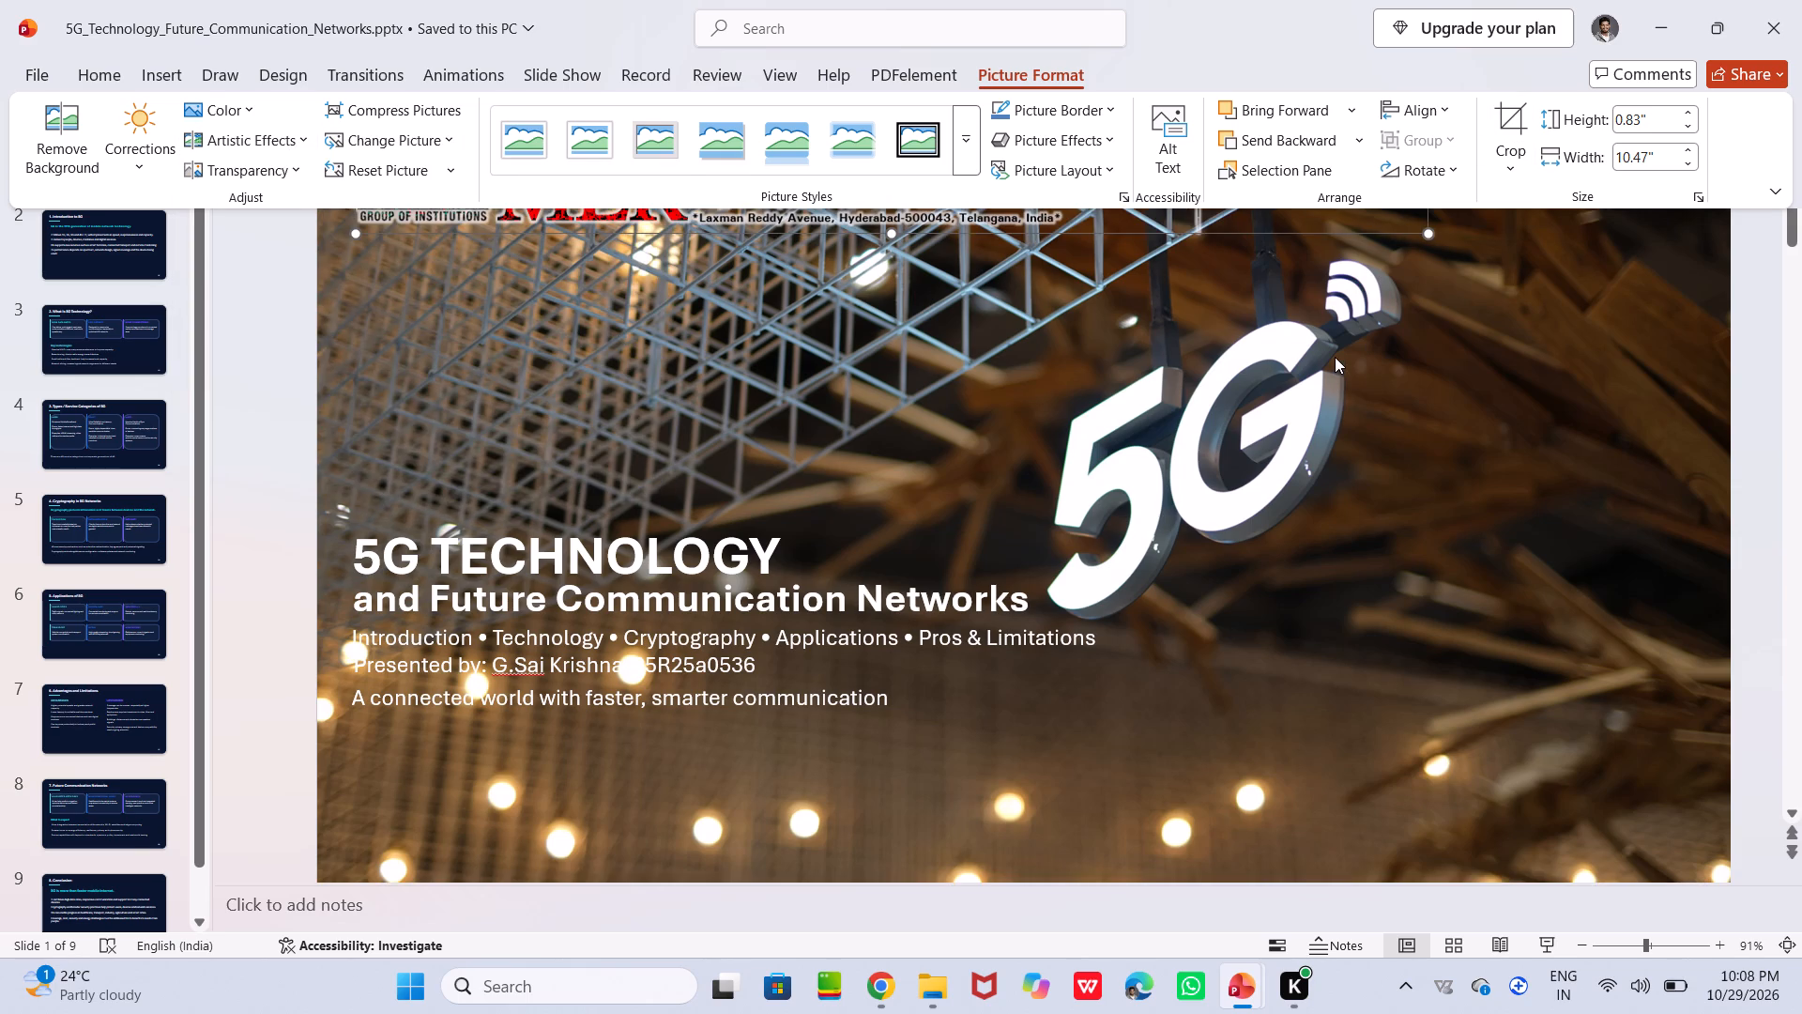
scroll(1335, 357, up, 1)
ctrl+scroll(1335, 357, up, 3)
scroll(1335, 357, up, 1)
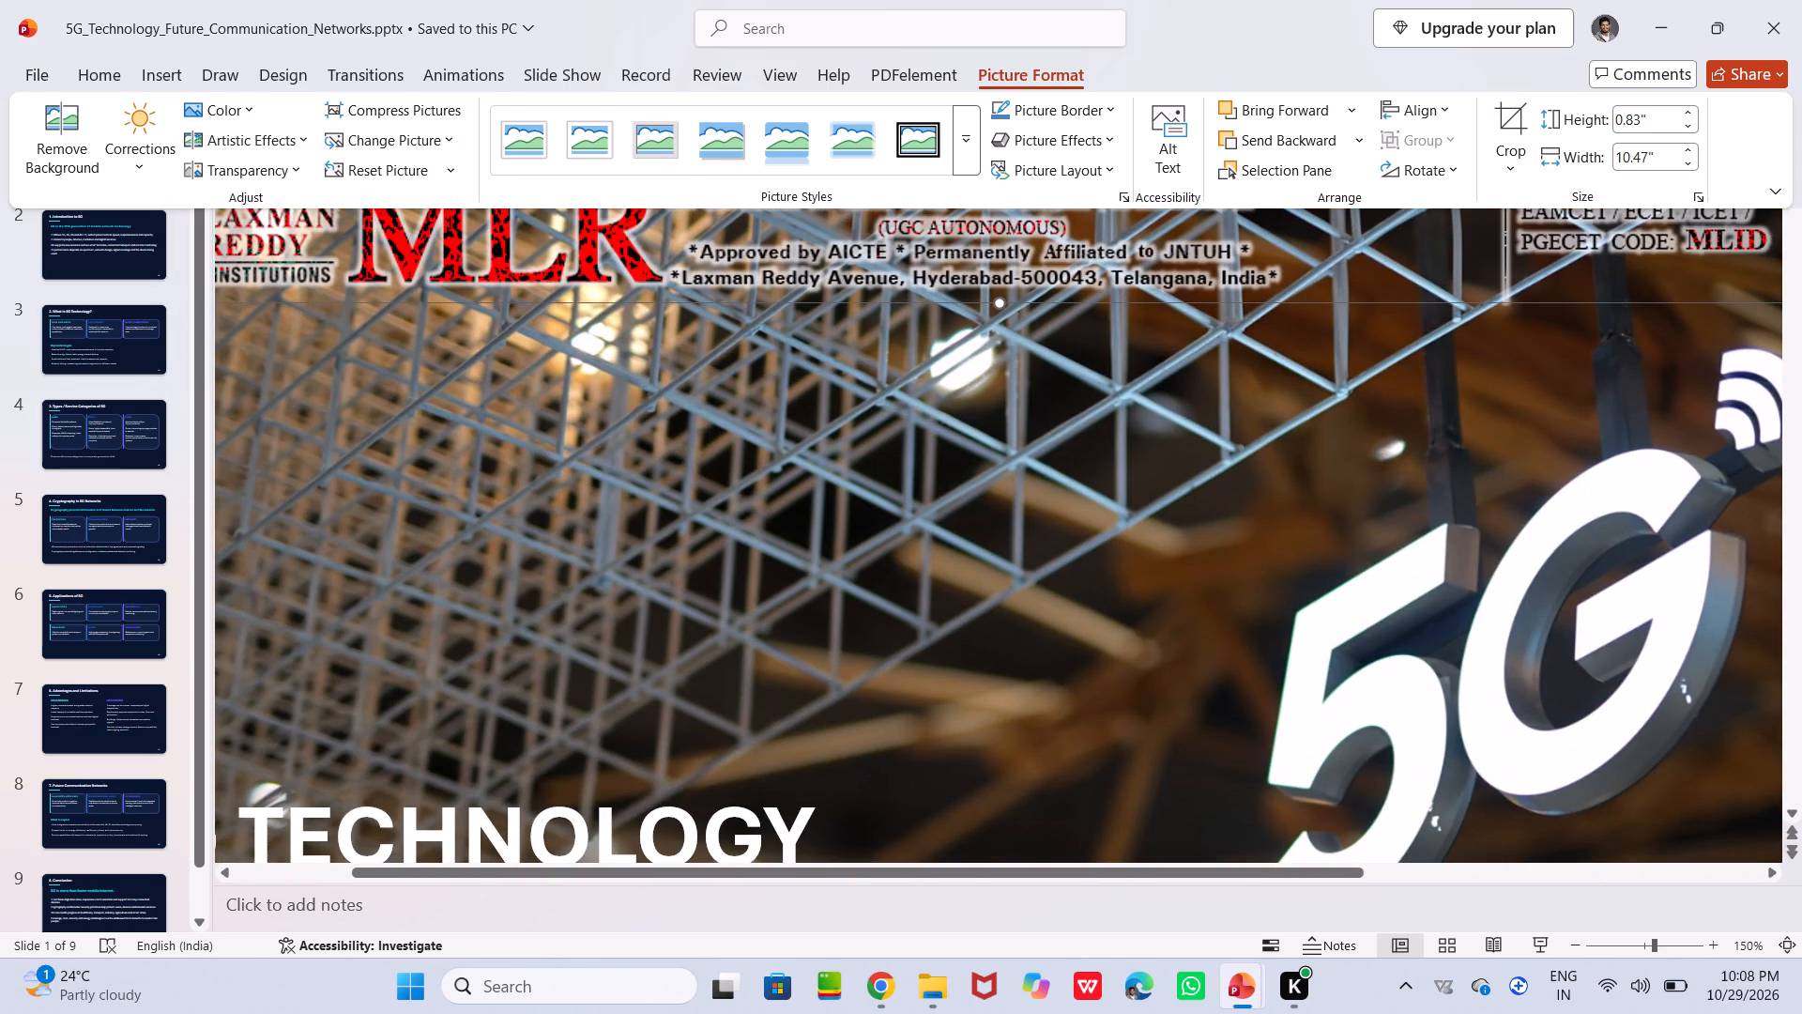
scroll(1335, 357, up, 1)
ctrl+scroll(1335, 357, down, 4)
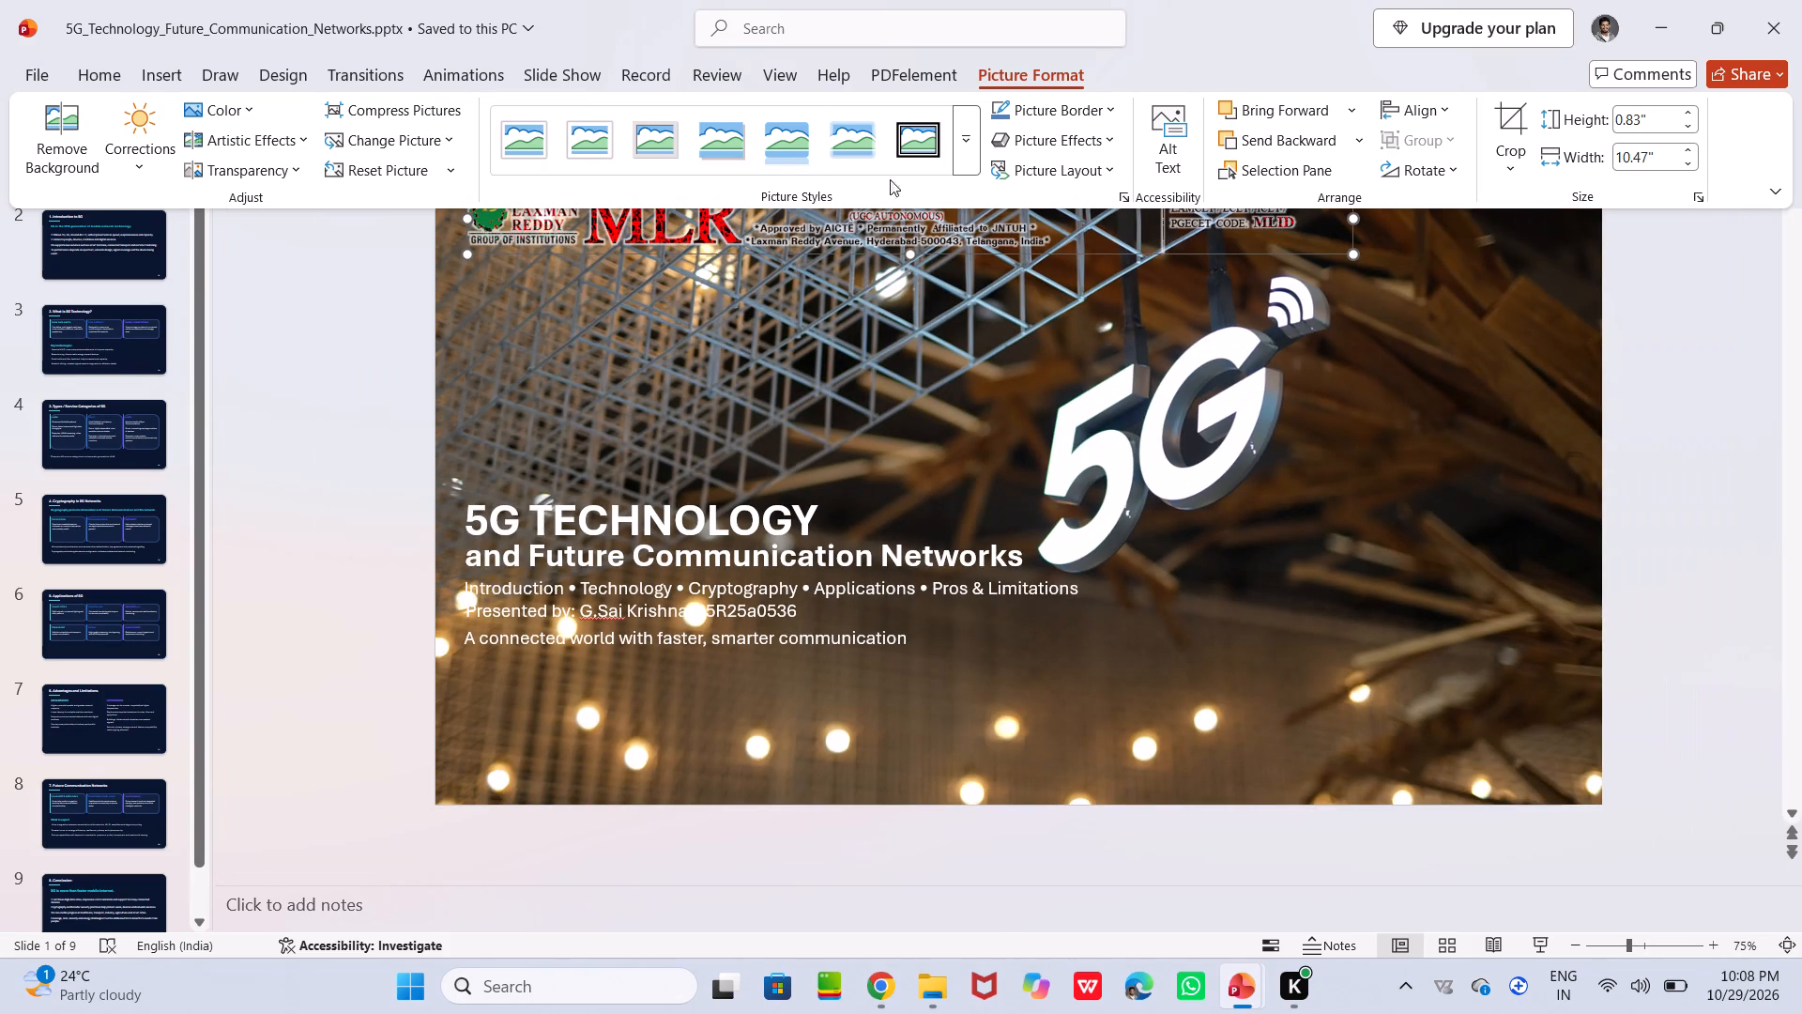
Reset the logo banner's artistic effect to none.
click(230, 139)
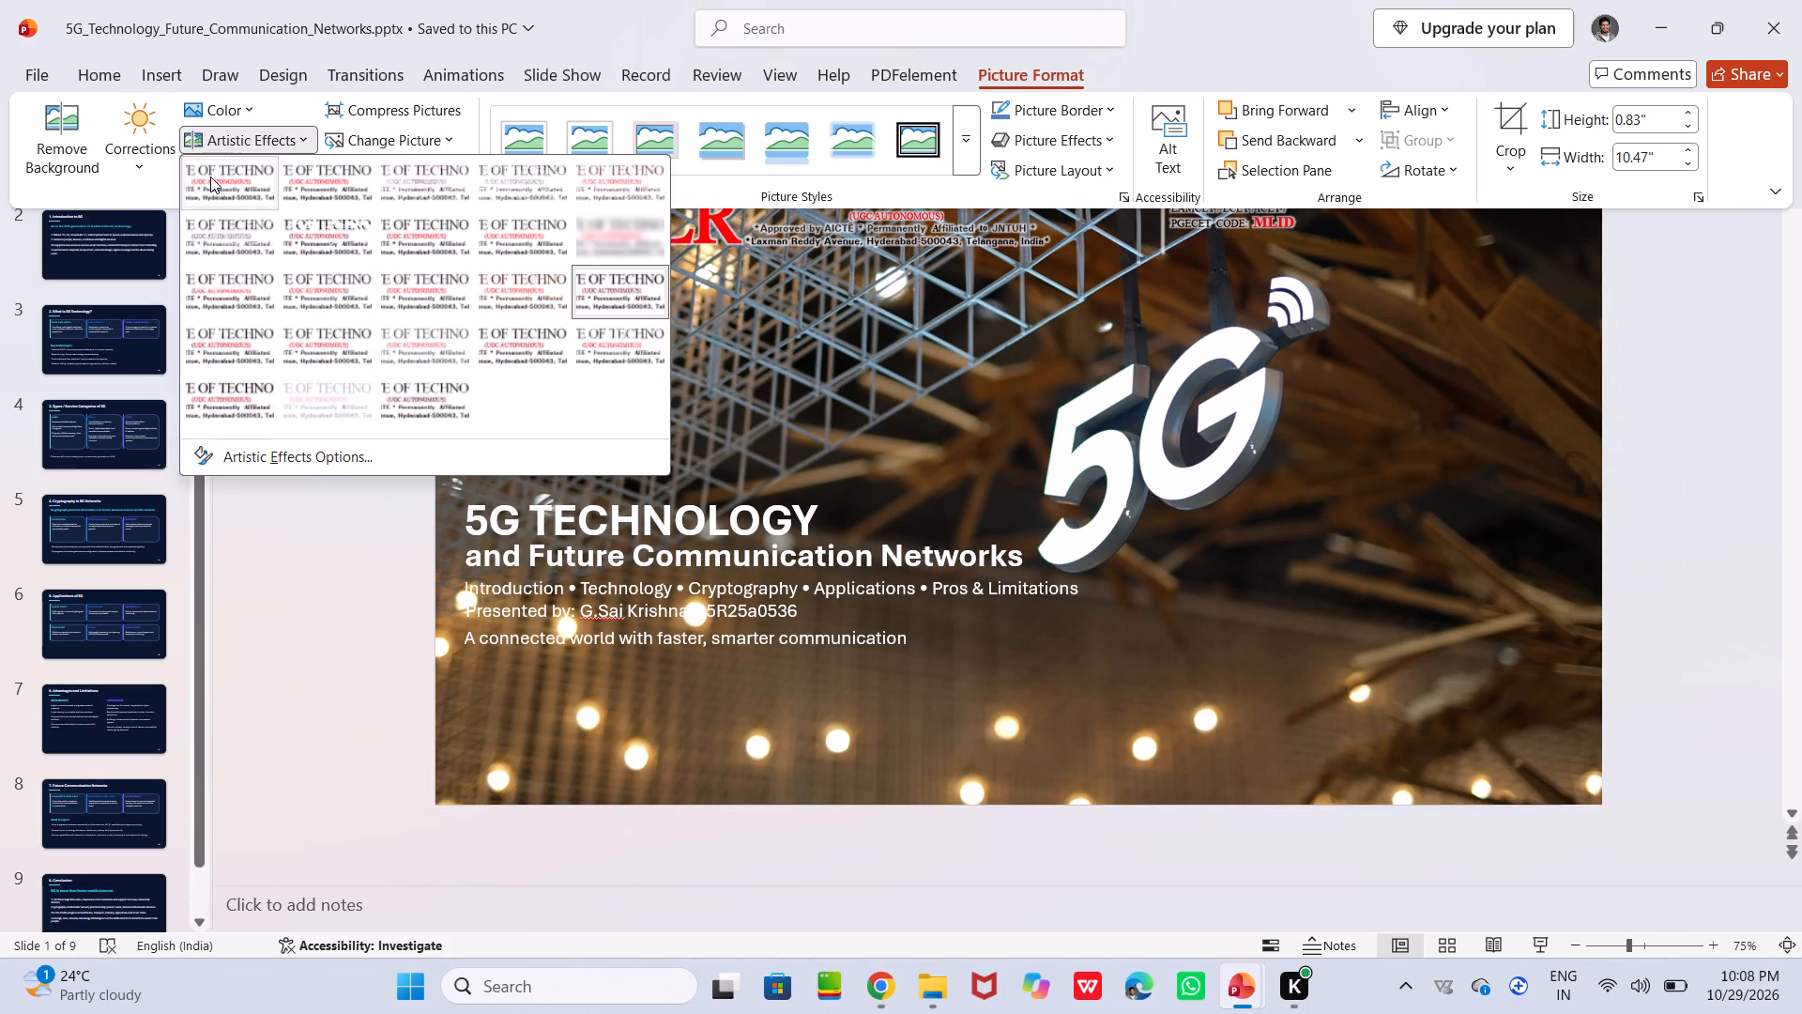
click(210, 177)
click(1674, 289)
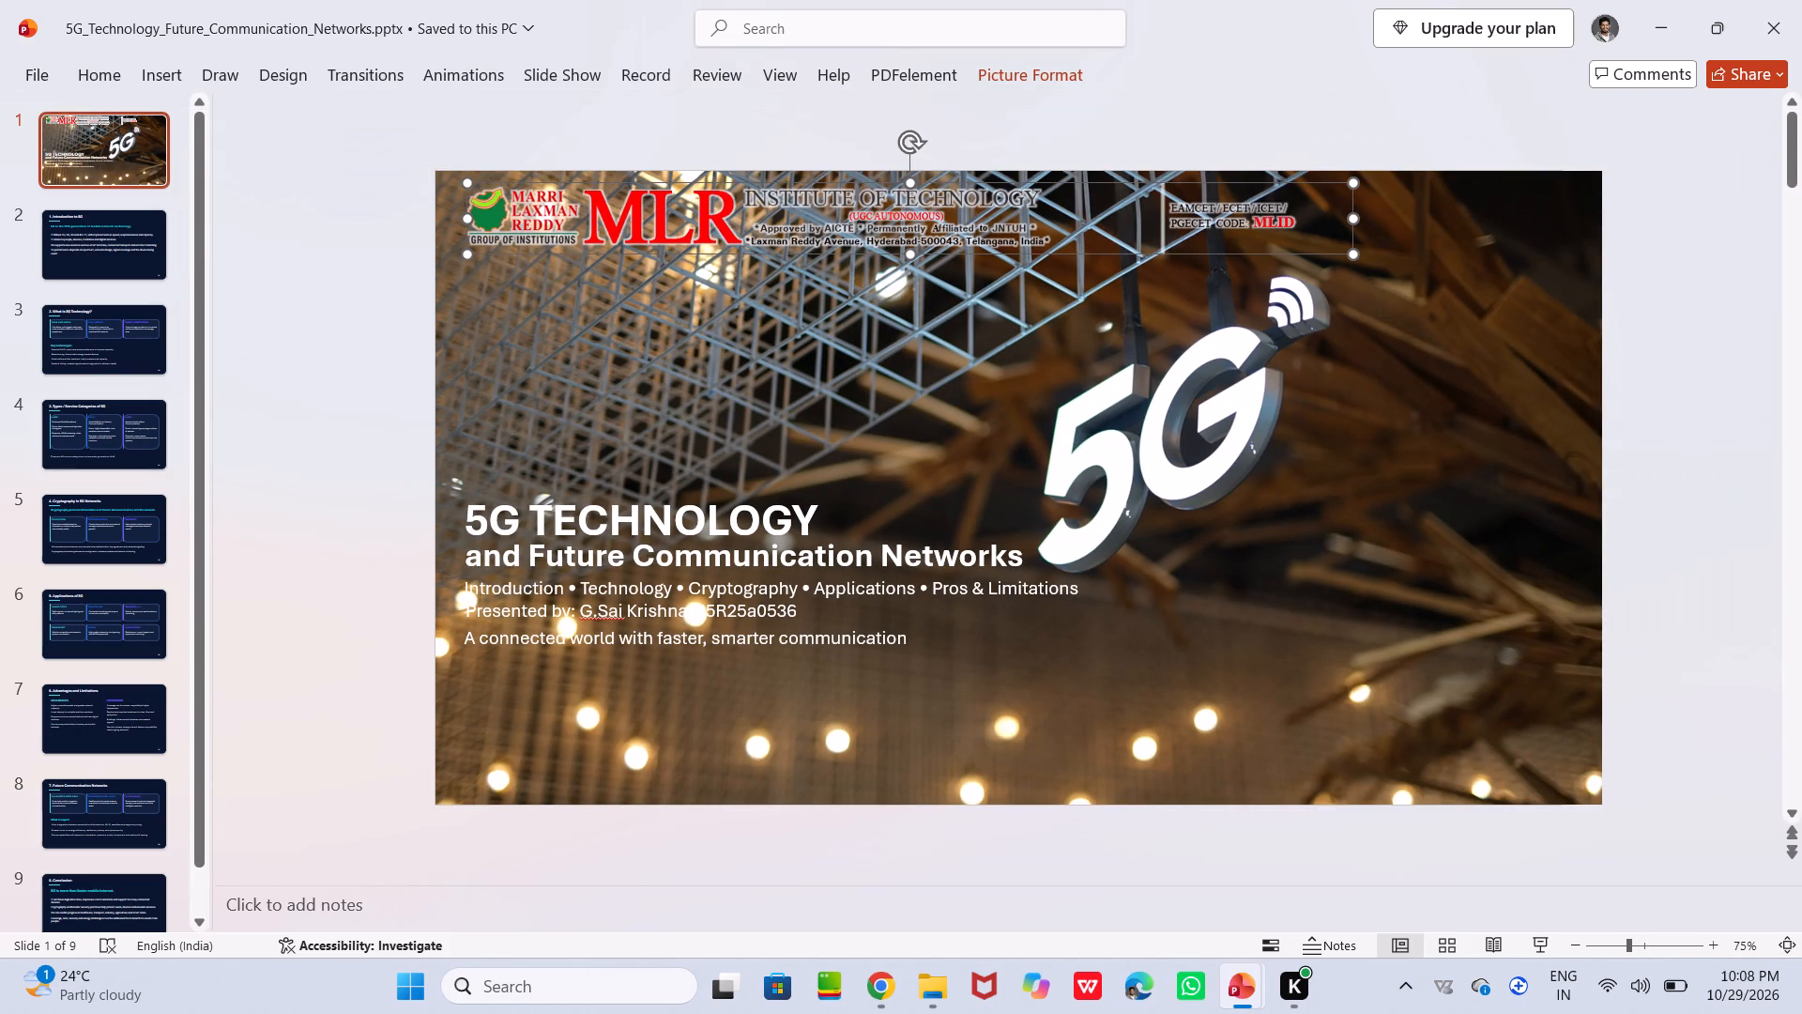
Close the 5G technology presentation, saving its changes in Downloads.
click(1801, 0)
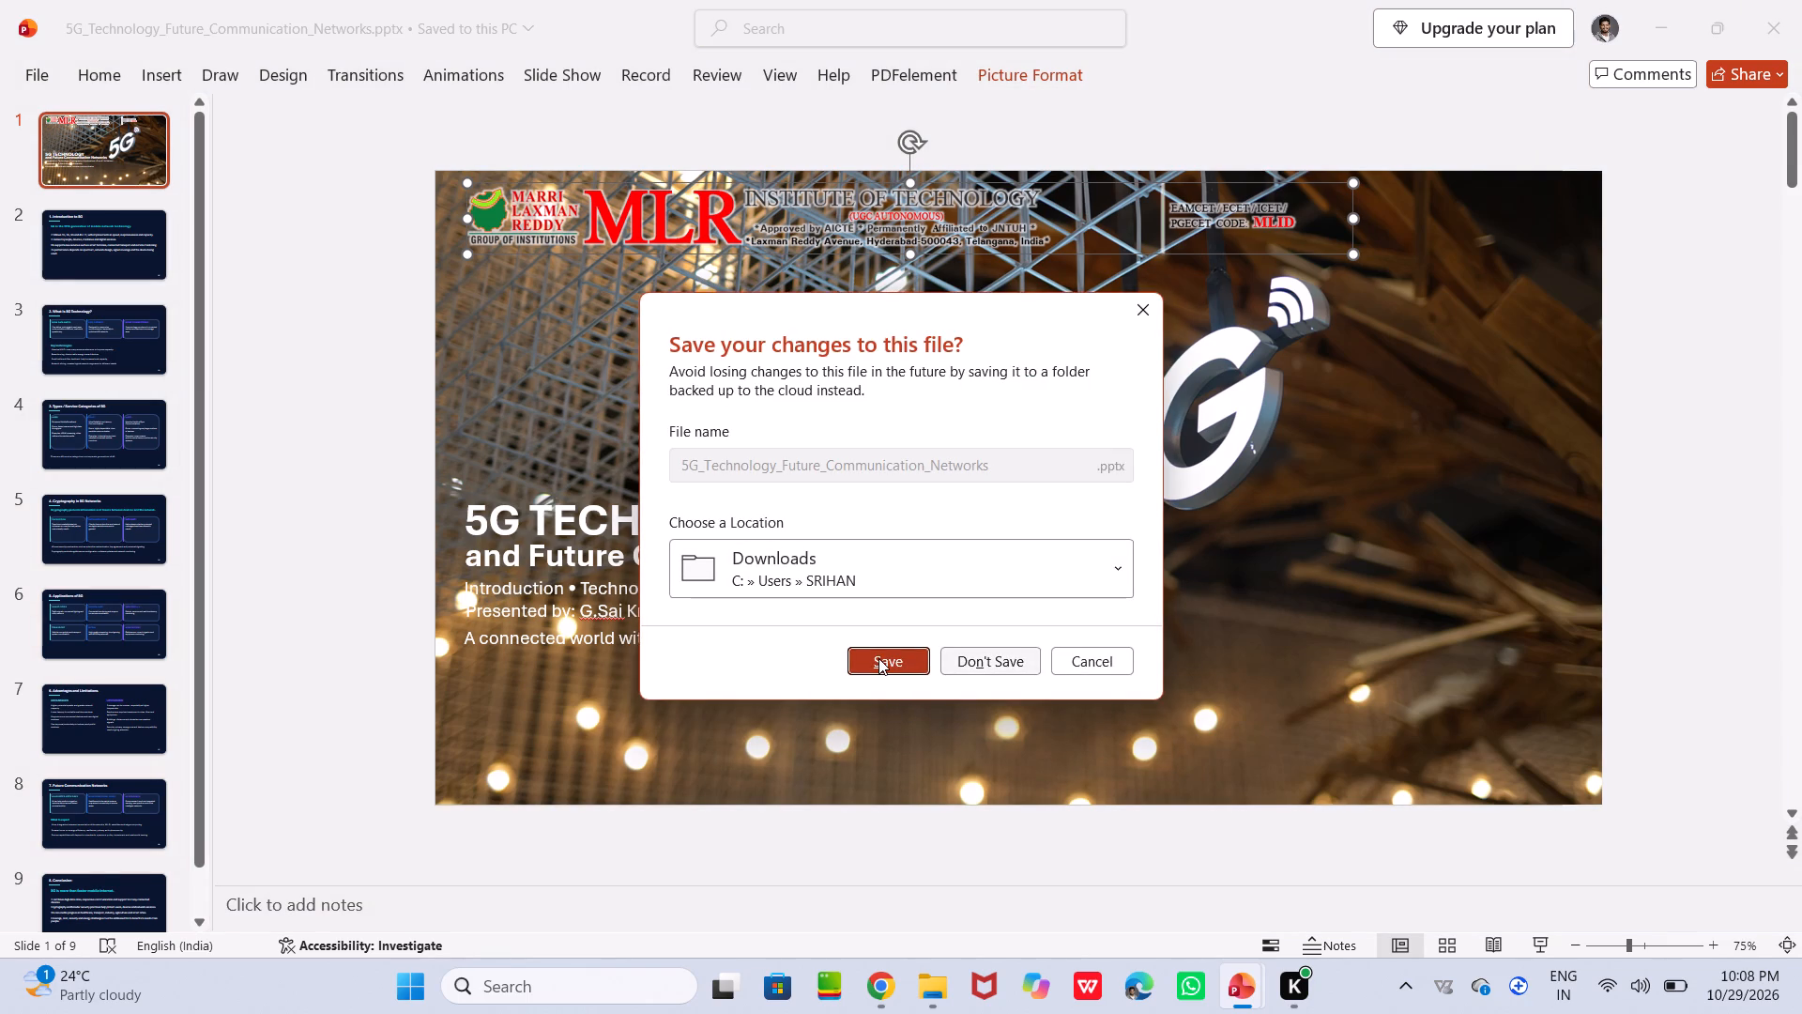
click(878, 658)
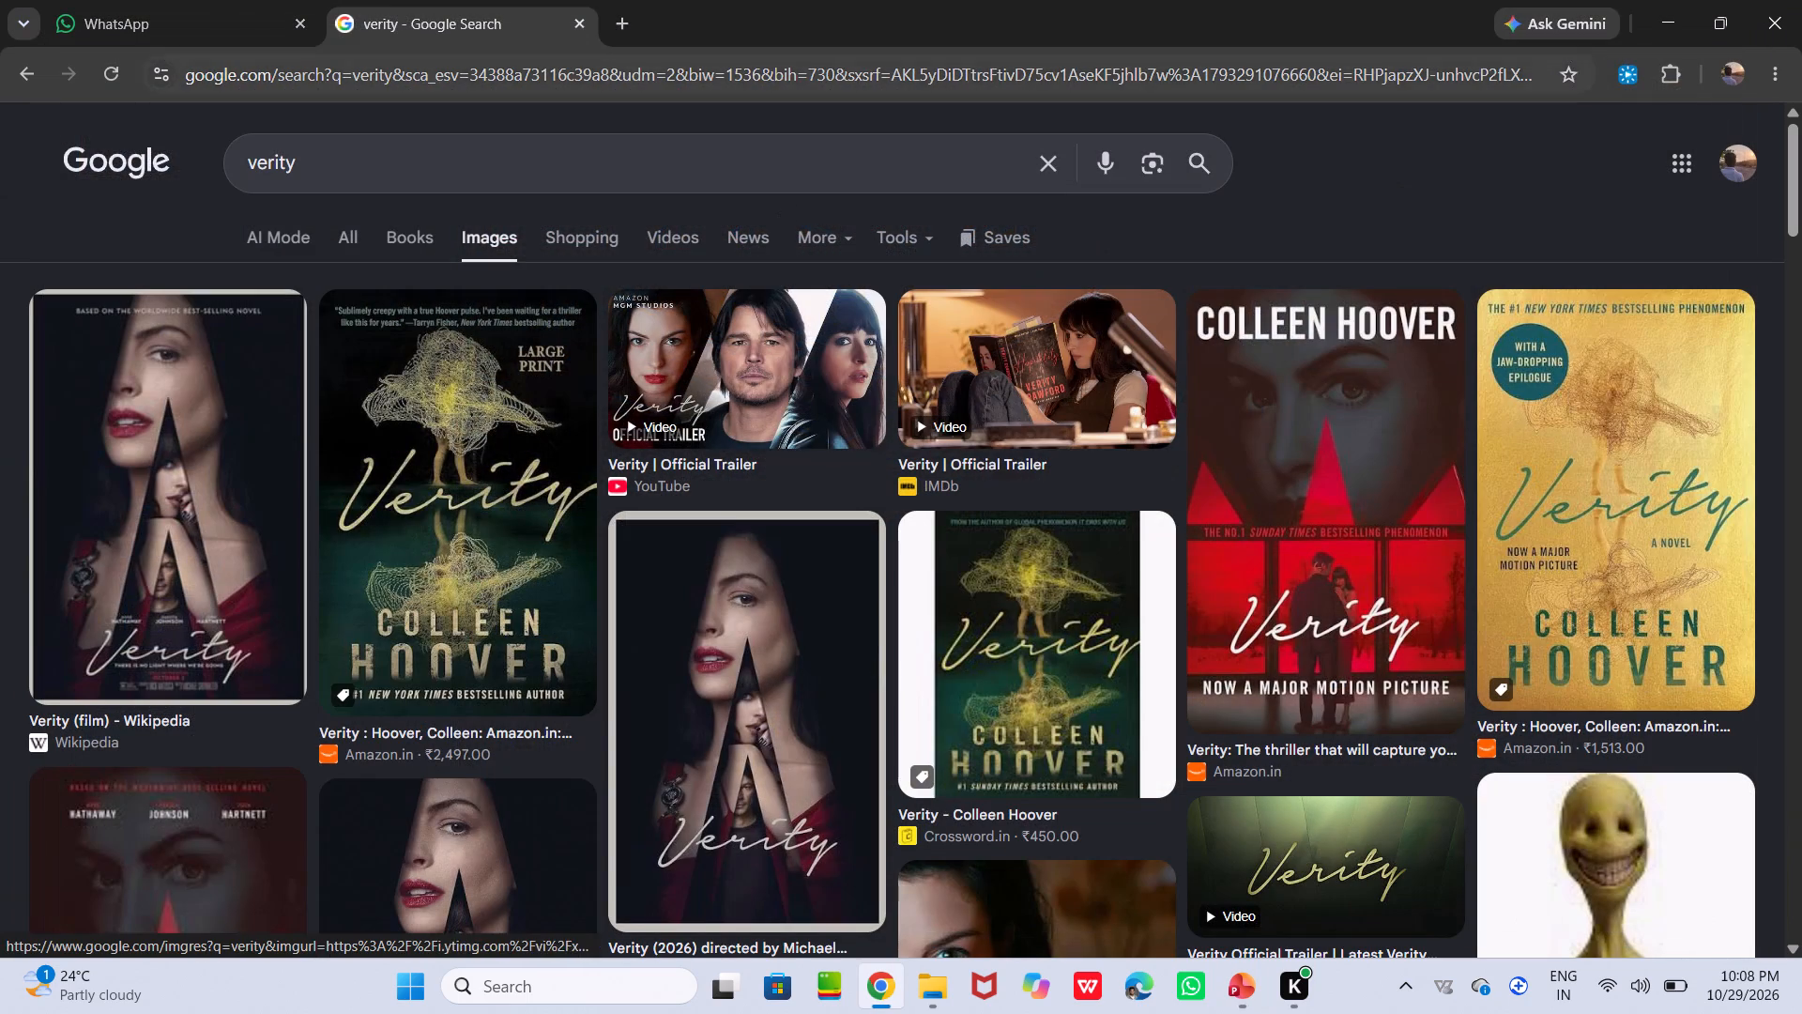
Switch to Chrome and close the "verity" Google image search tab.
click(620, 75)
click(578, 26)
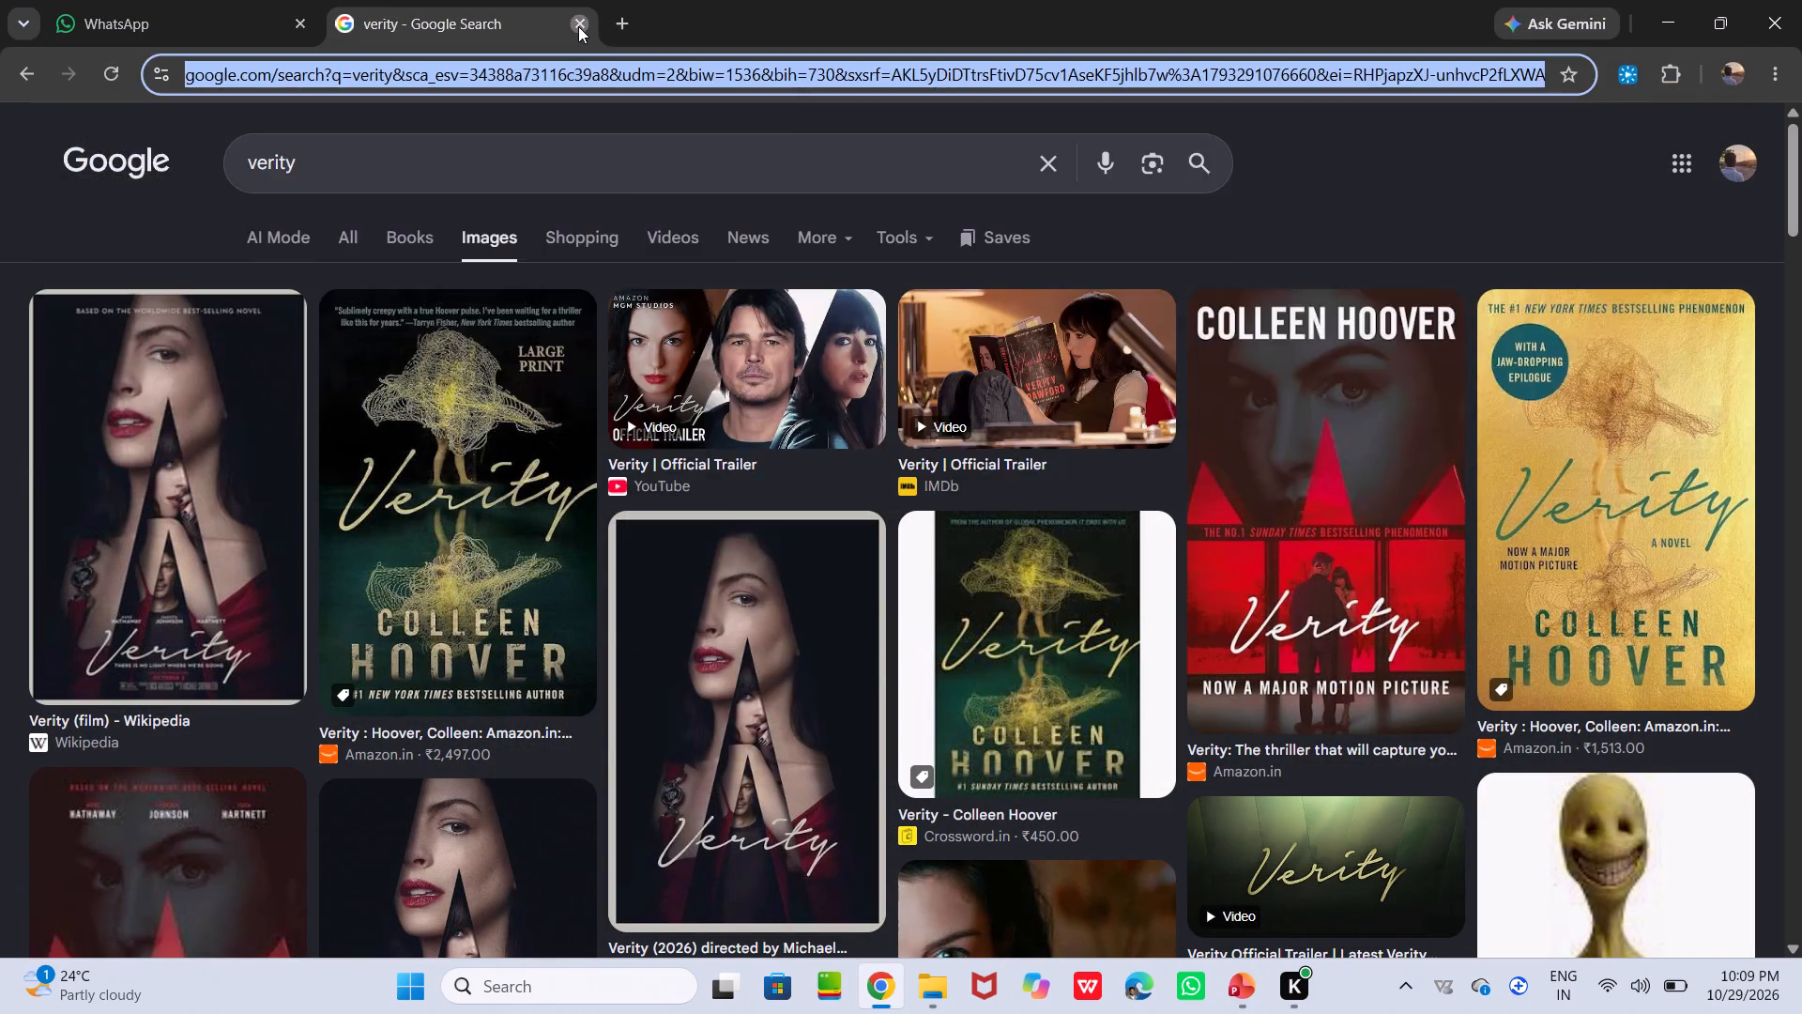